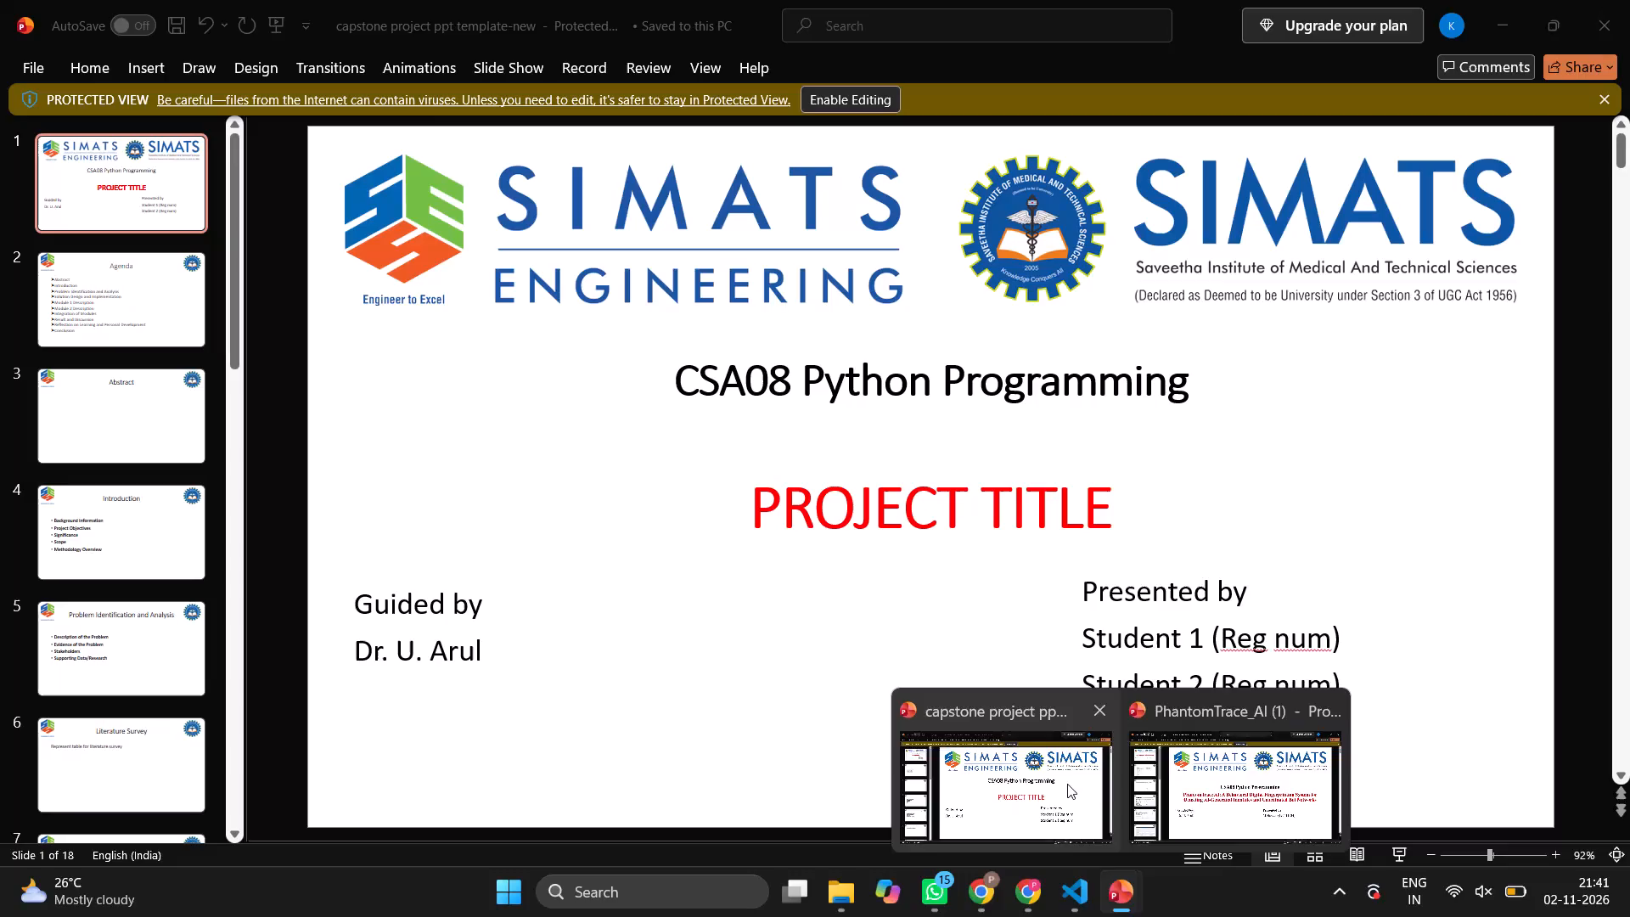
Switch to the PhantomTrace_AI (1) presentation and enable editing on it.
left_click(1067, 784)
key("alt+Tab")
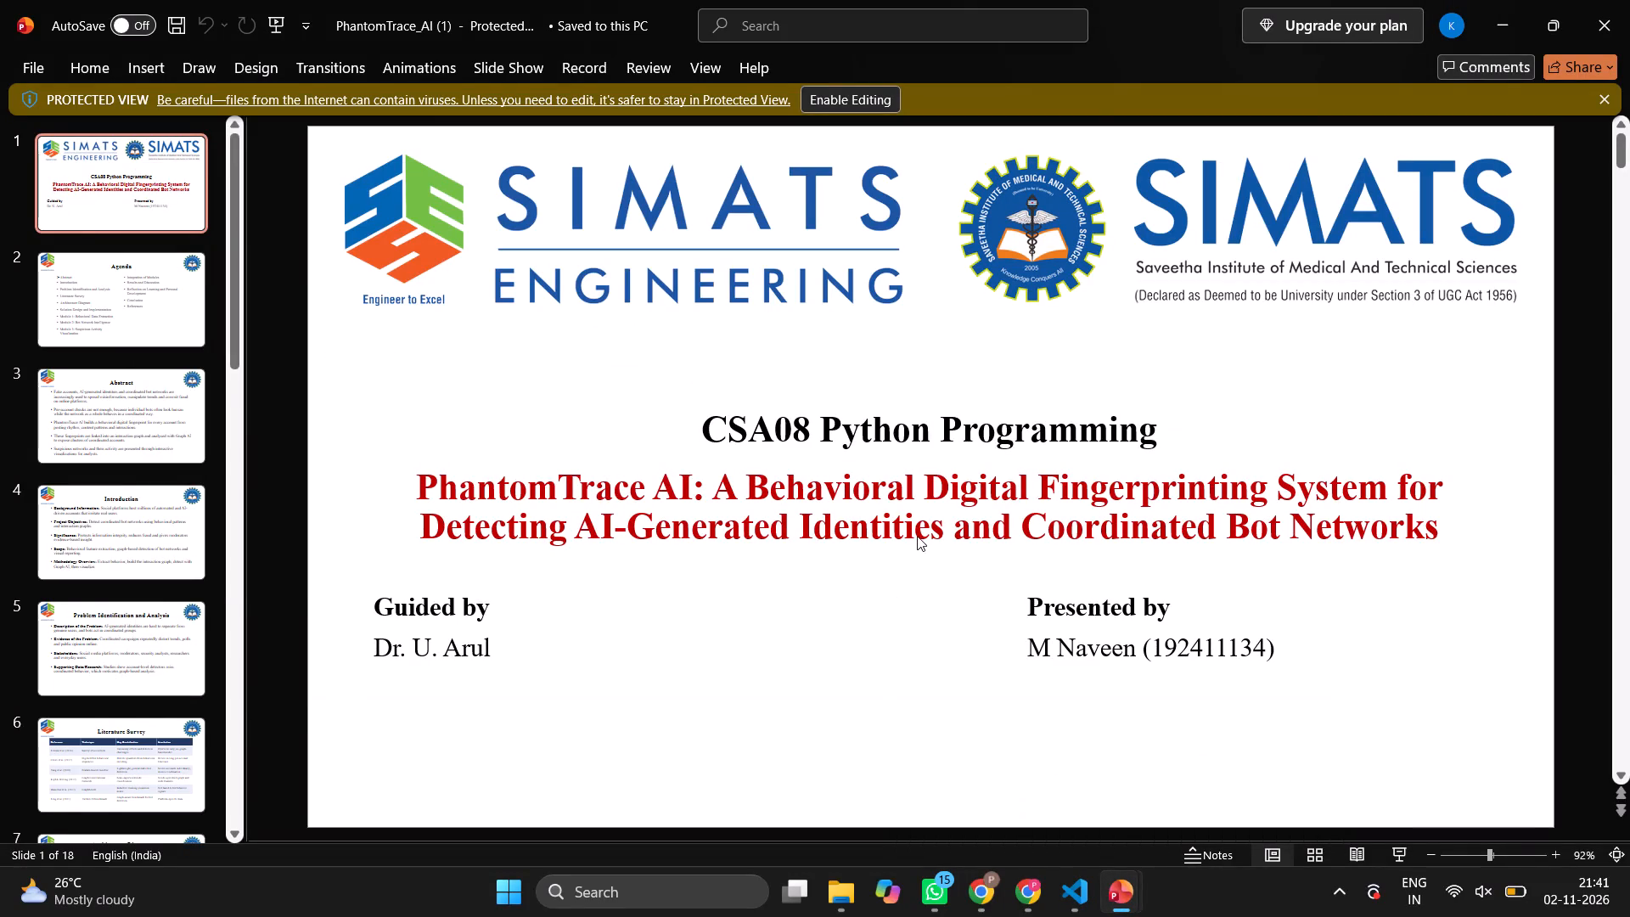
left_click(884, 443)
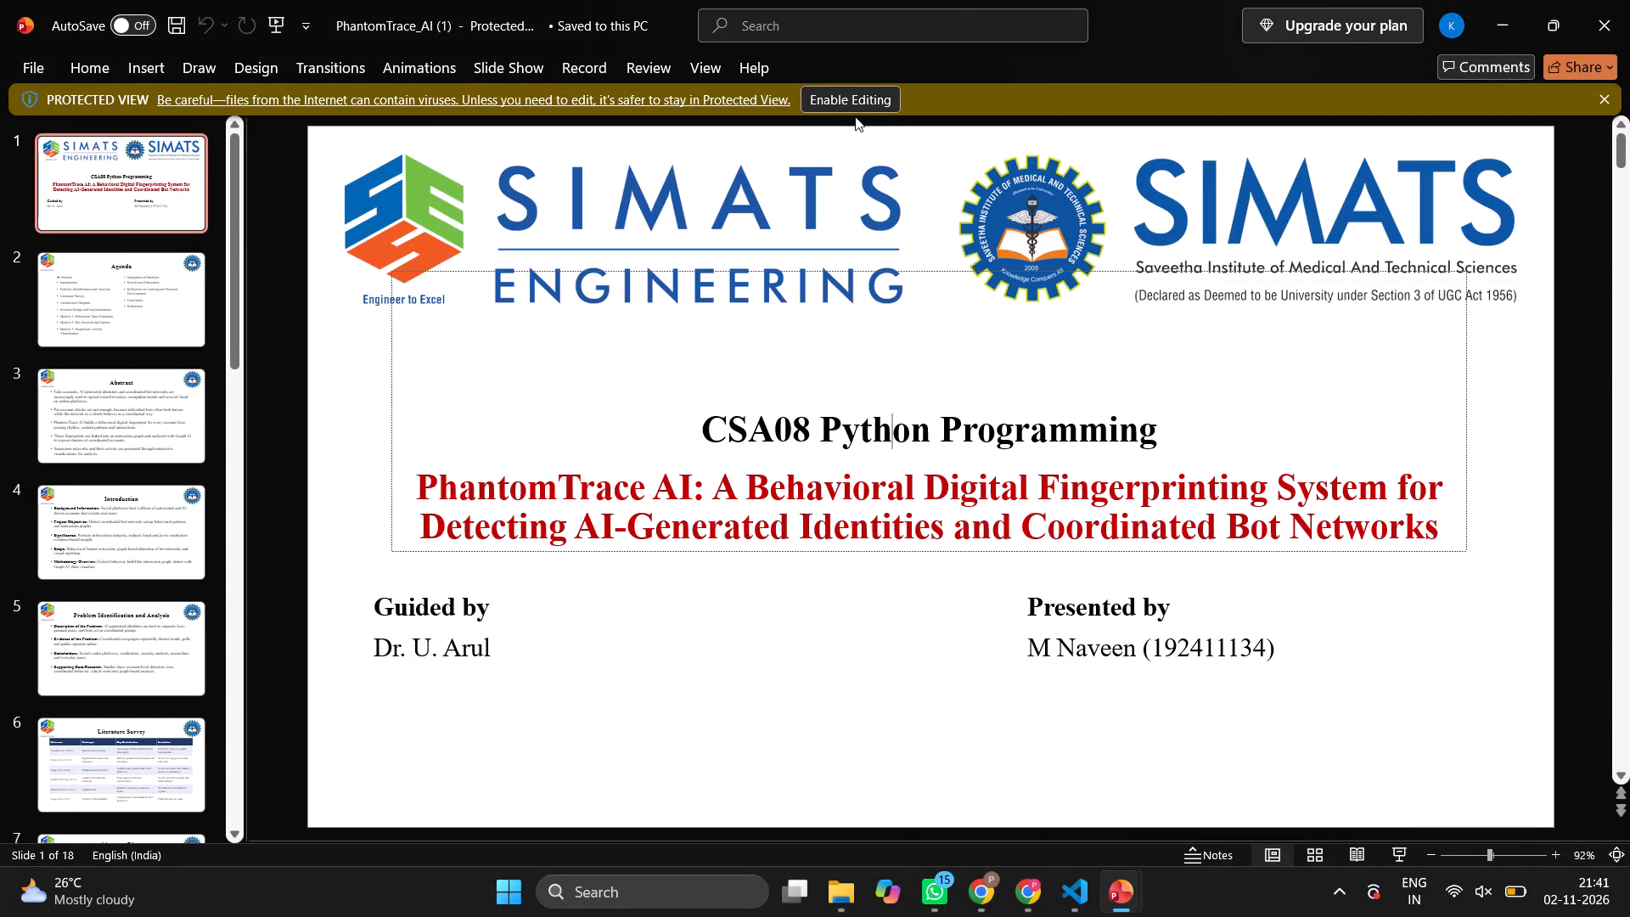
left_click(857, 97)
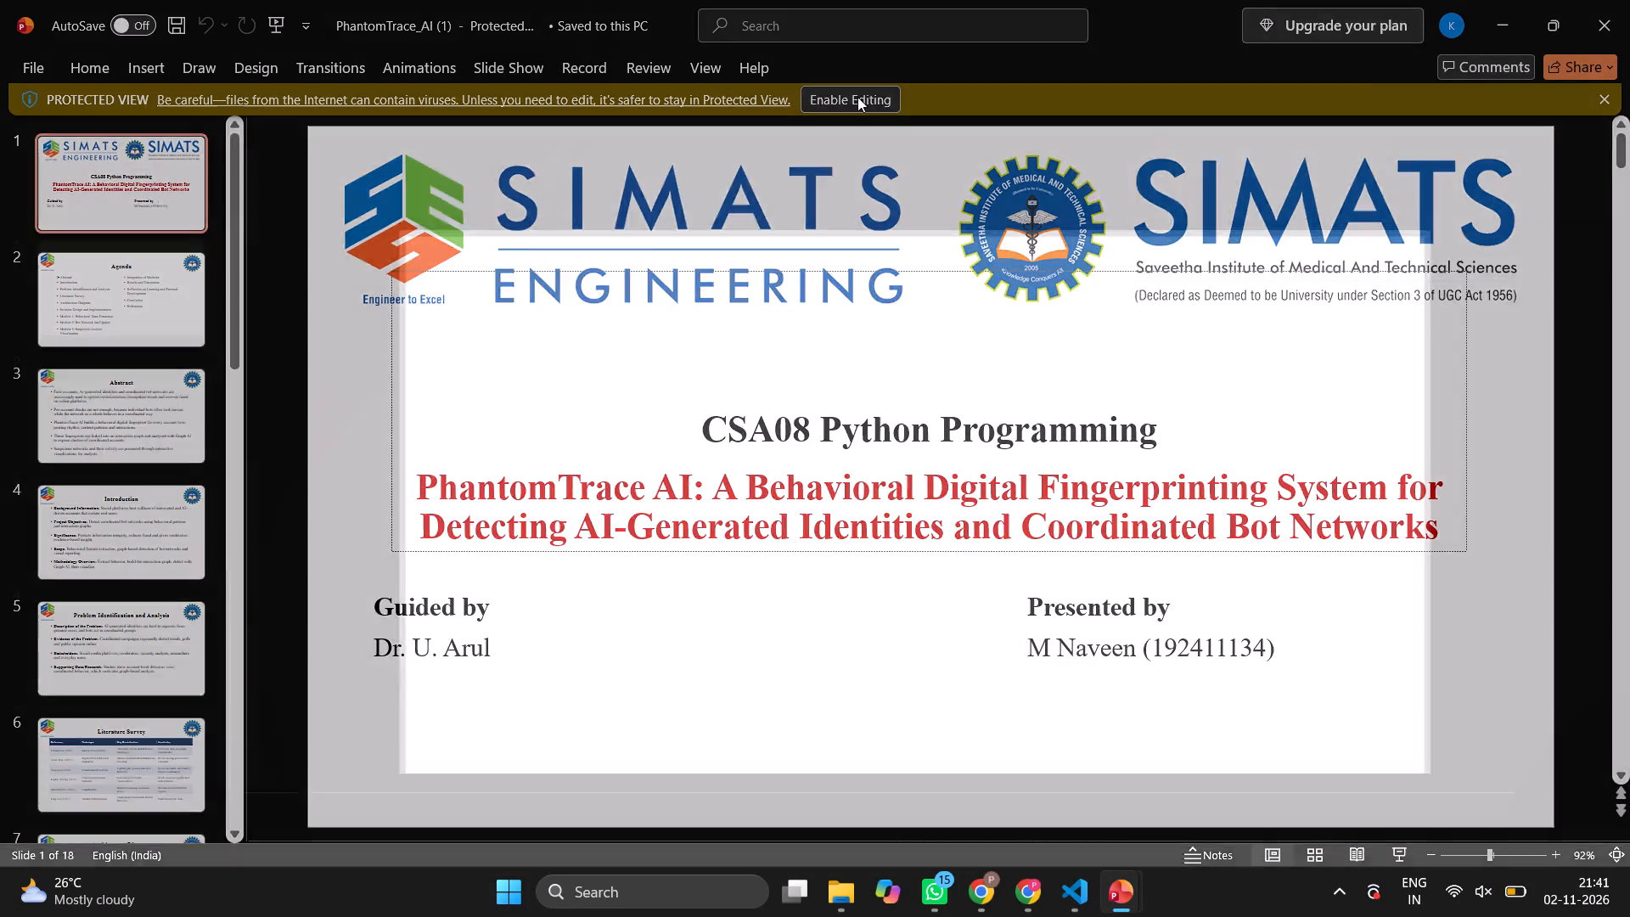
Replace the 08 and the course name in the title slide's course line so that it reads only CSA1719.
left_click(891, 464)
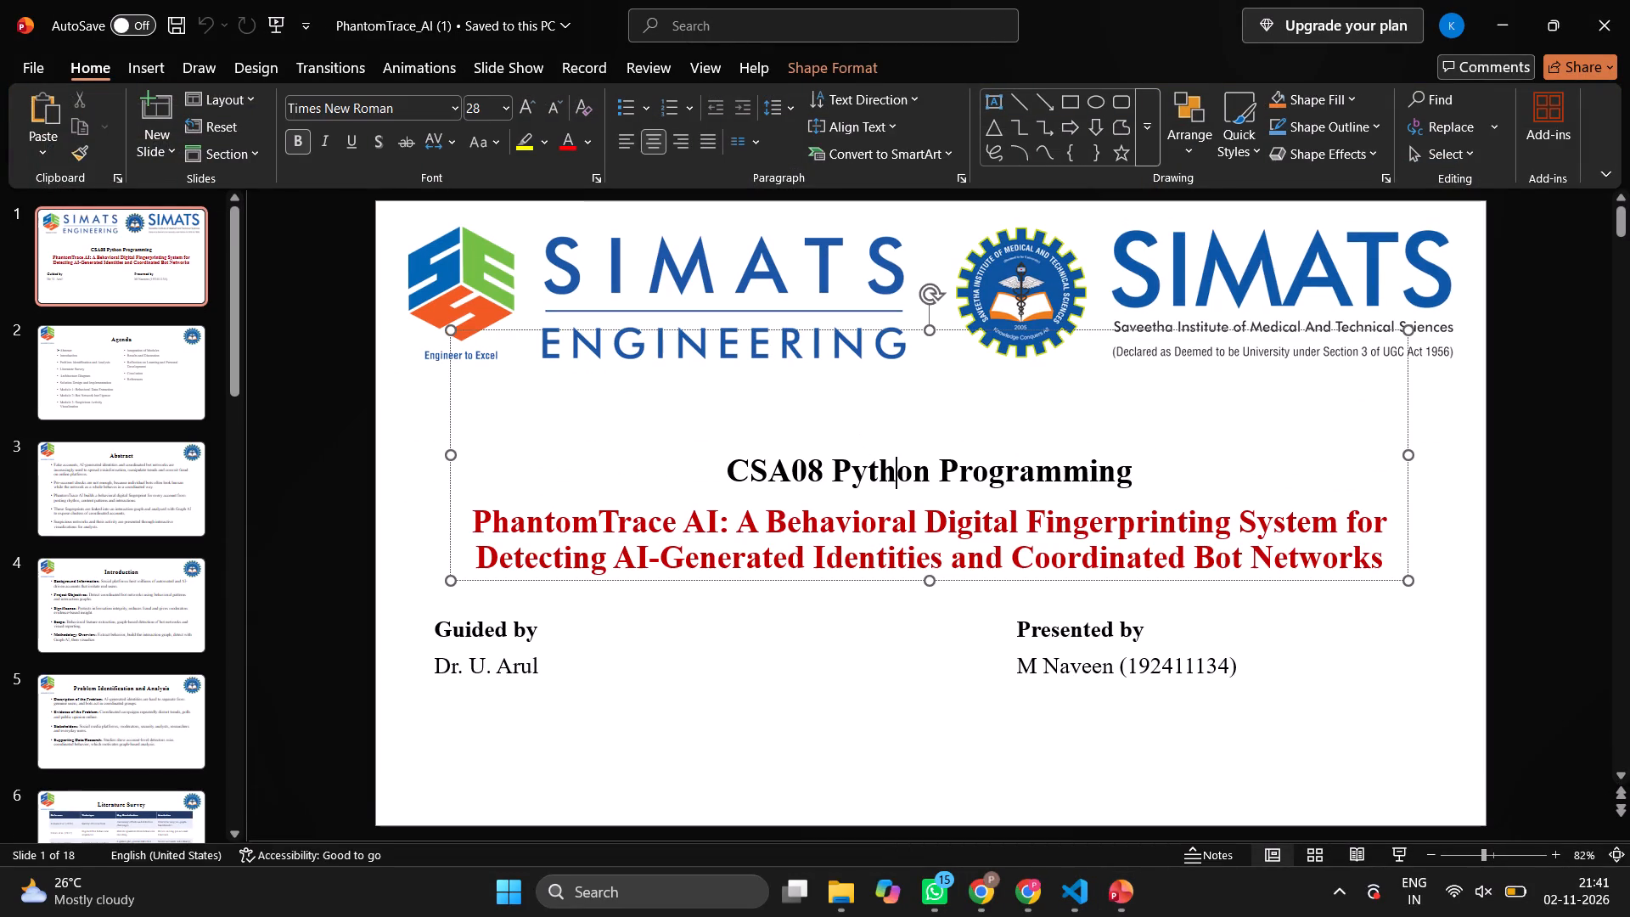
left_click(1148, 475)
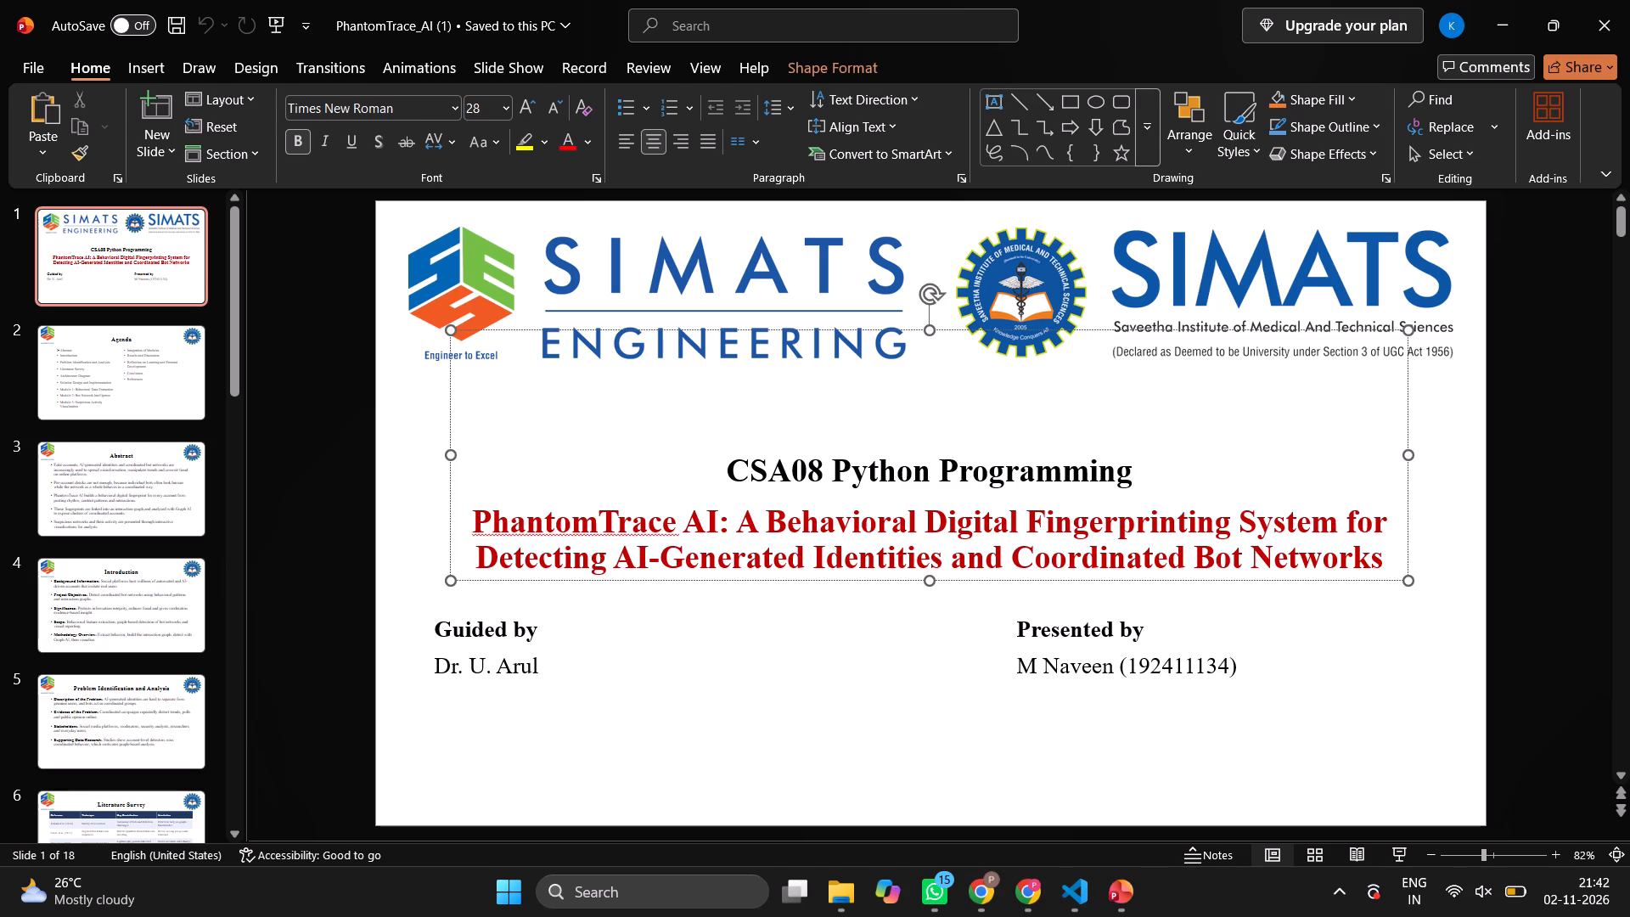
key("BackSpace")
key("BackSpace")
key("BackSpace")
key("BackSpace")
key("BackSpace")
key("BackSpace")
key("BackSpace")
key("BackSpace")
key("BackSpace")
key("BackSpace")
key("BackSpace")
key("BackSpace")
key("BackSpace")
key("BackSpace")
key("BackSpace")
key("BackSpace")
key("BackSpace")
key("BackSpace")
key("BackSpace")
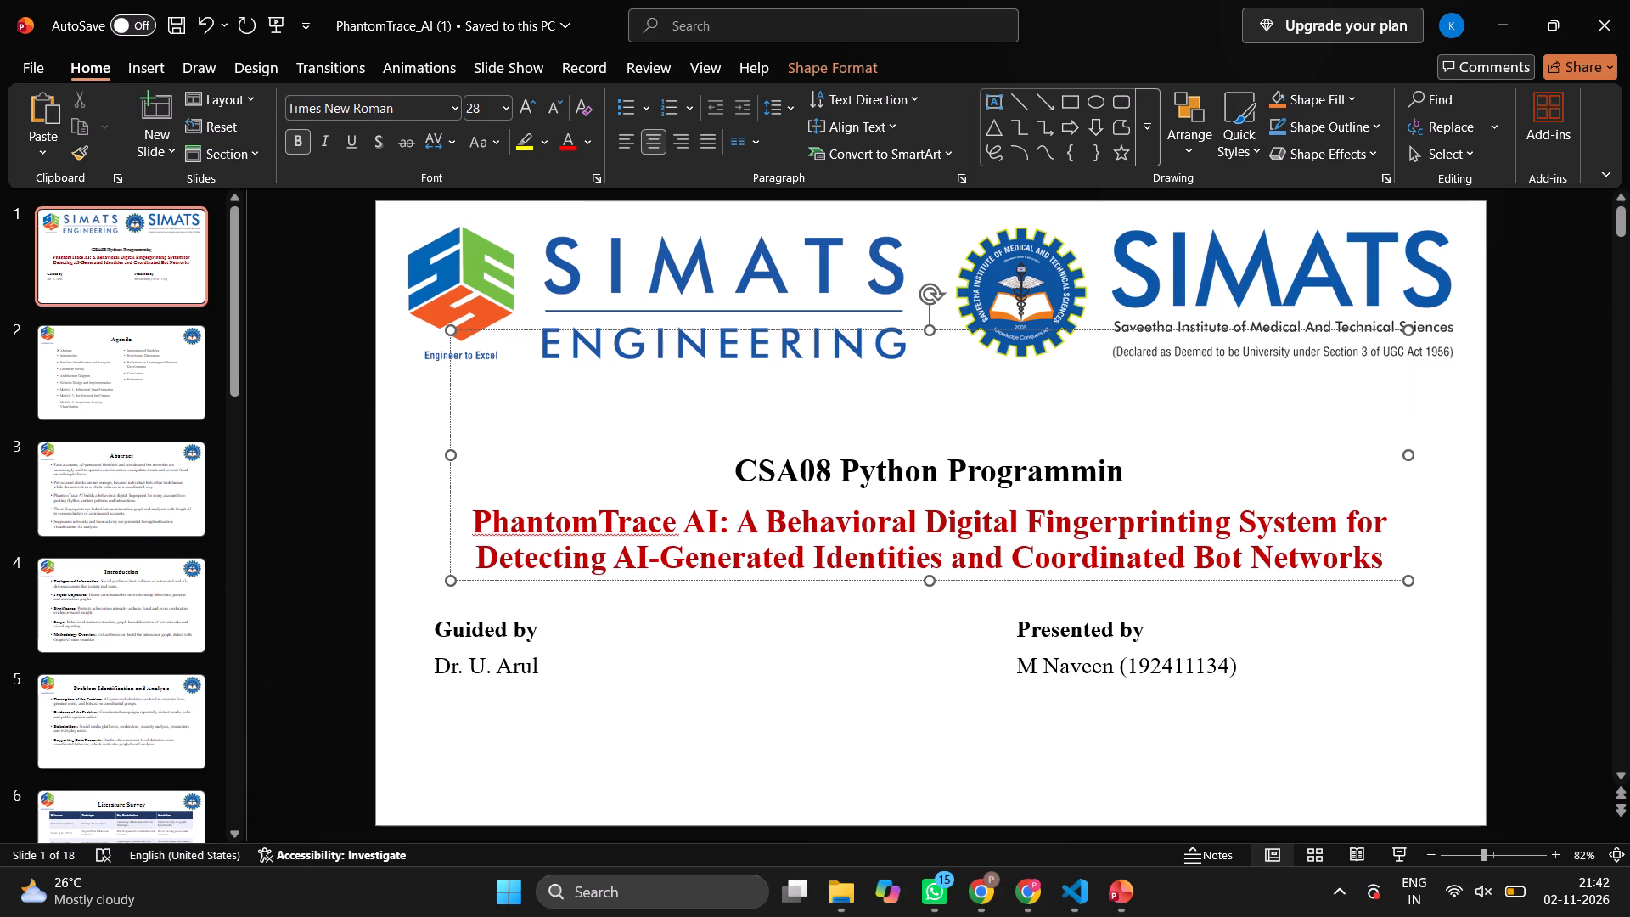
key("BackSpace")
key("BackSpace")
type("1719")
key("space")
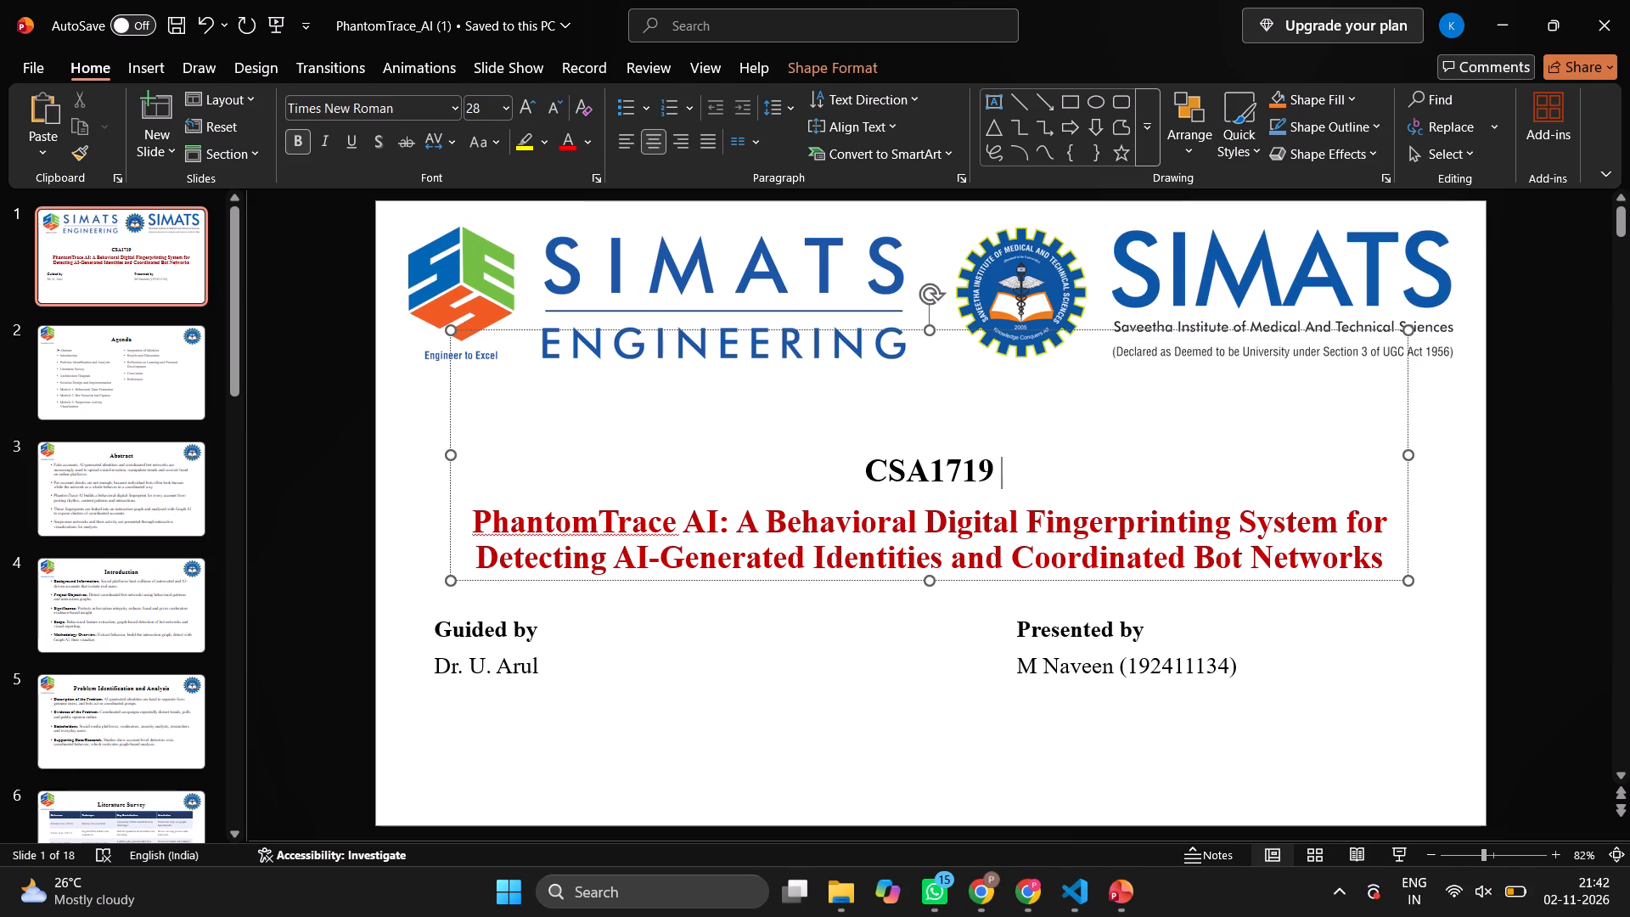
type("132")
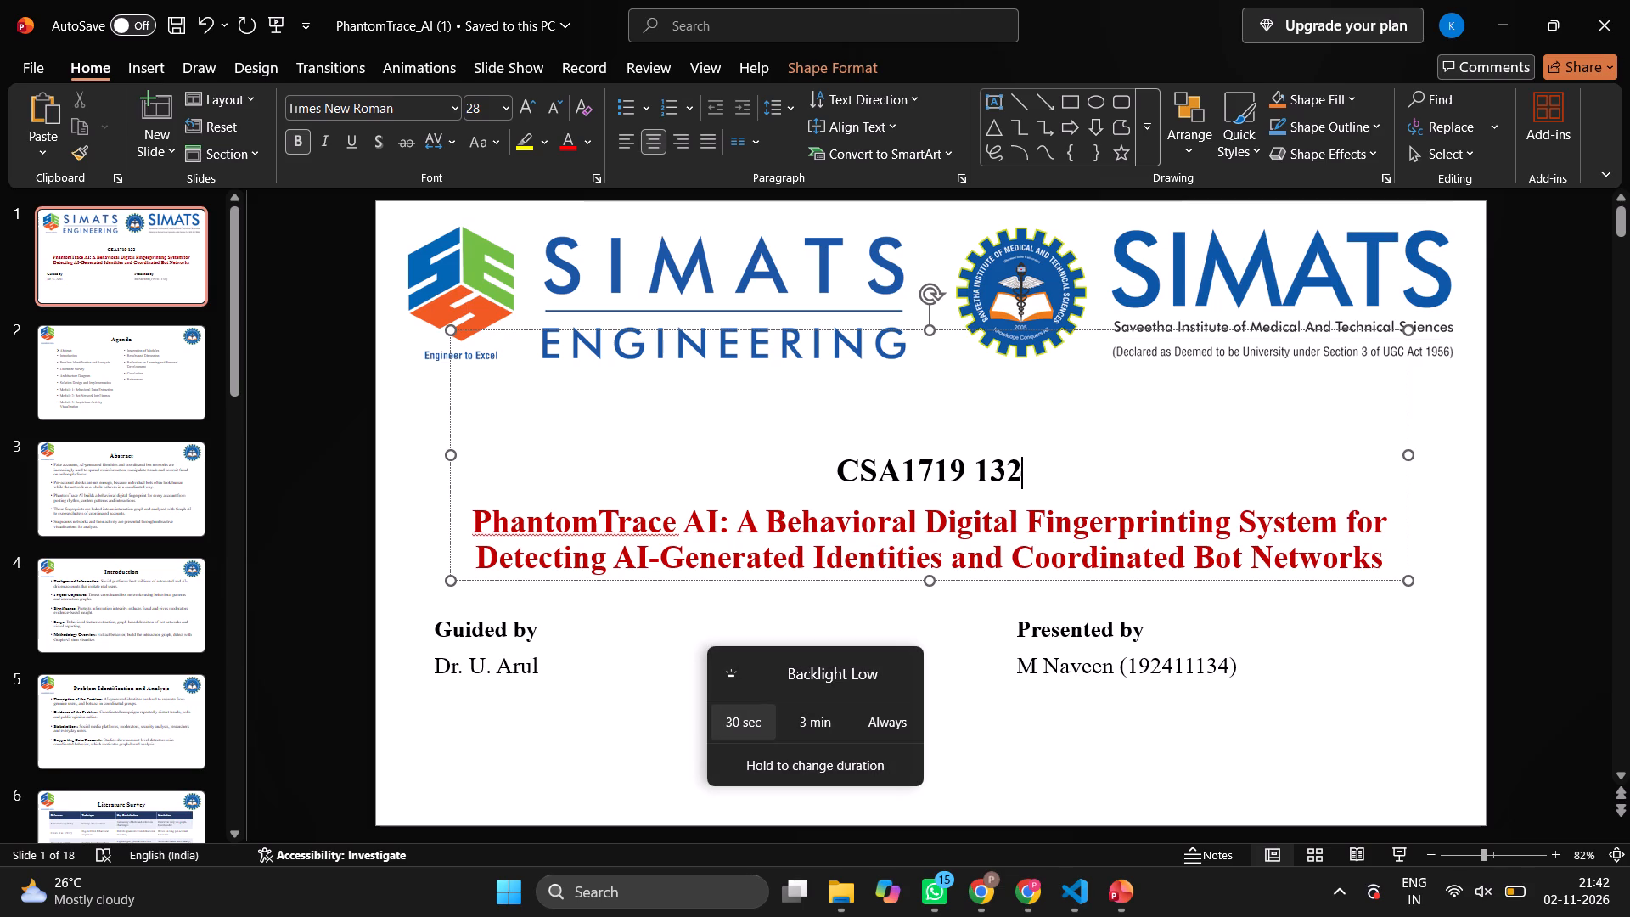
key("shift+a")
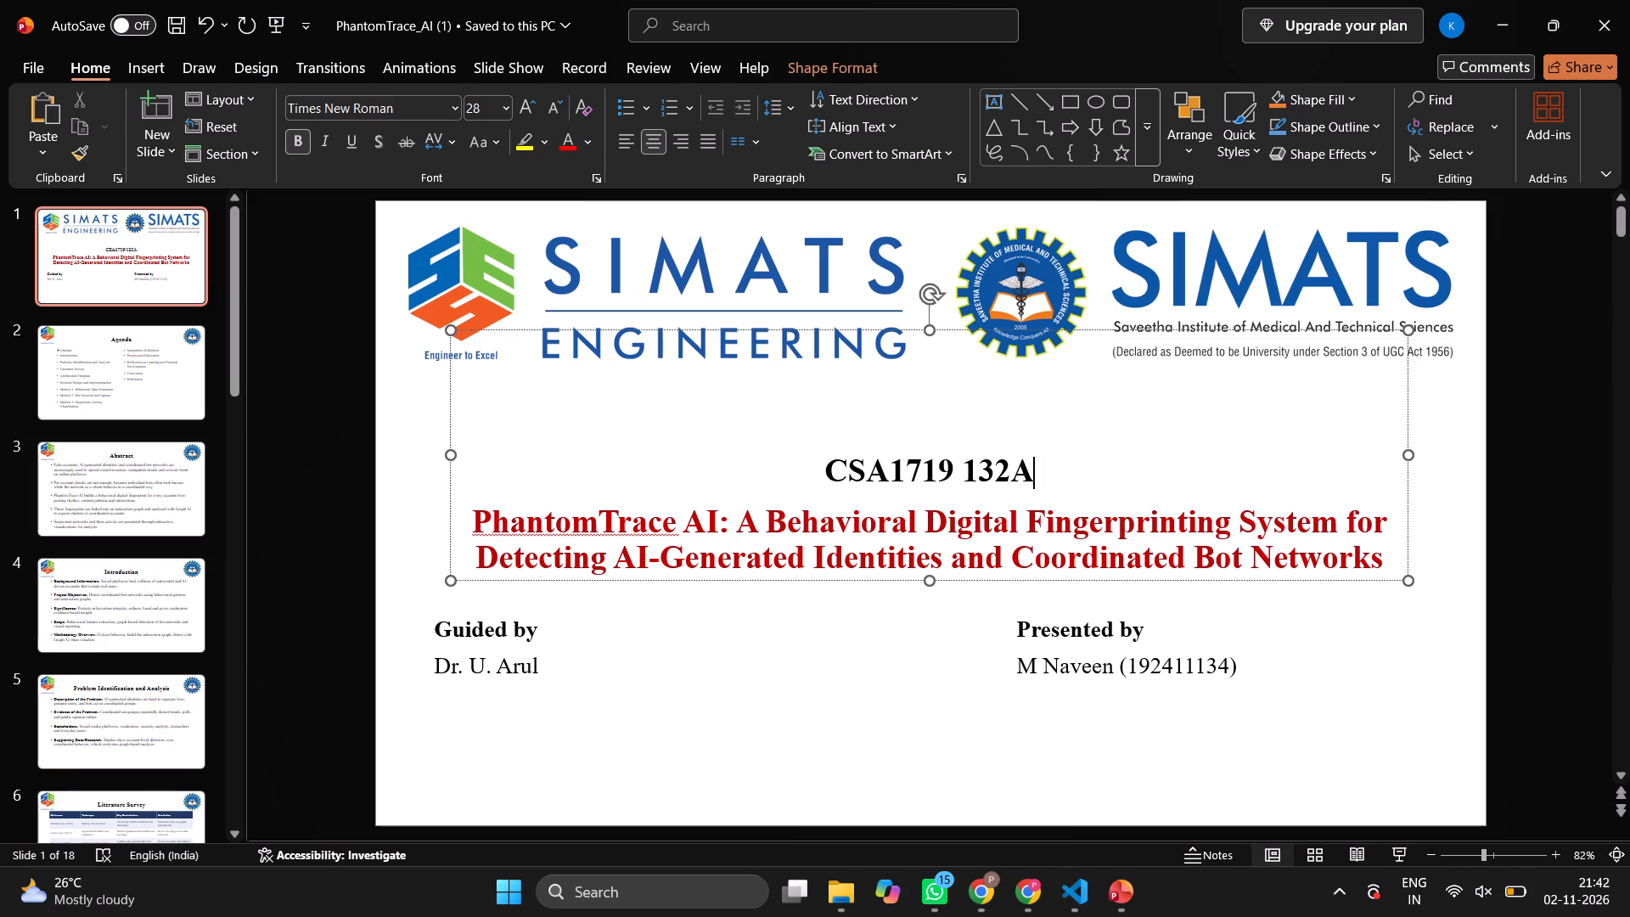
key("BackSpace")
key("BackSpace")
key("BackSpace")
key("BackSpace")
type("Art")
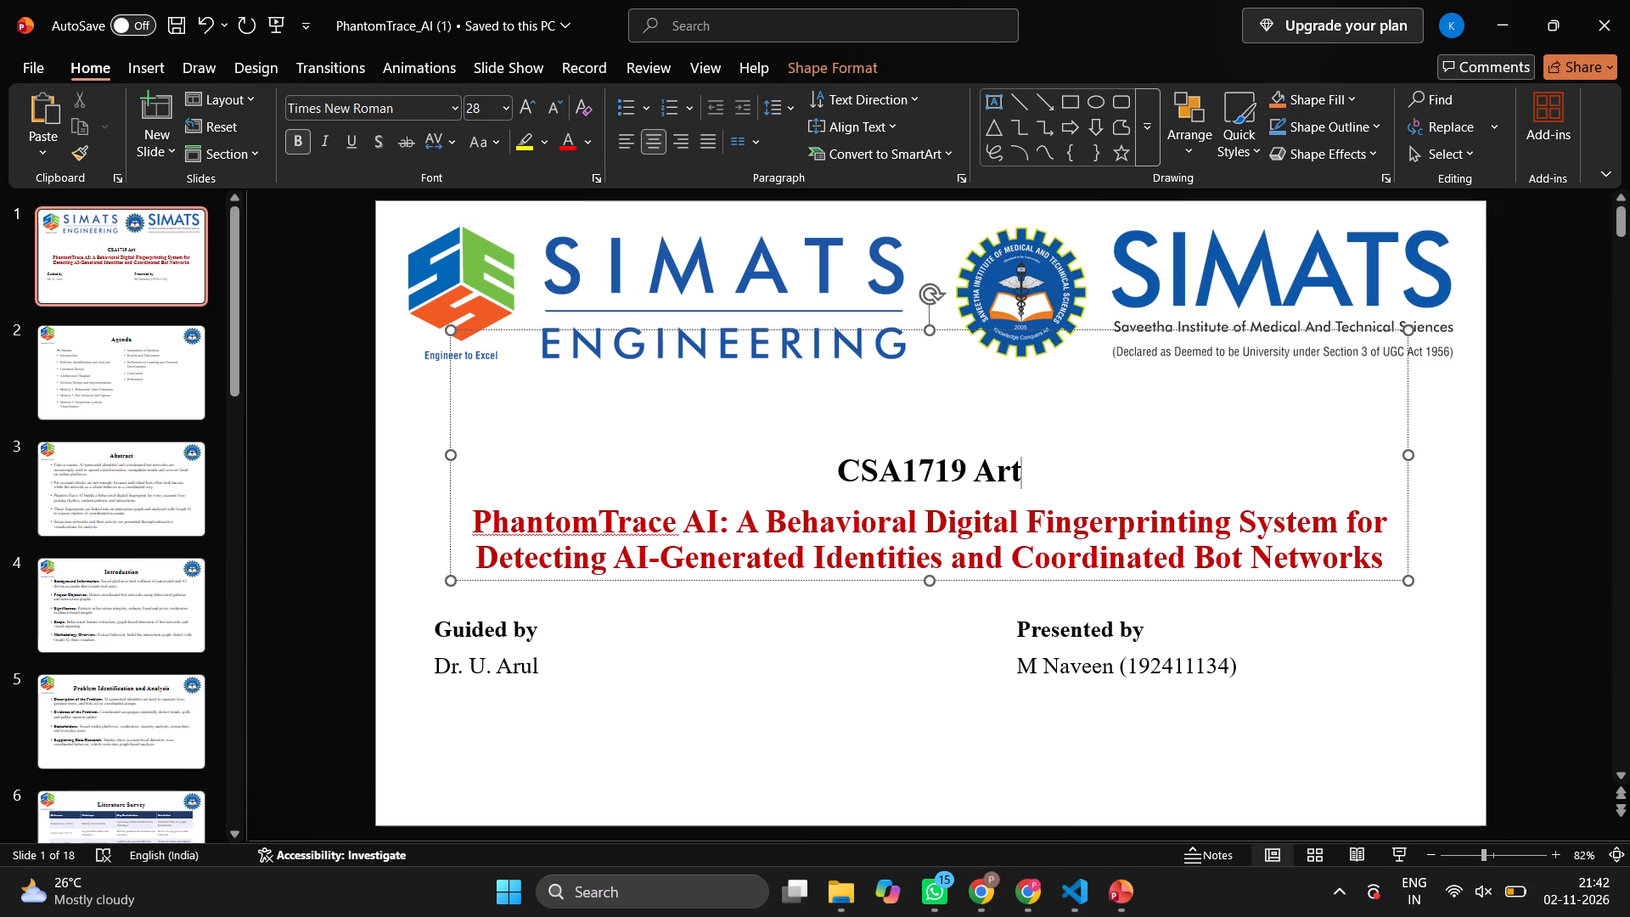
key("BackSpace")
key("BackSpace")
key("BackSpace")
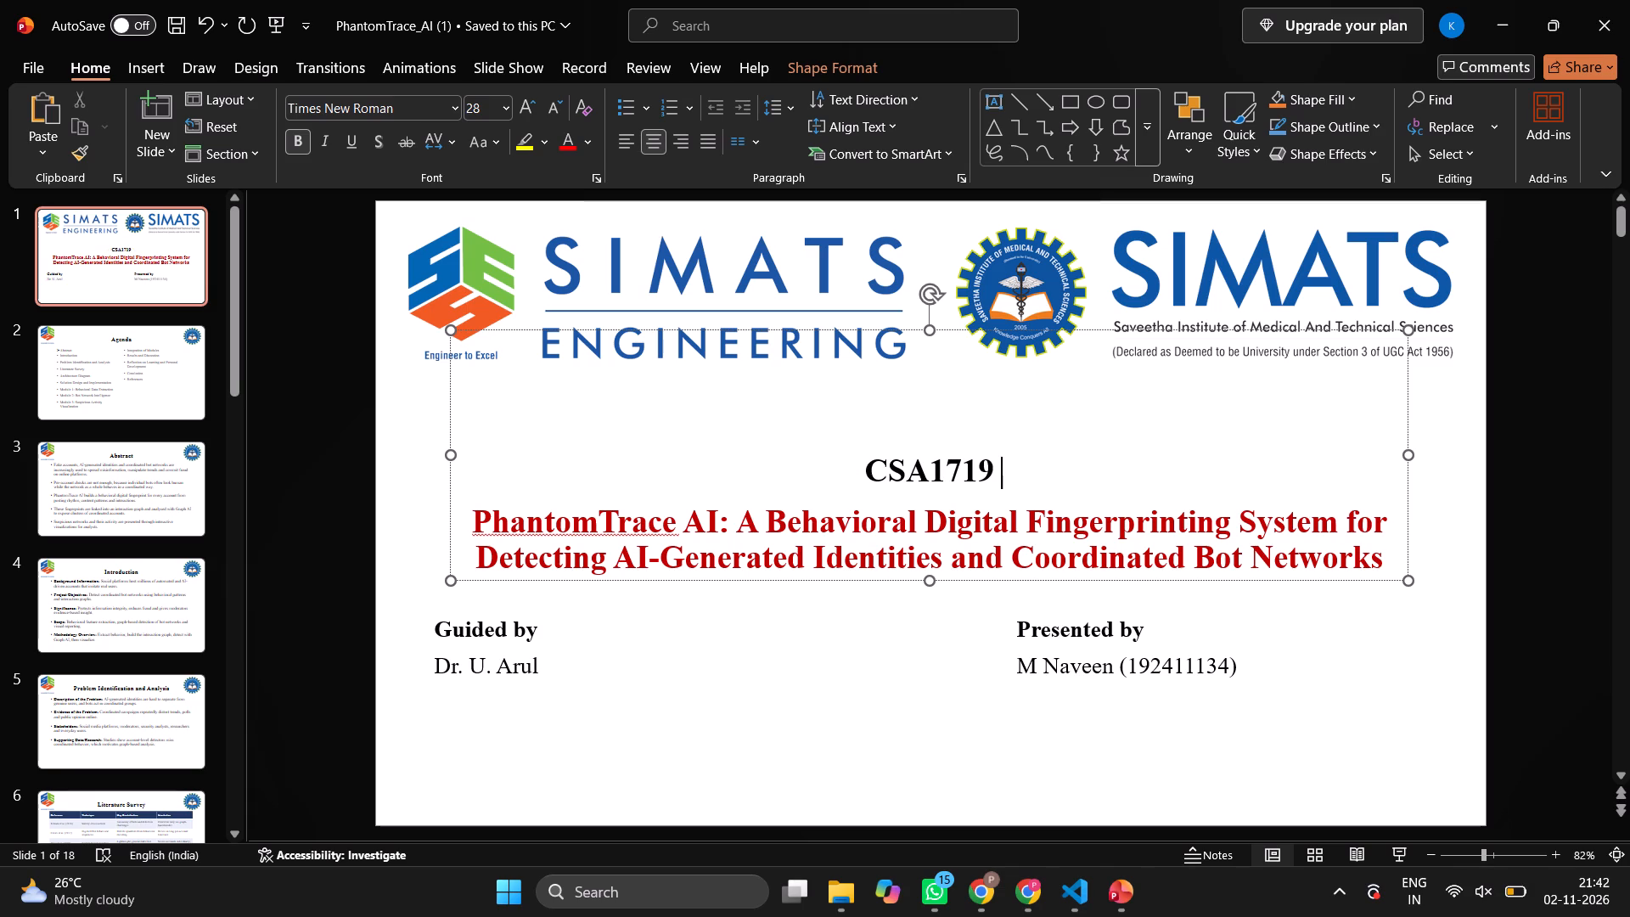
Add the course name "Artificial Intelligence" after the CSA1719 code on the title slide.
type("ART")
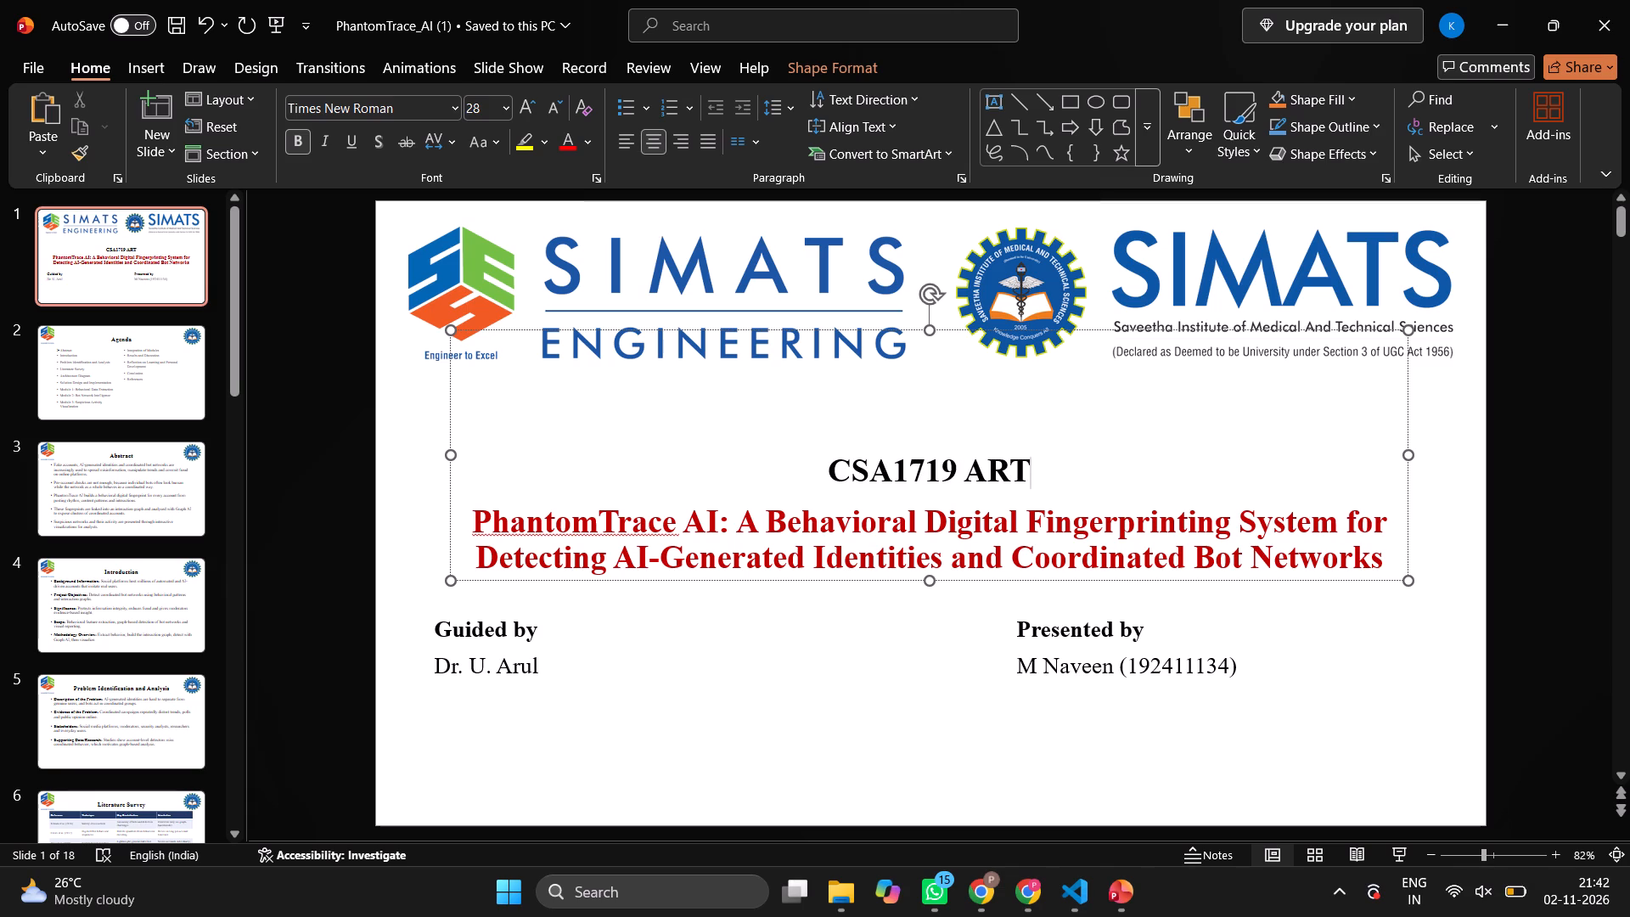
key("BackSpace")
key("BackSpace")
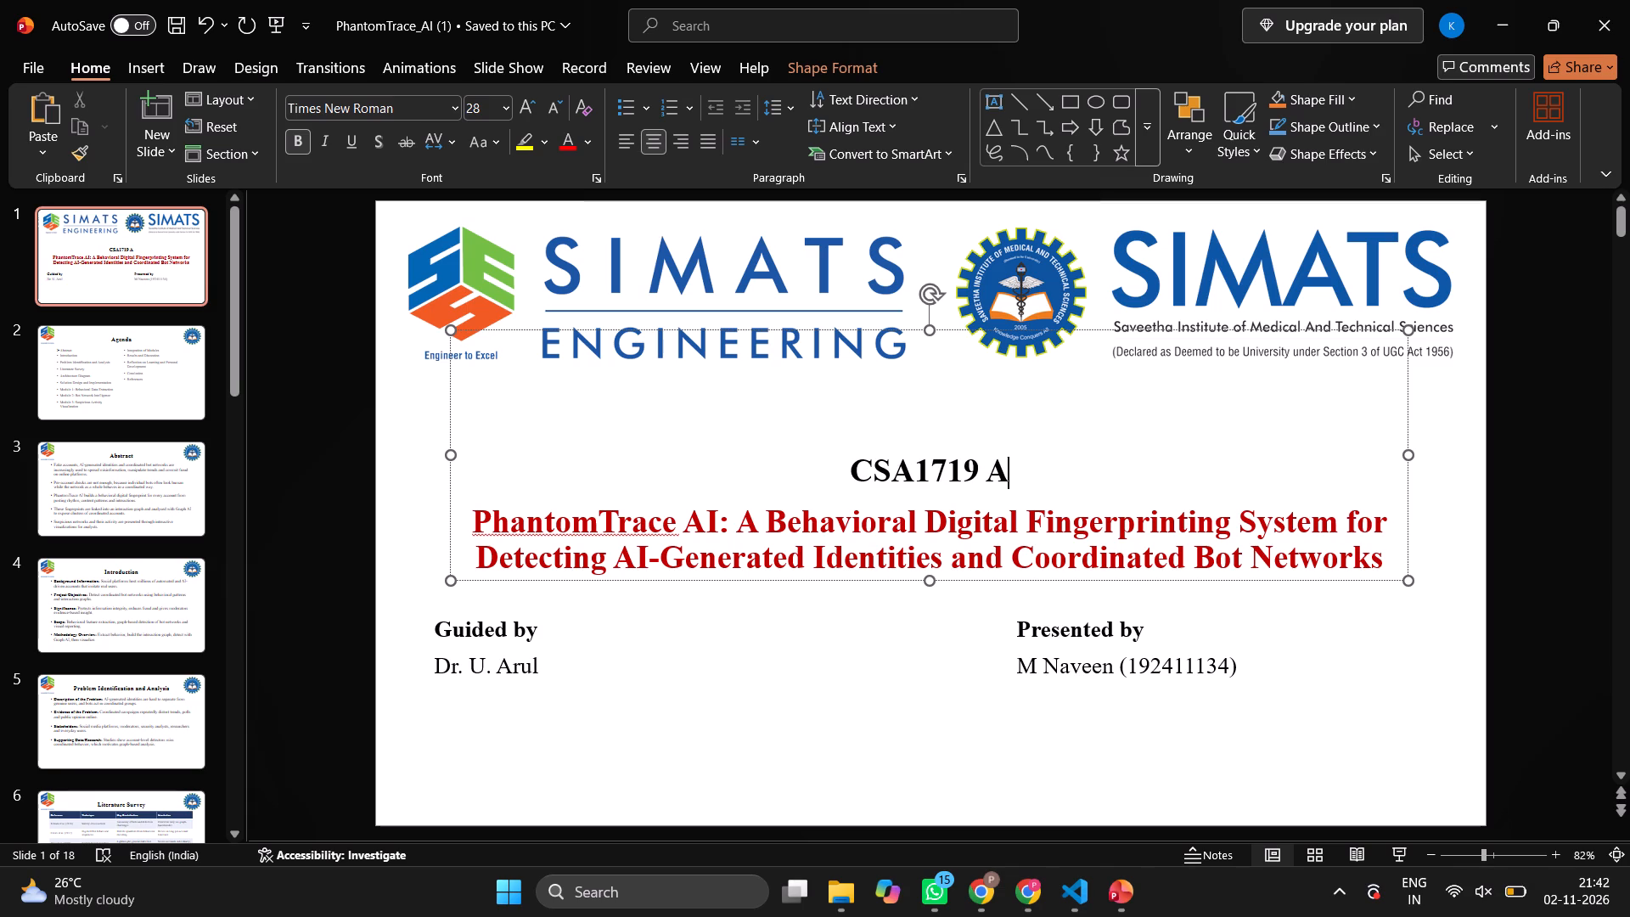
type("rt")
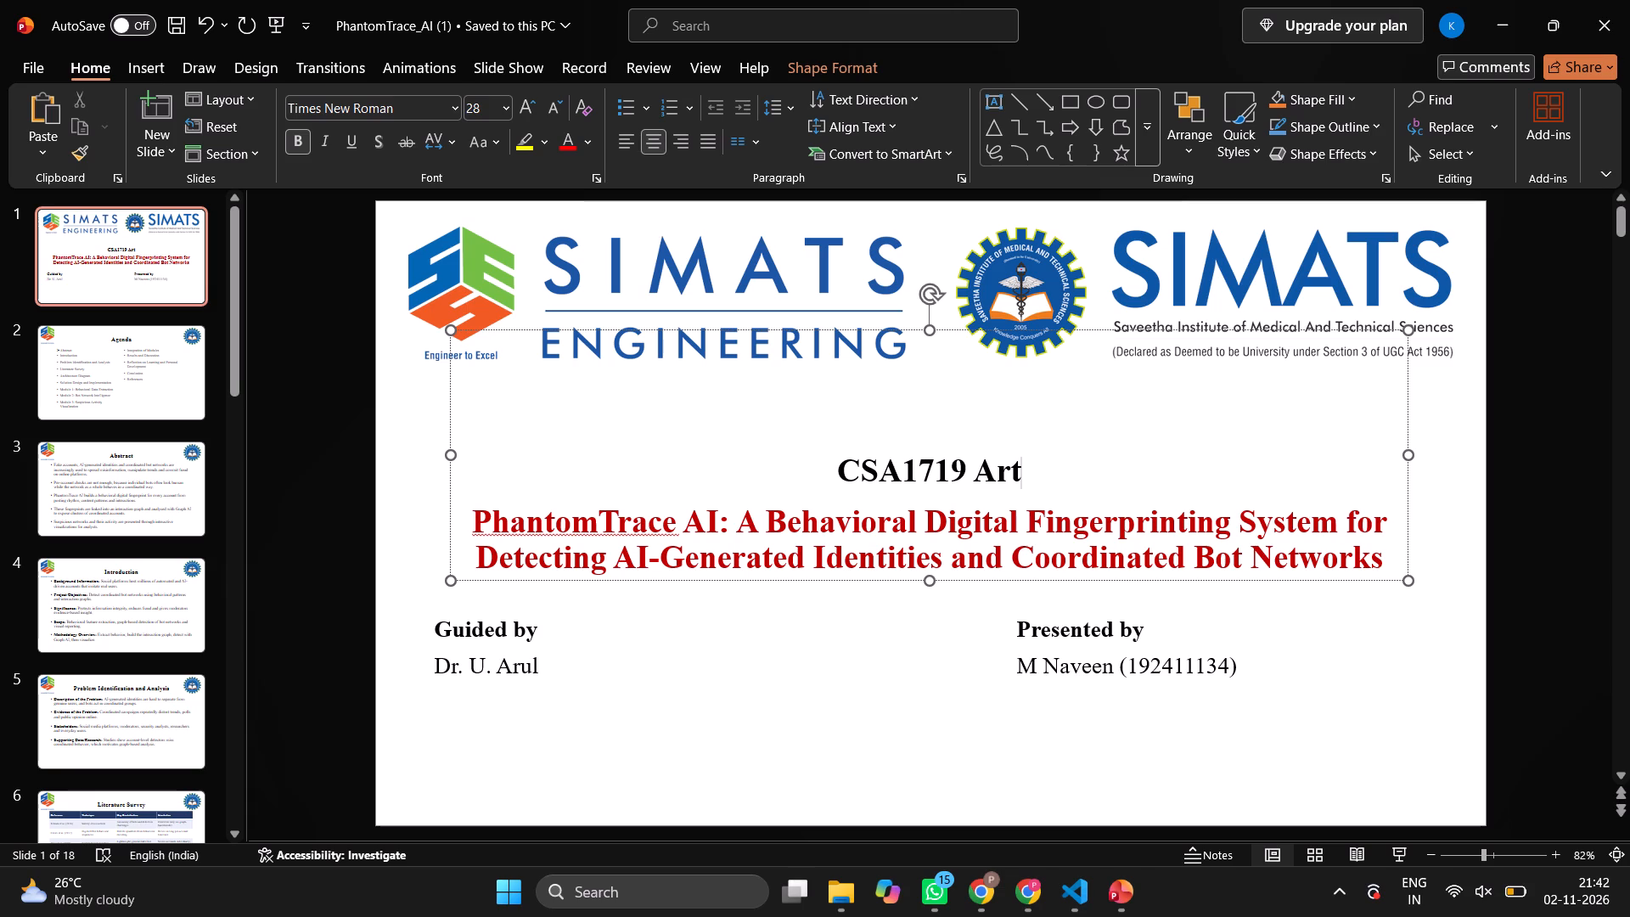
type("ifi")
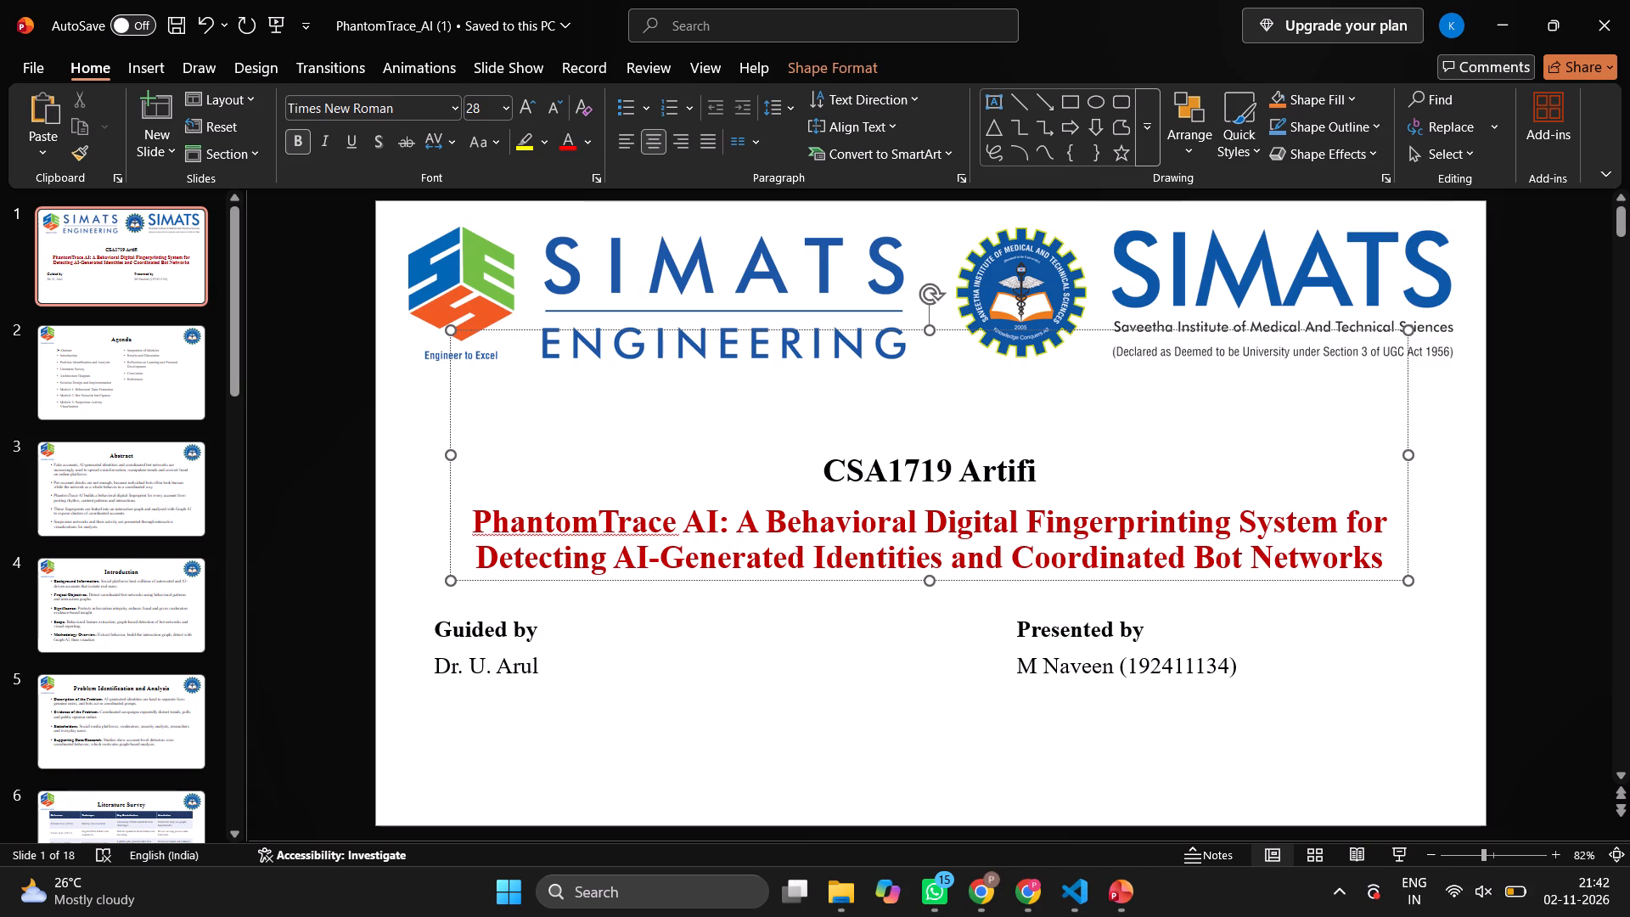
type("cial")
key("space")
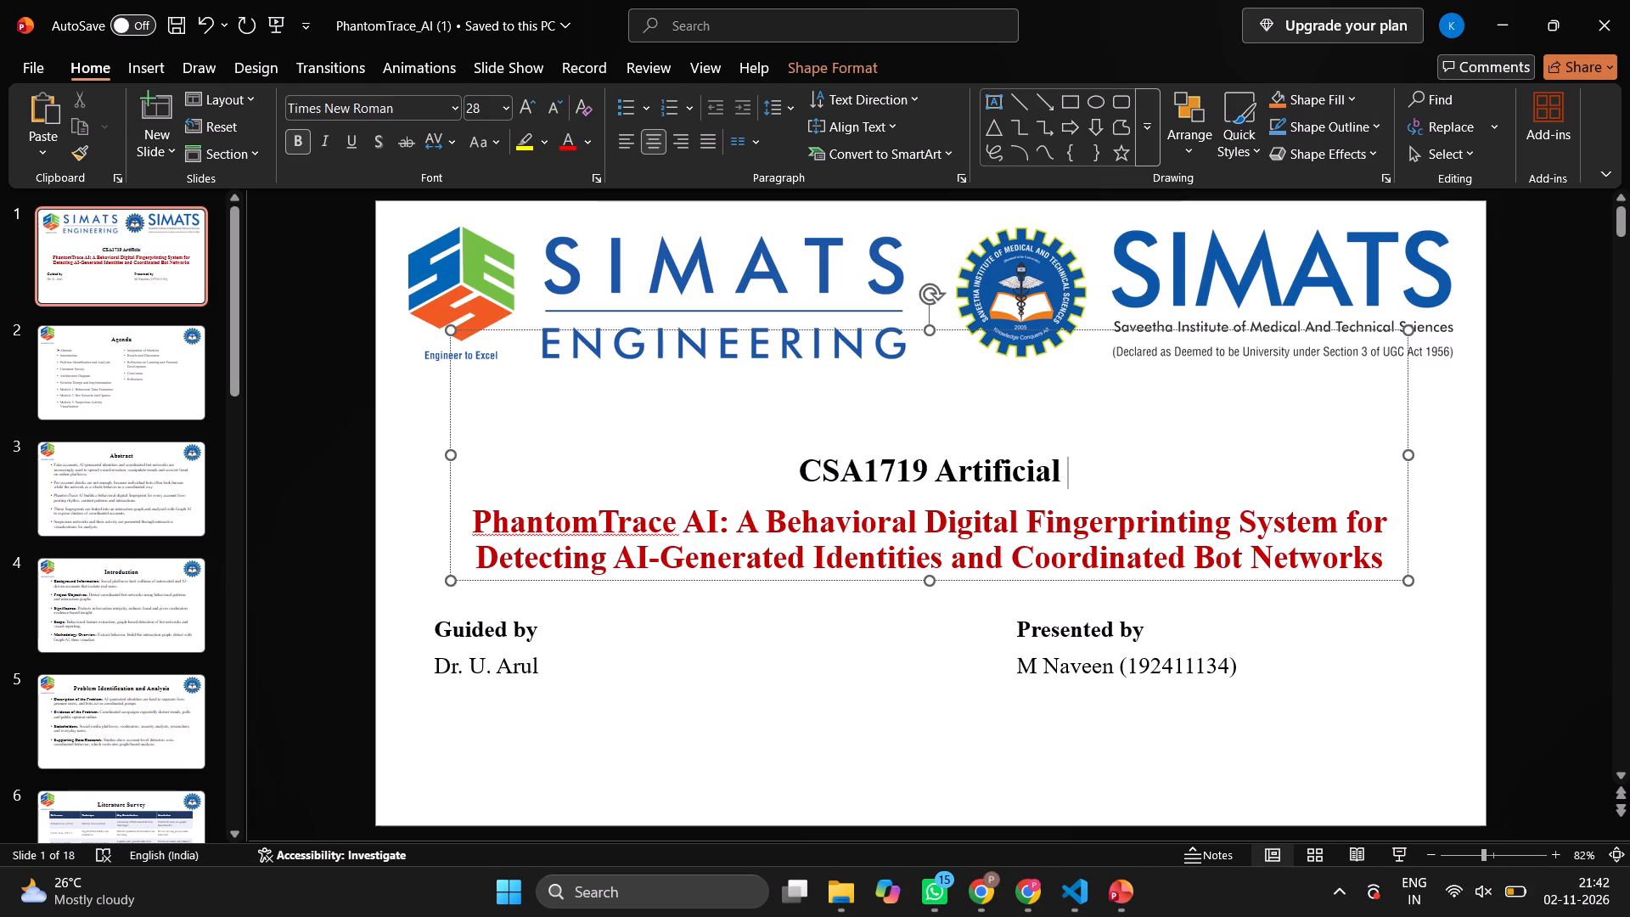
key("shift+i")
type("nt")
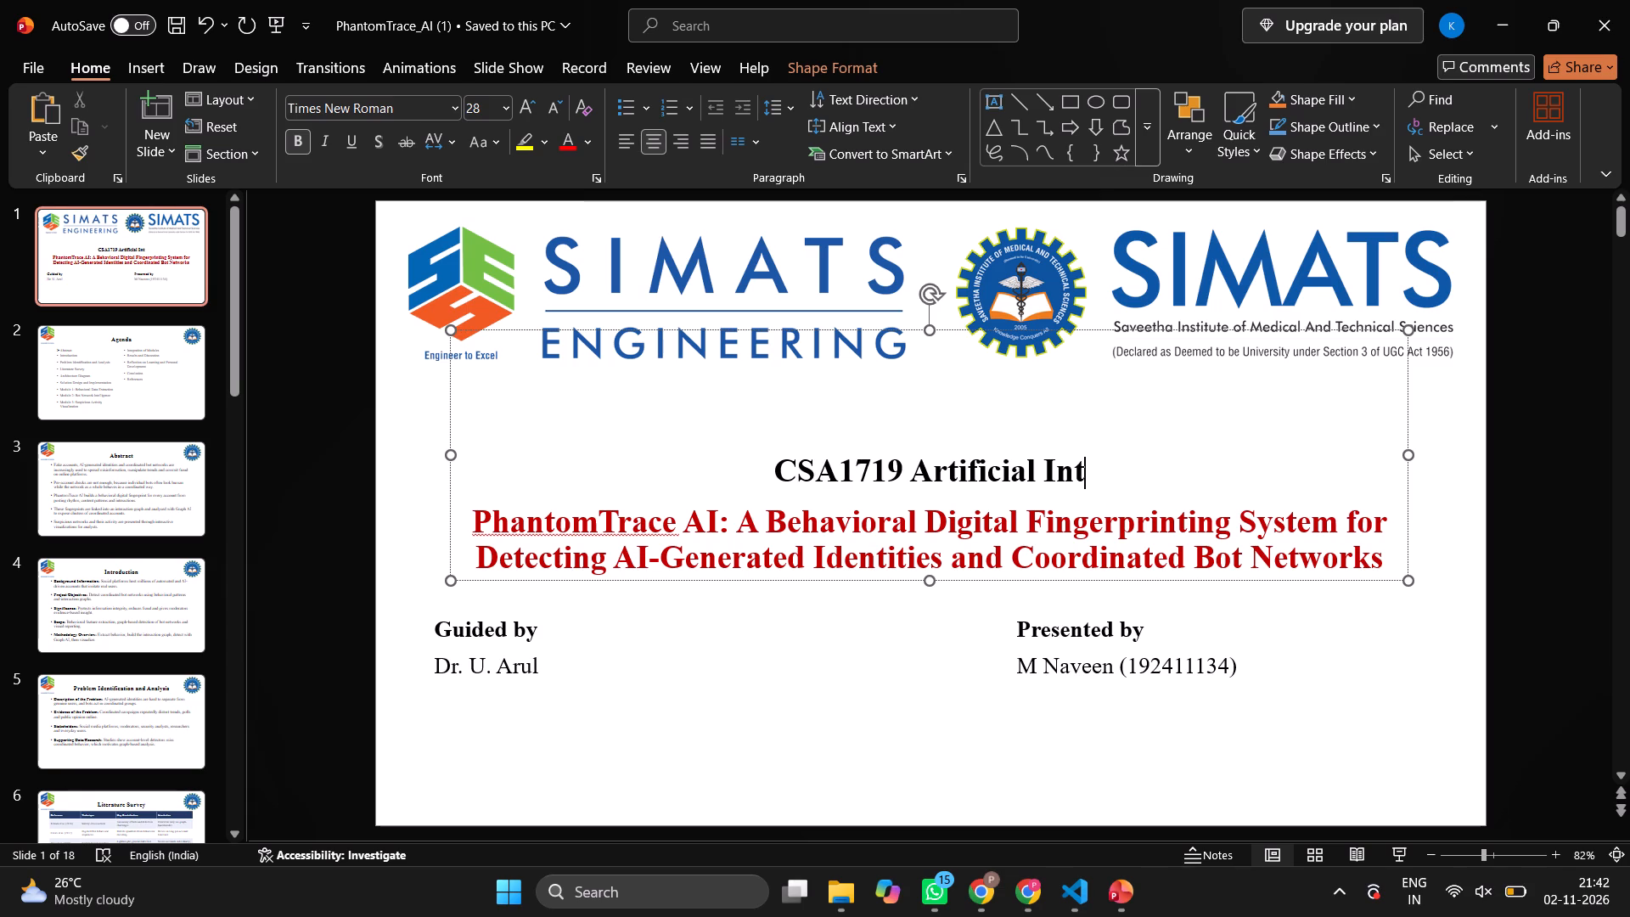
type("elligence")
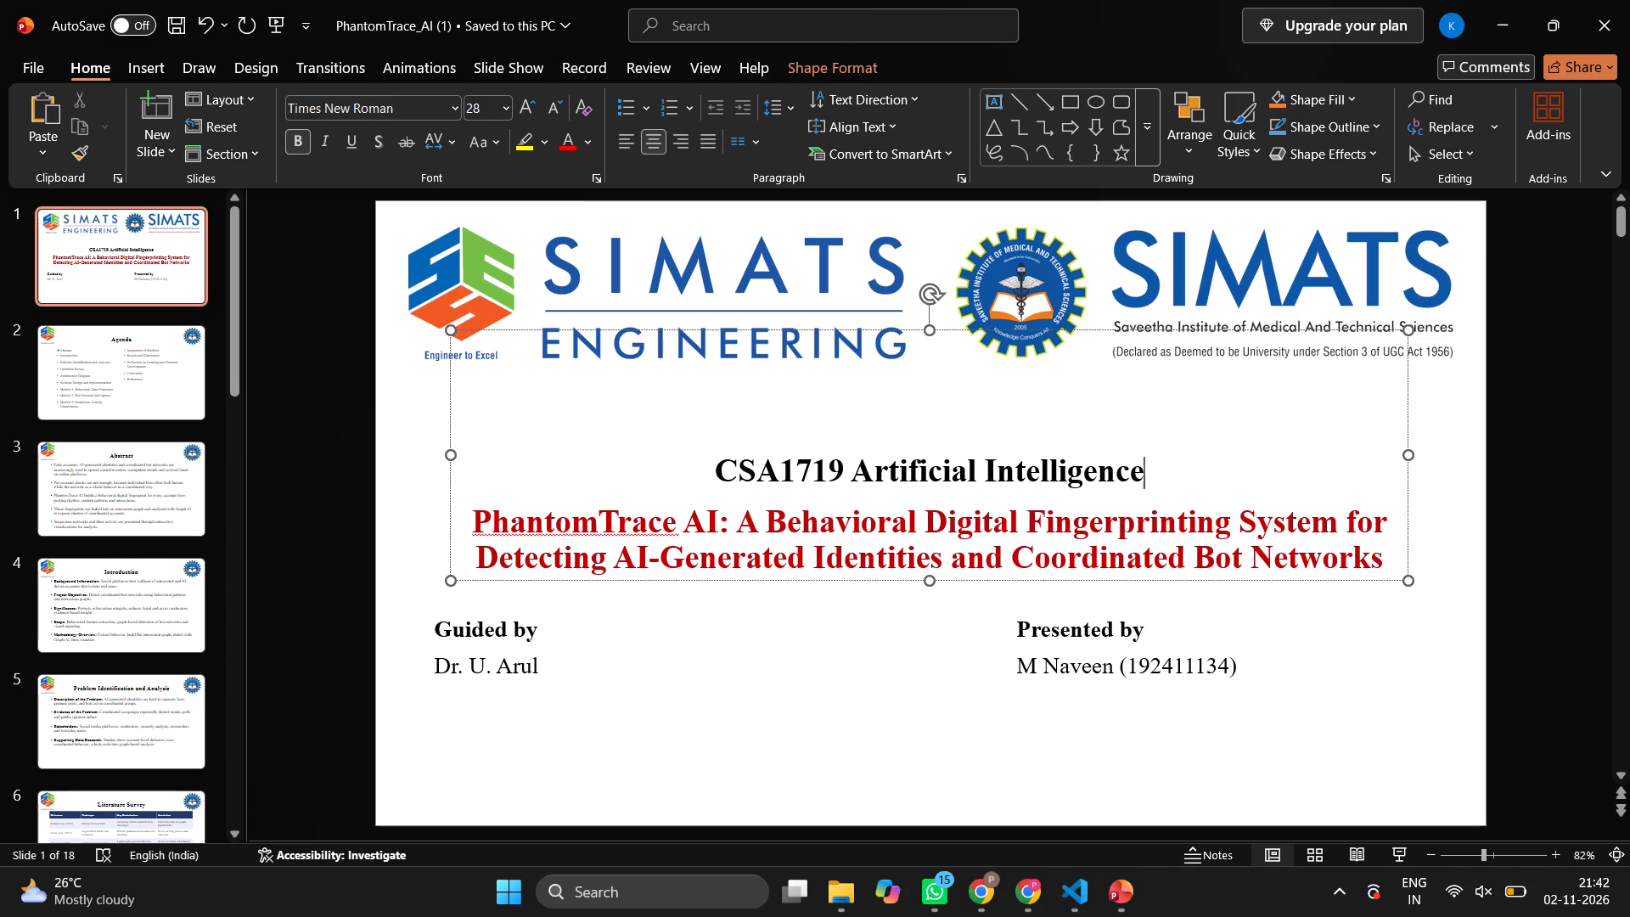
Add a new line under the first presenter on the title slide containing the second student's registration number.
left_click(1246, 669)
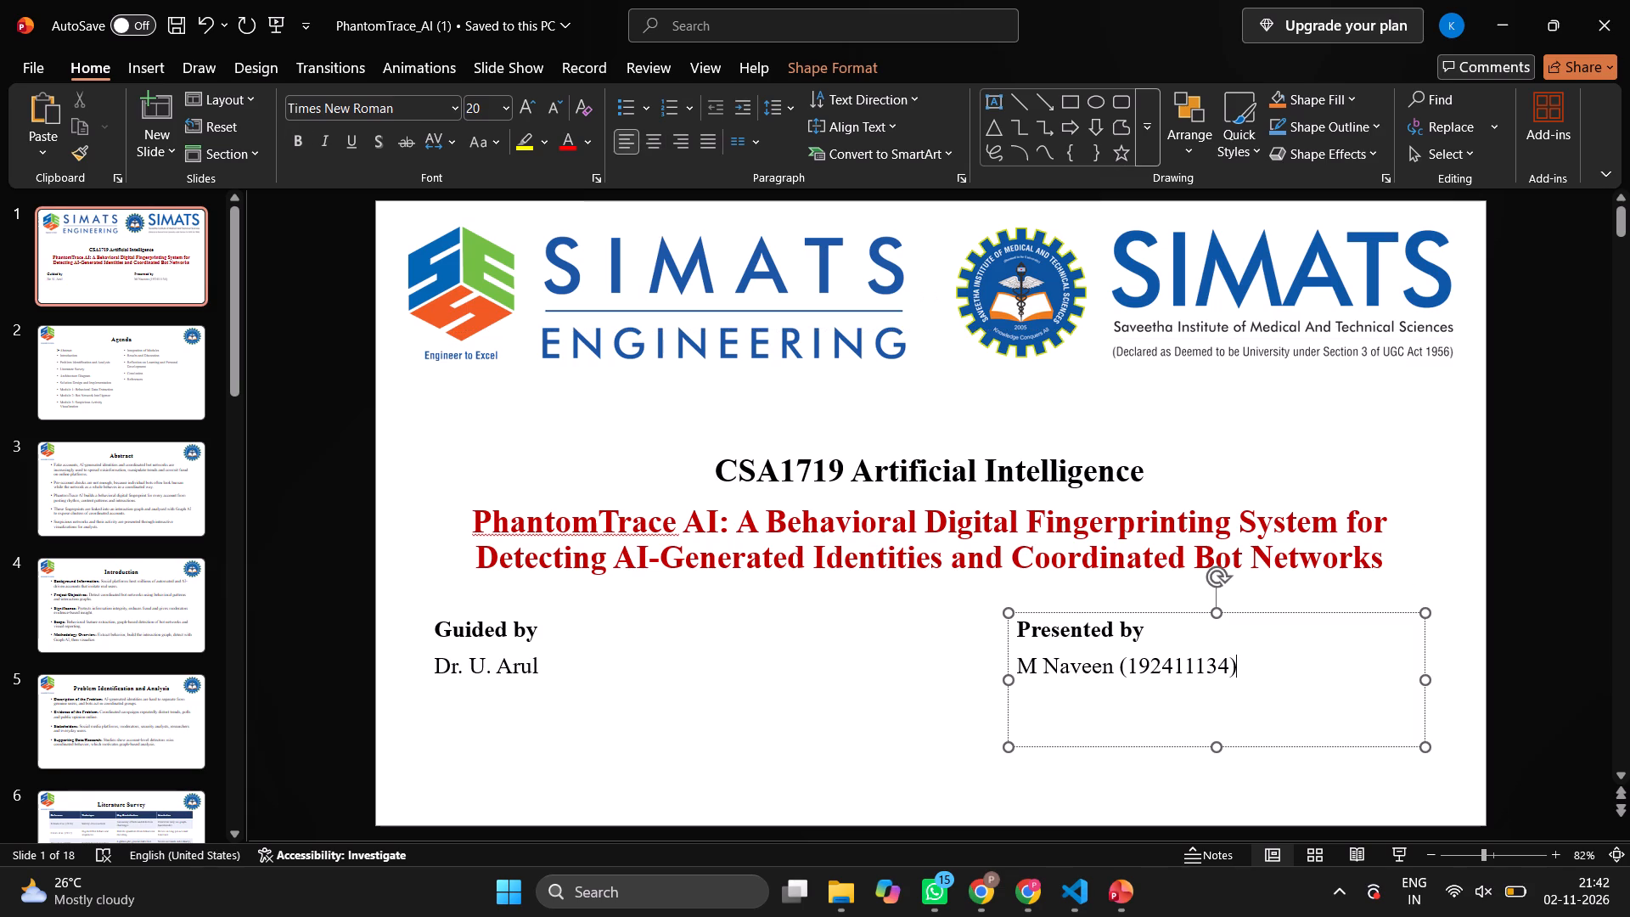
key("Return")
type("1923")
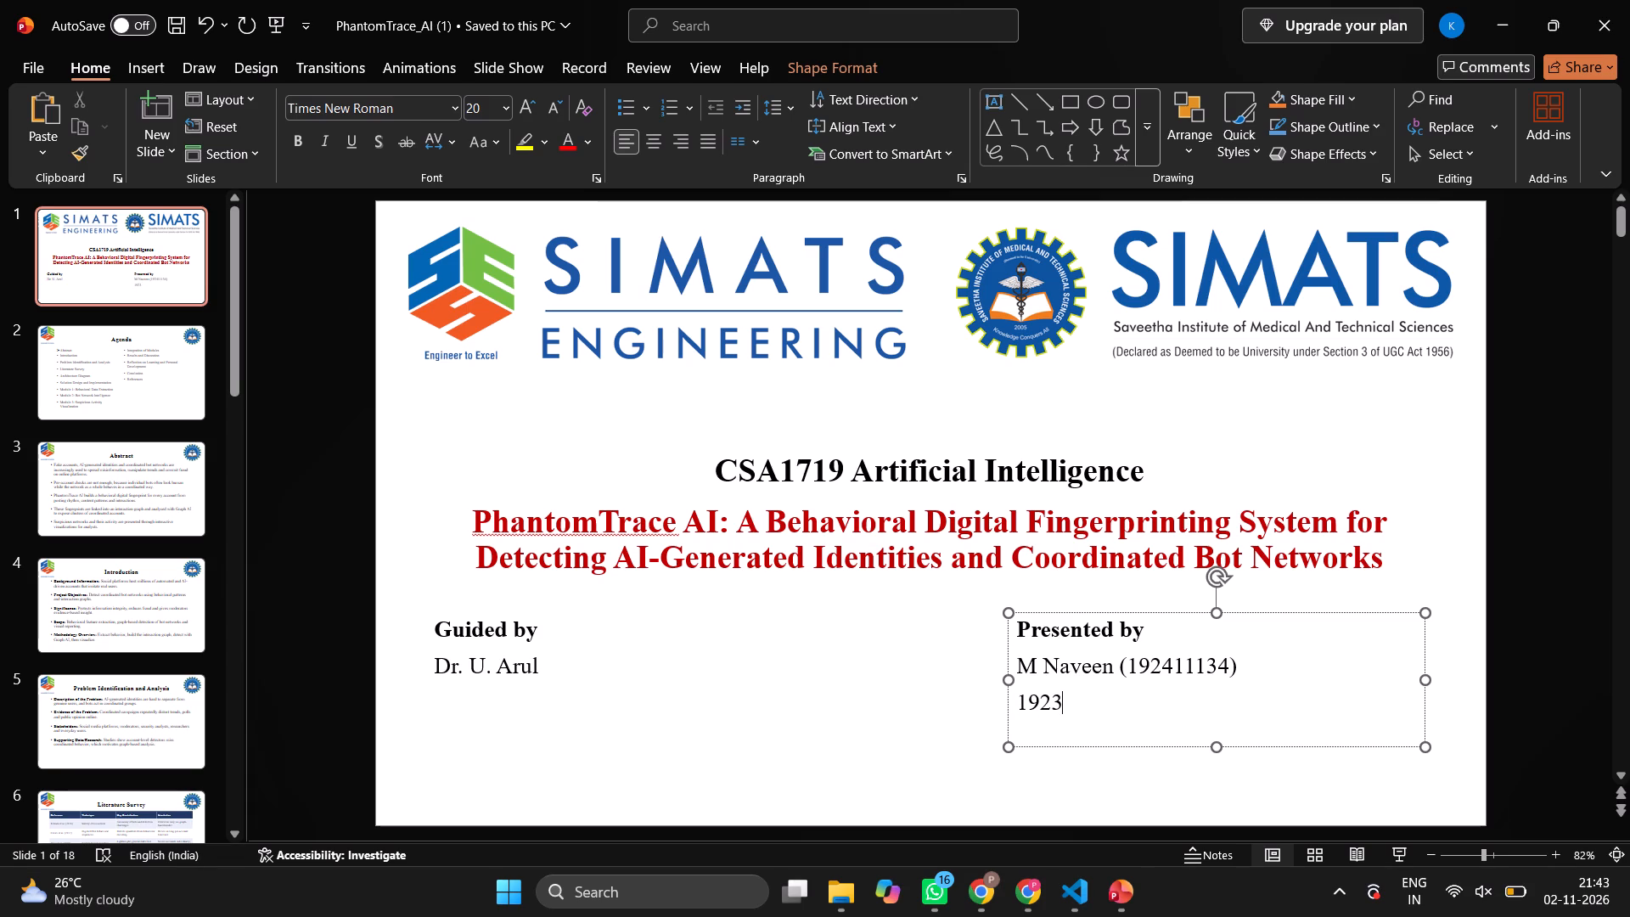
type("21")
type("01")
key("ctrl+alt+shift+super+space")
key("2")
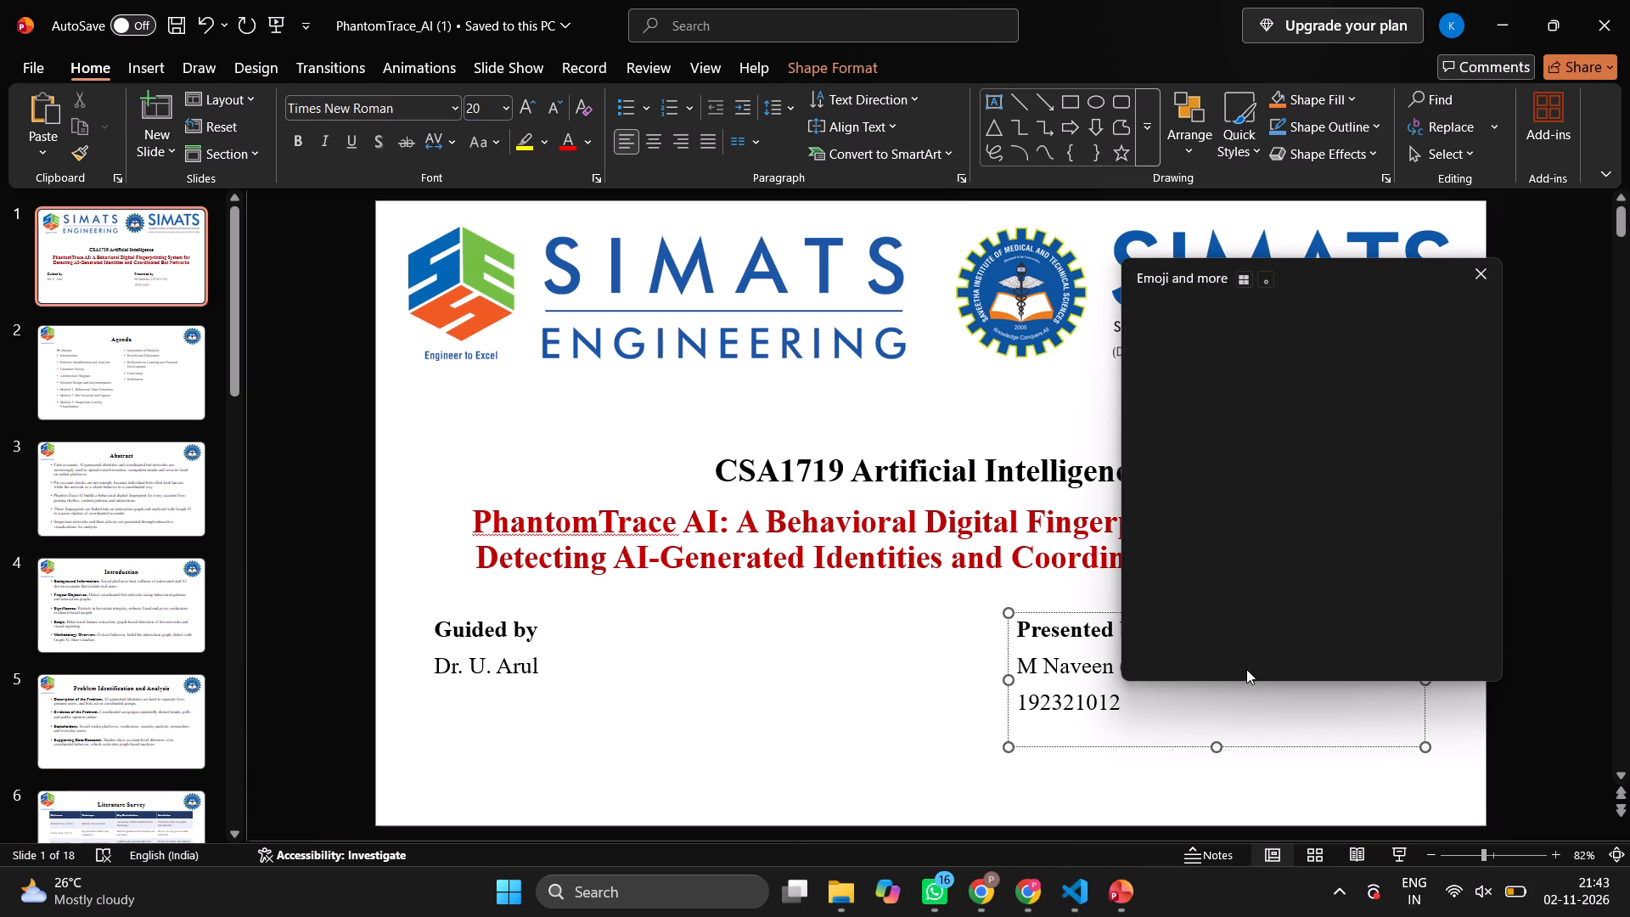
left_click(1482, 278)
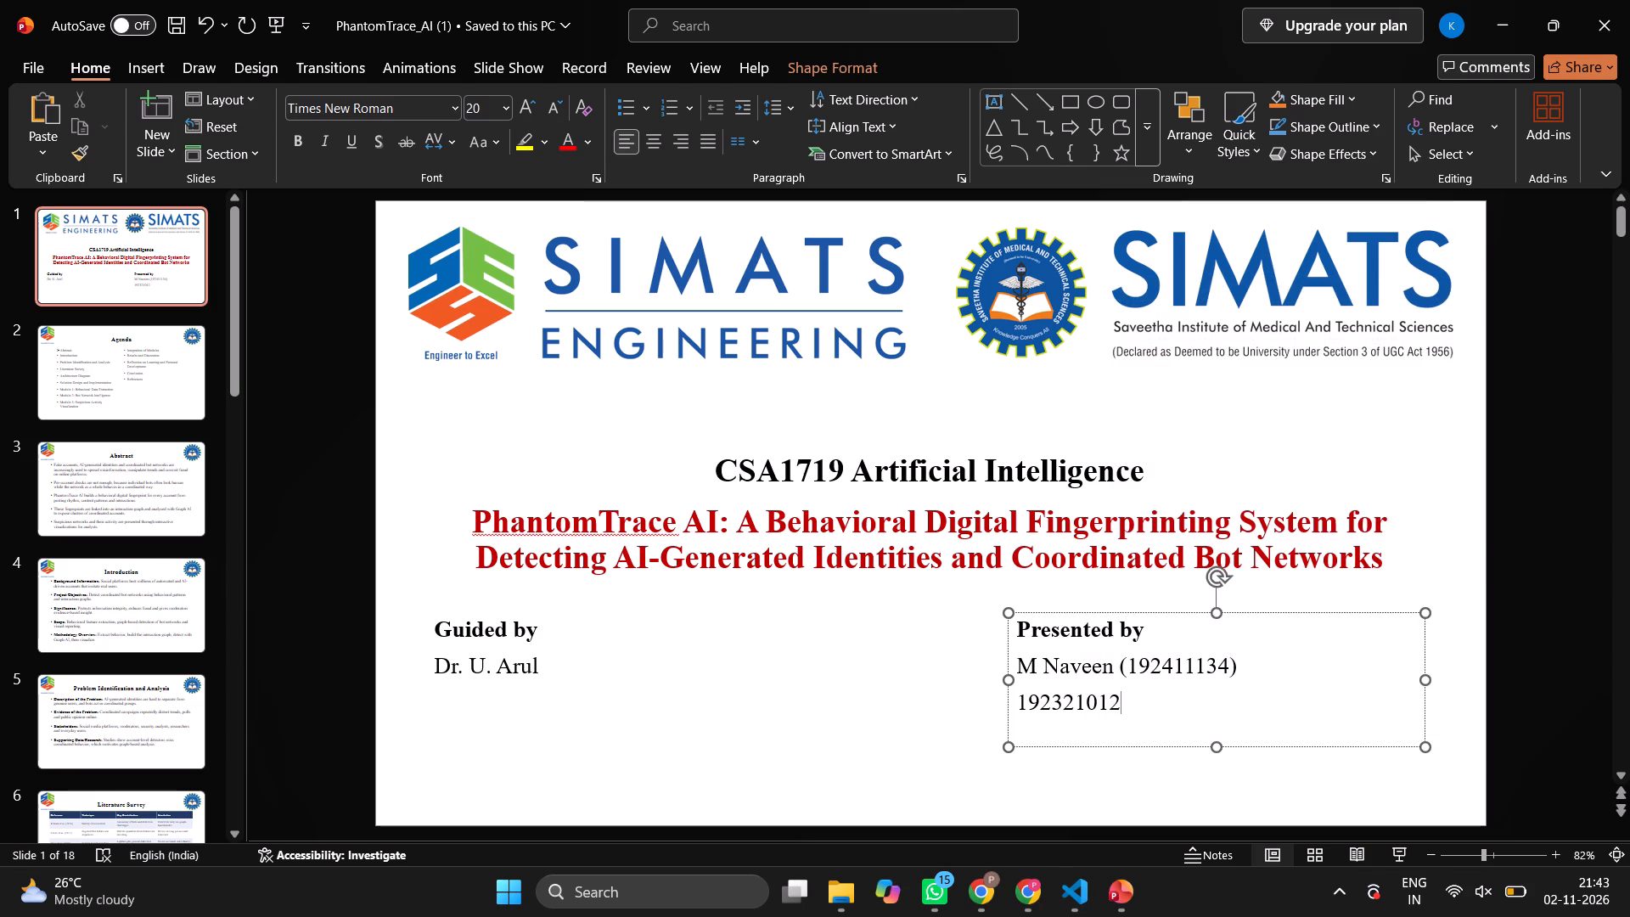
Insert the second student's name before the registration number and enclose that number in parentheses.
left_click(1018, 707)
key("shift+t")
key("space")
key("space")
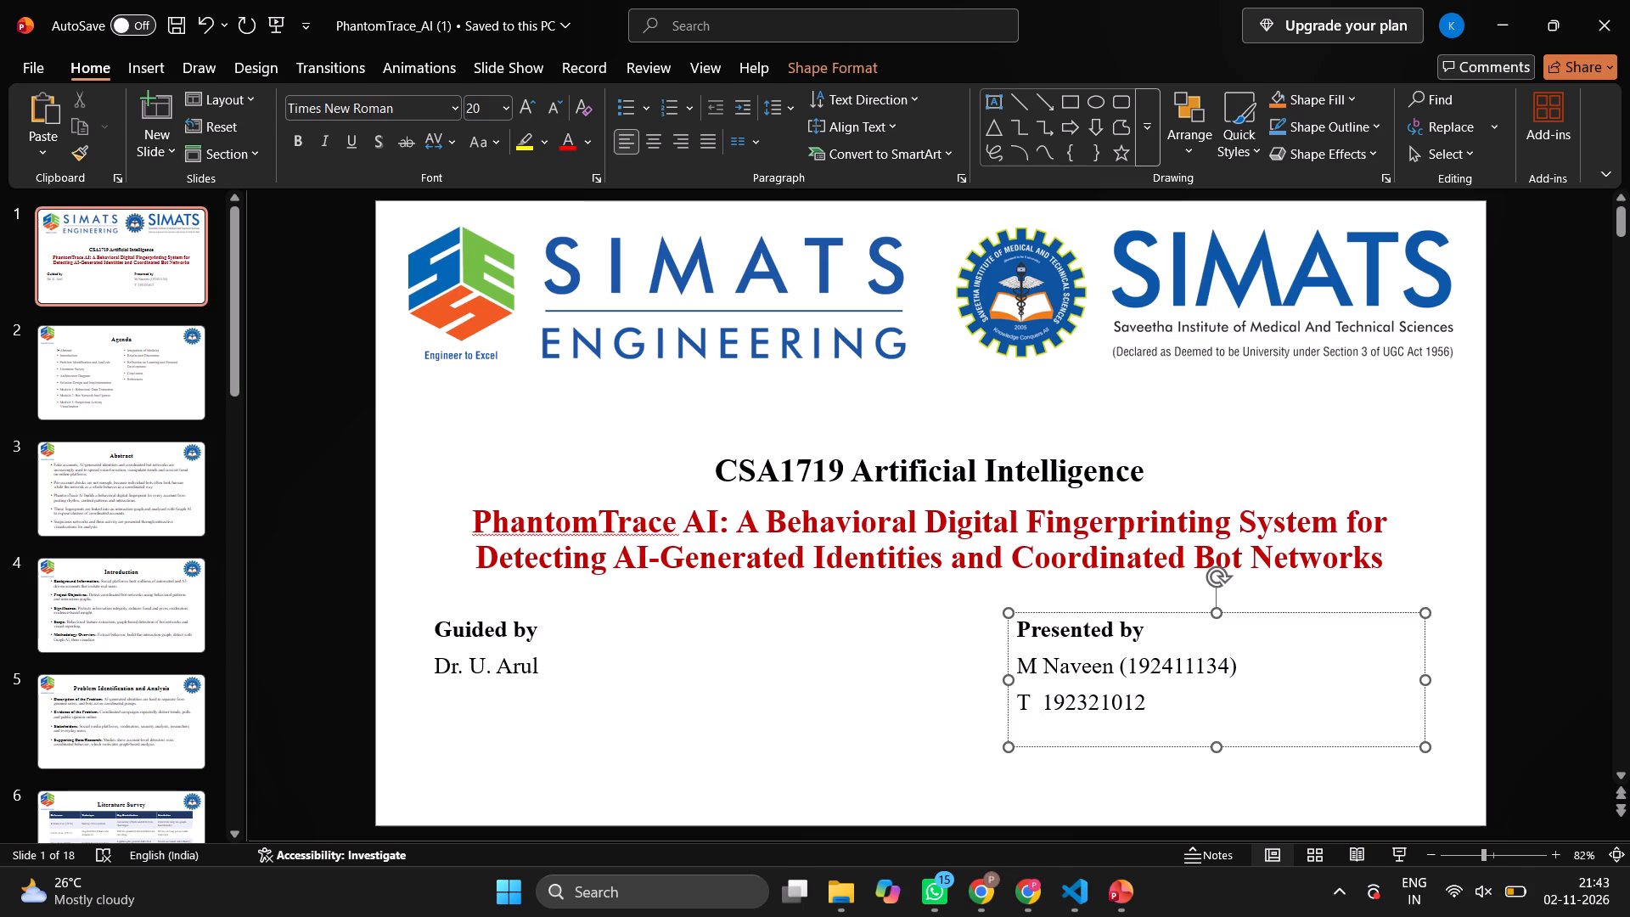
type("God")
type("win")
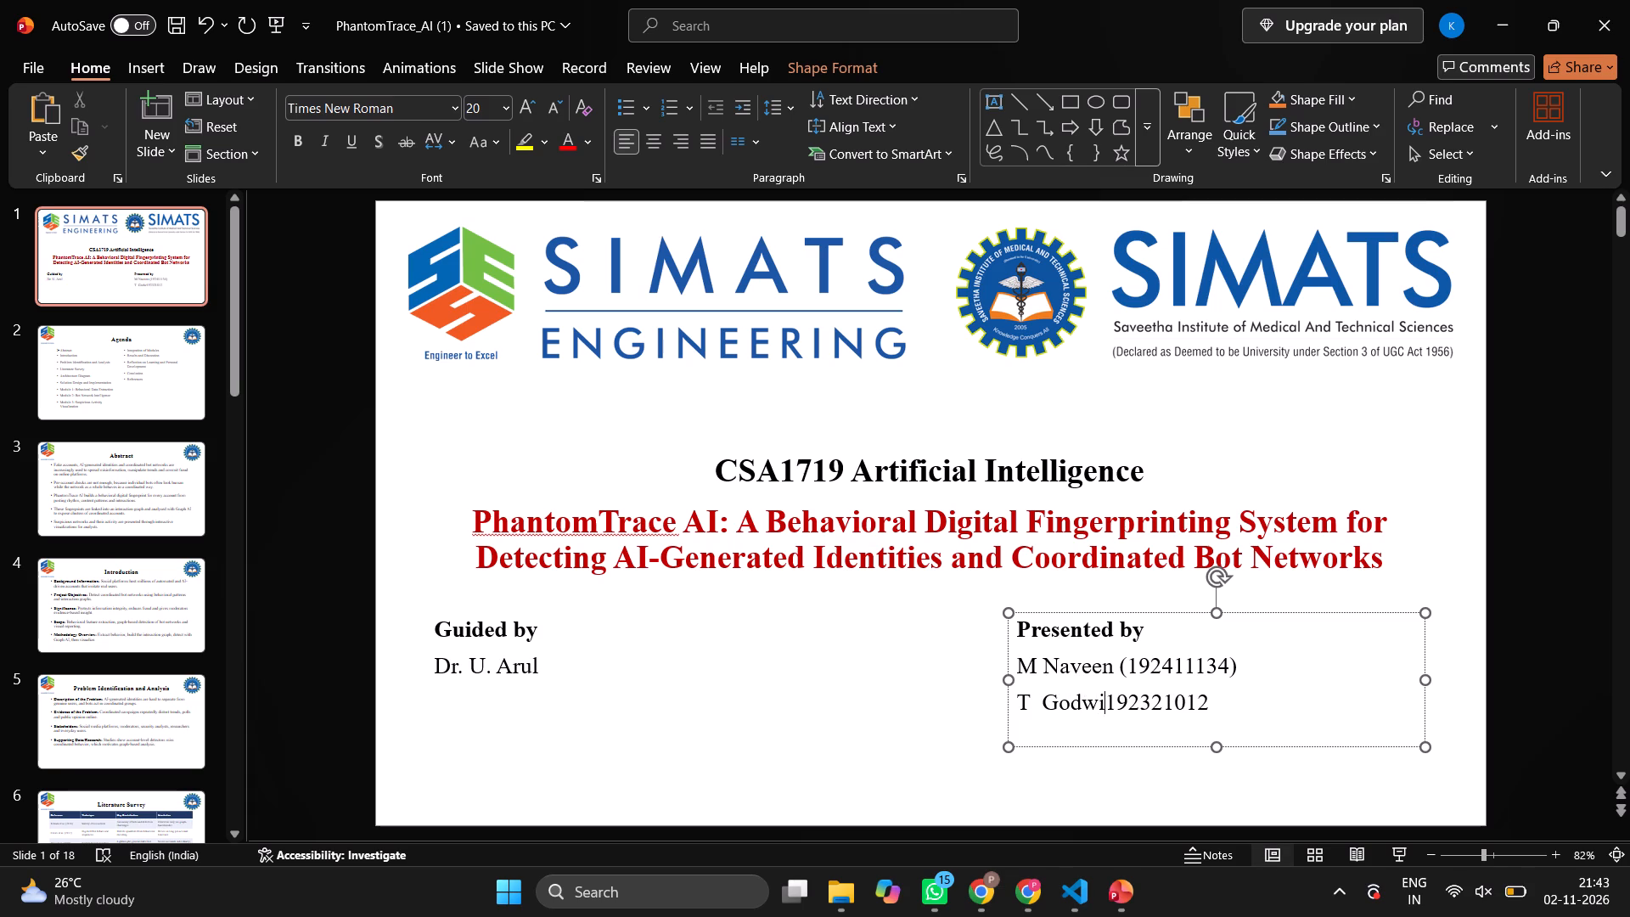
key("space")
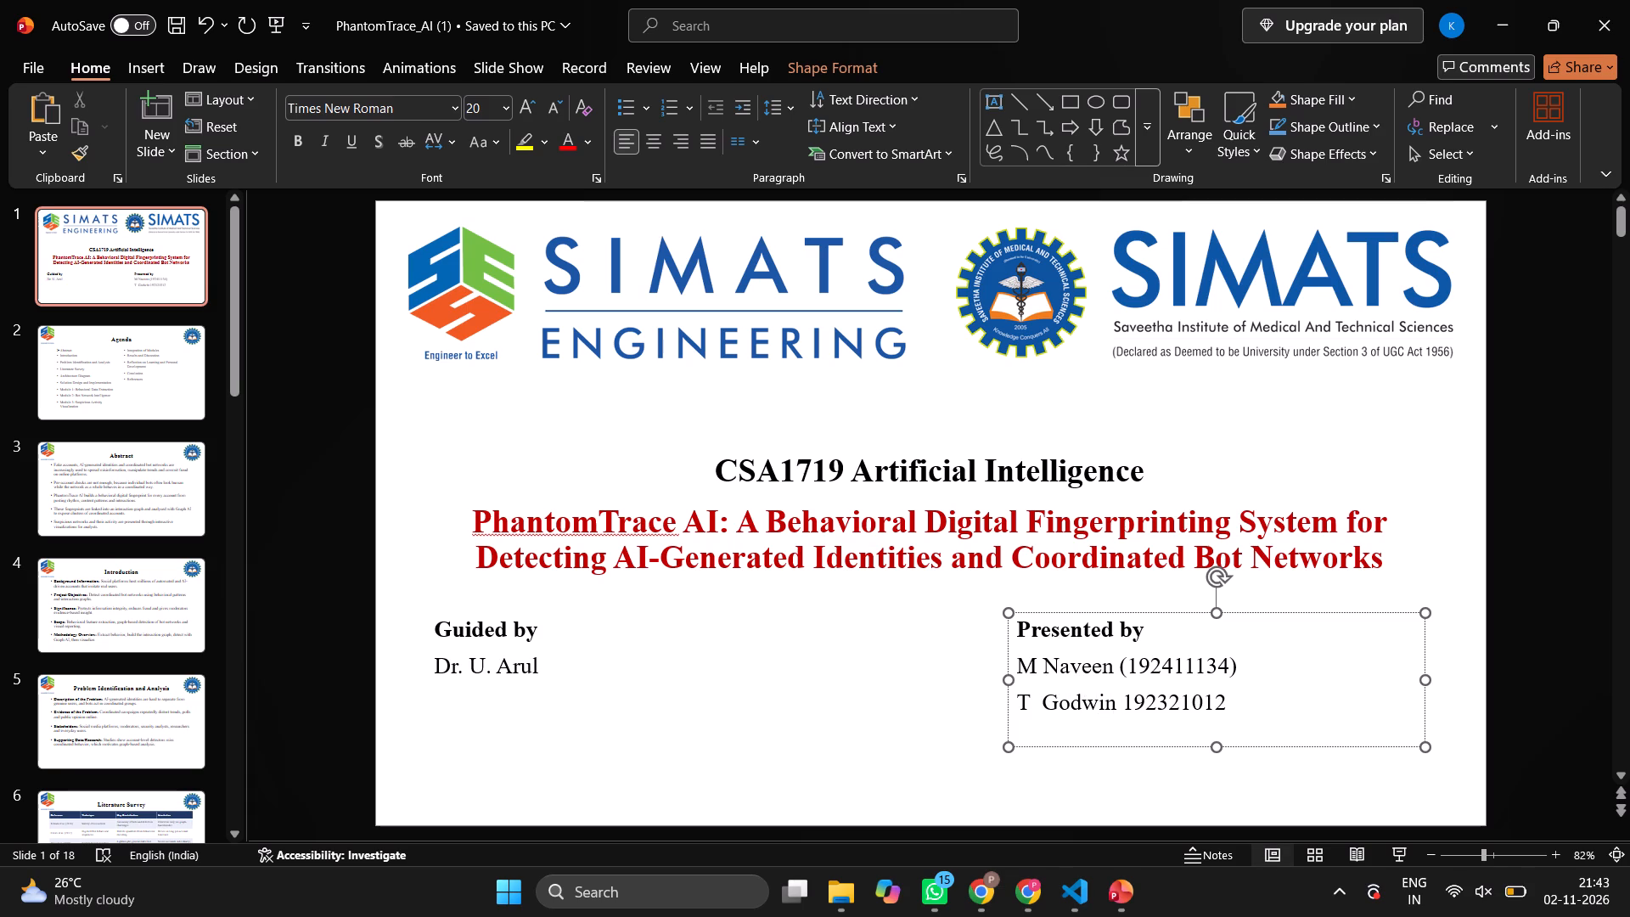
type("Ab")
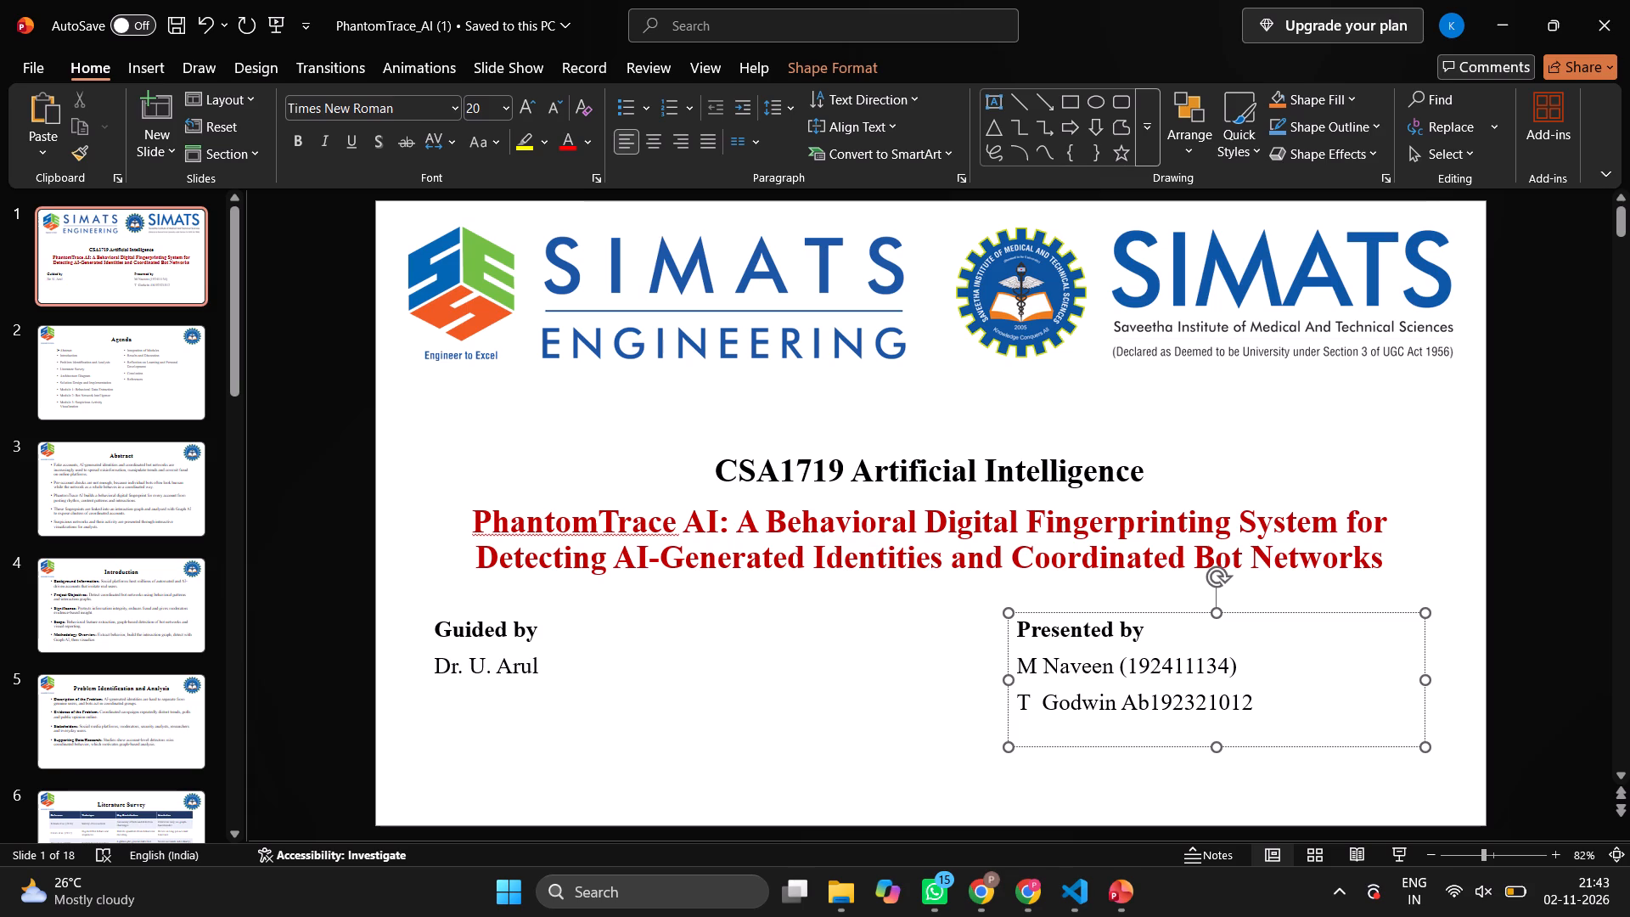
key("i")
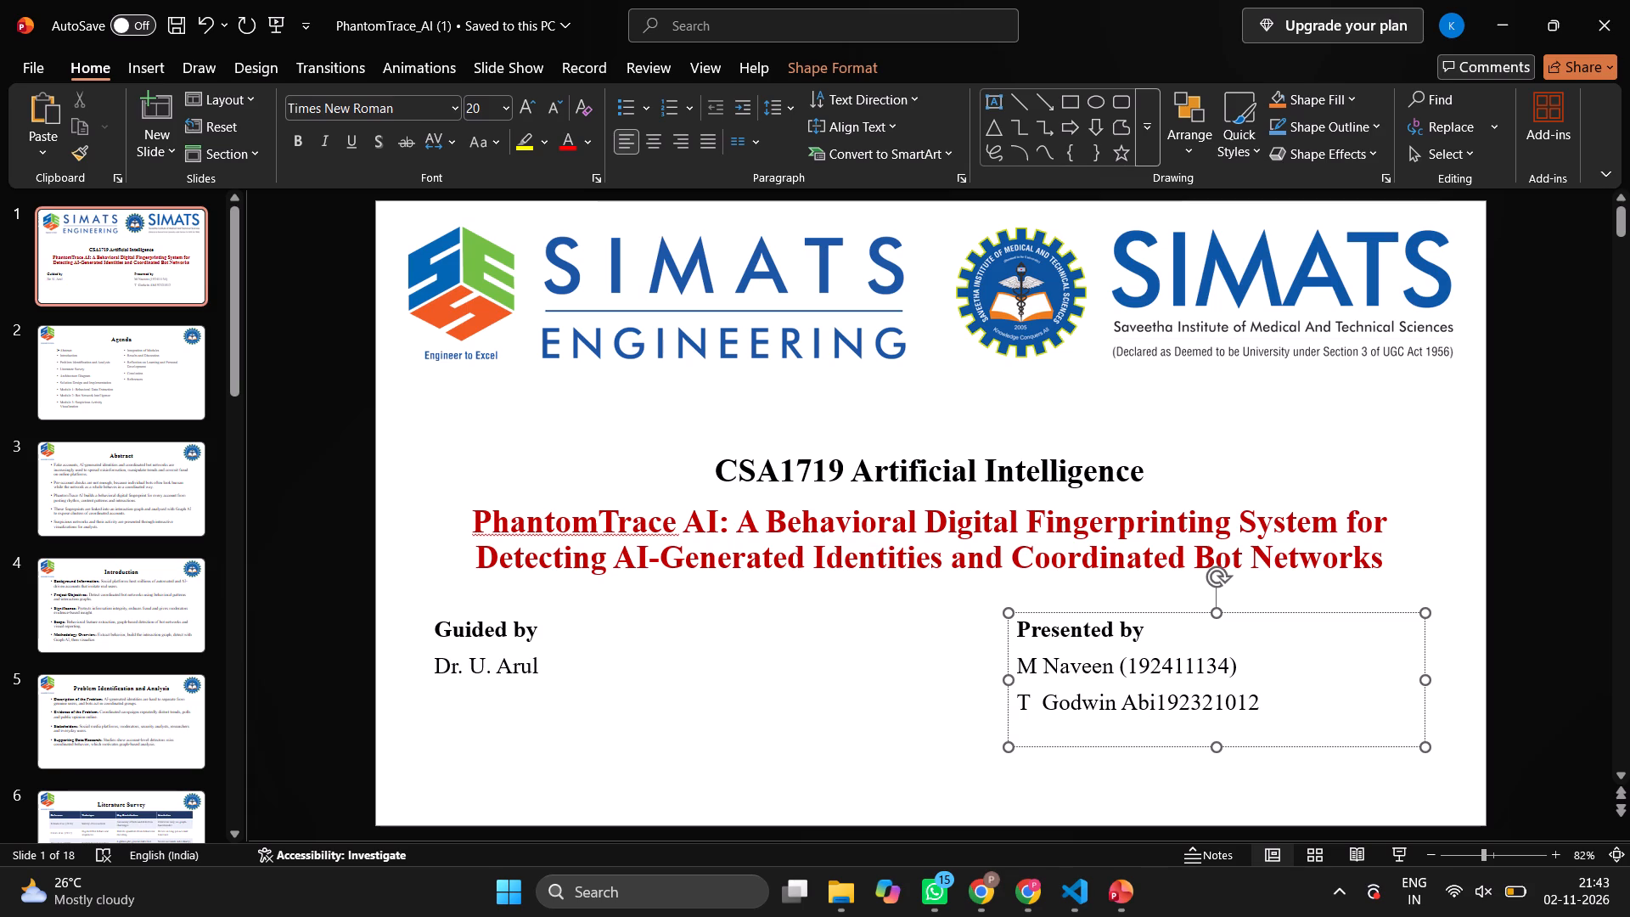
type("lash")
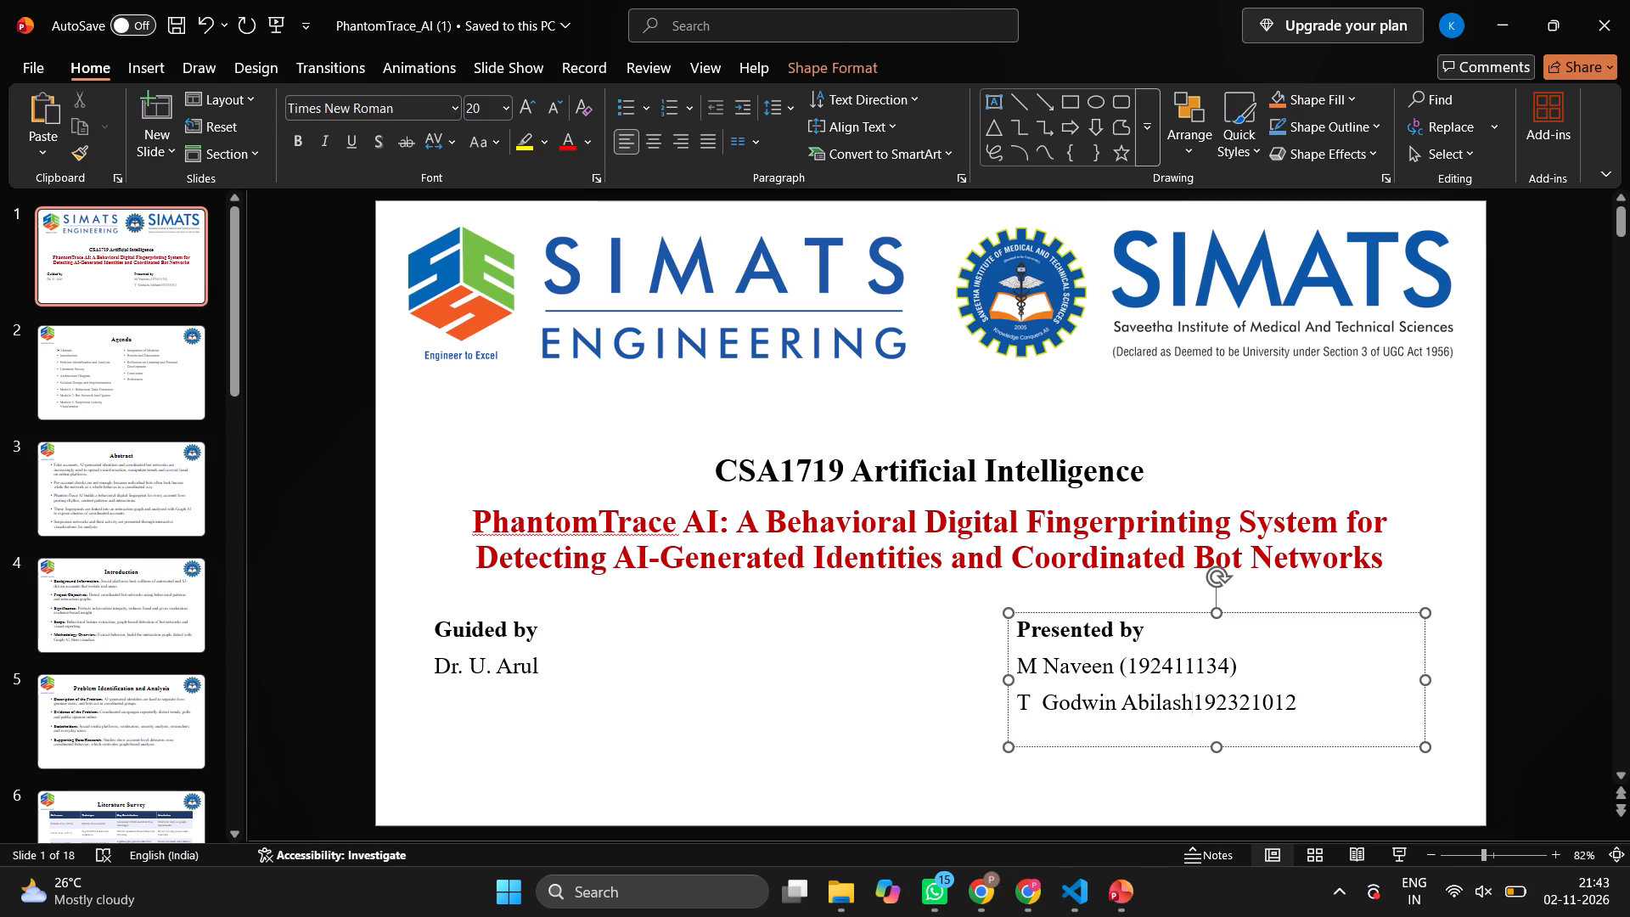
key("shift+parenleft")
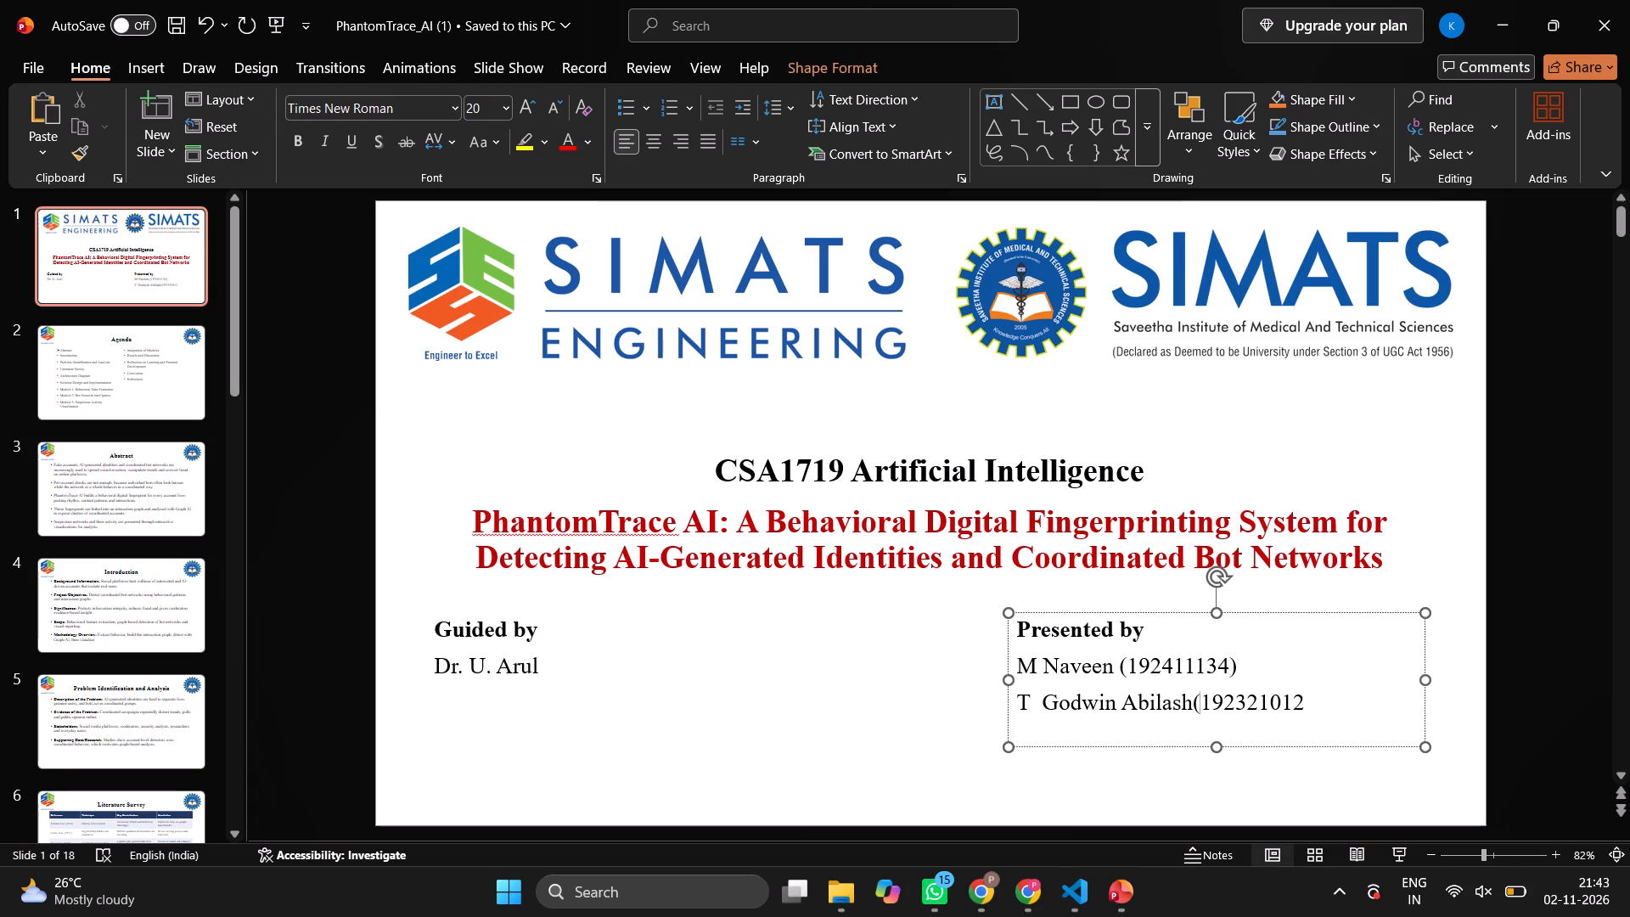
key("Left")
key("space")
left_click(1327, 701)
key("shift+parenright")
left_click(950, 707)
left_click(1161, 690)
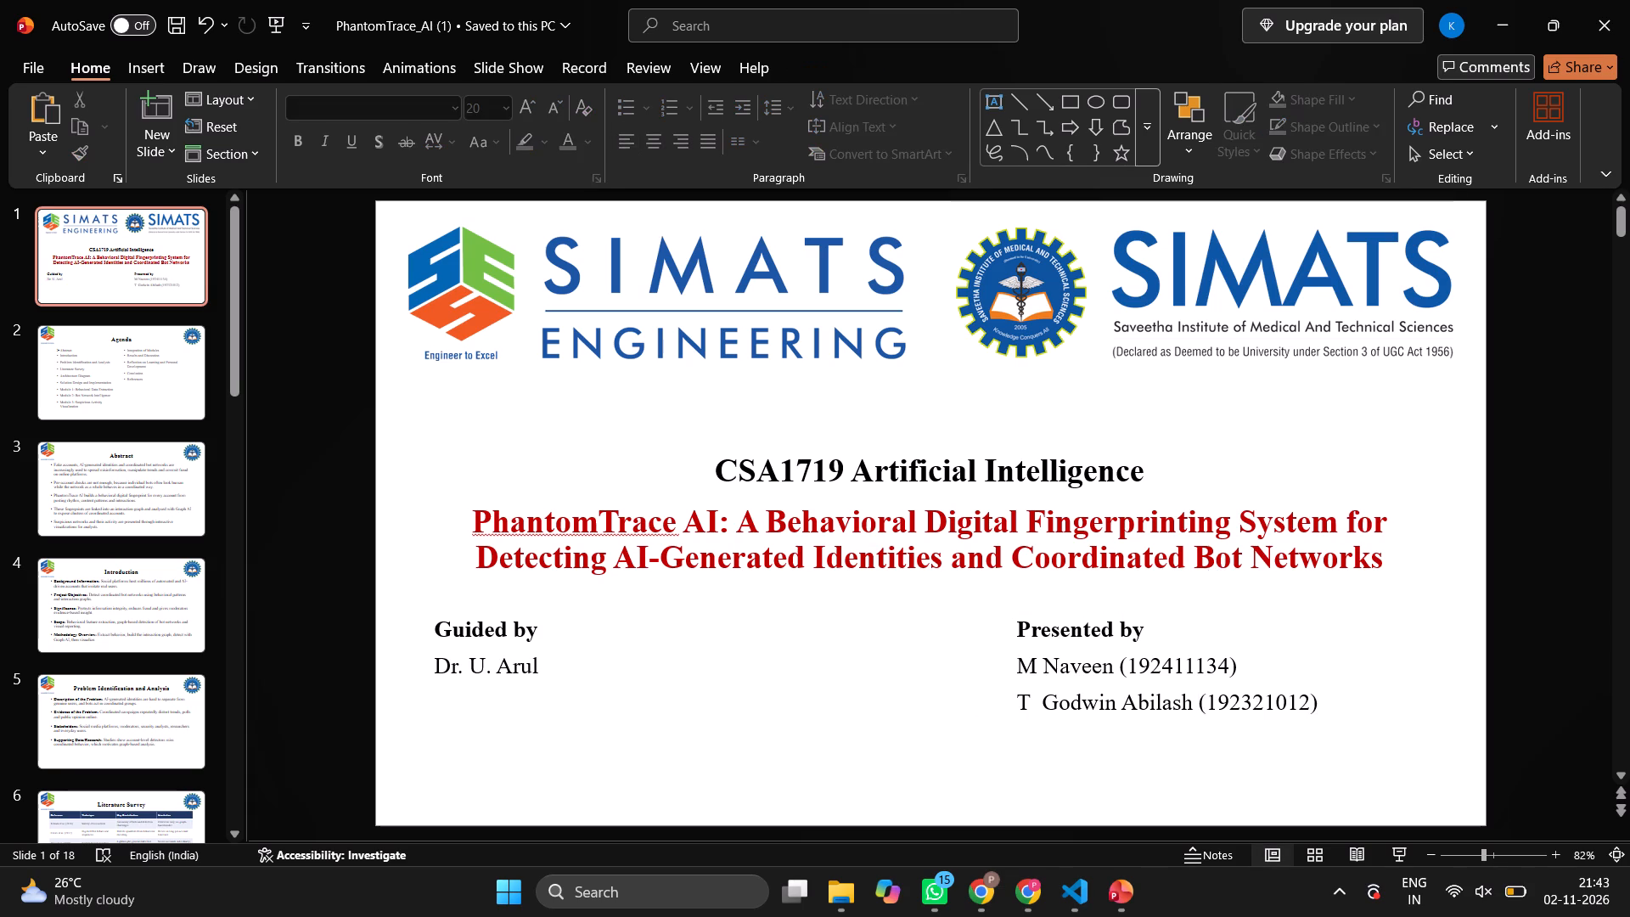
Add a new line under the second presenter on the title slide with the third student's name and registration number in parentheses.
left_click(1319, 701)
key("Return")
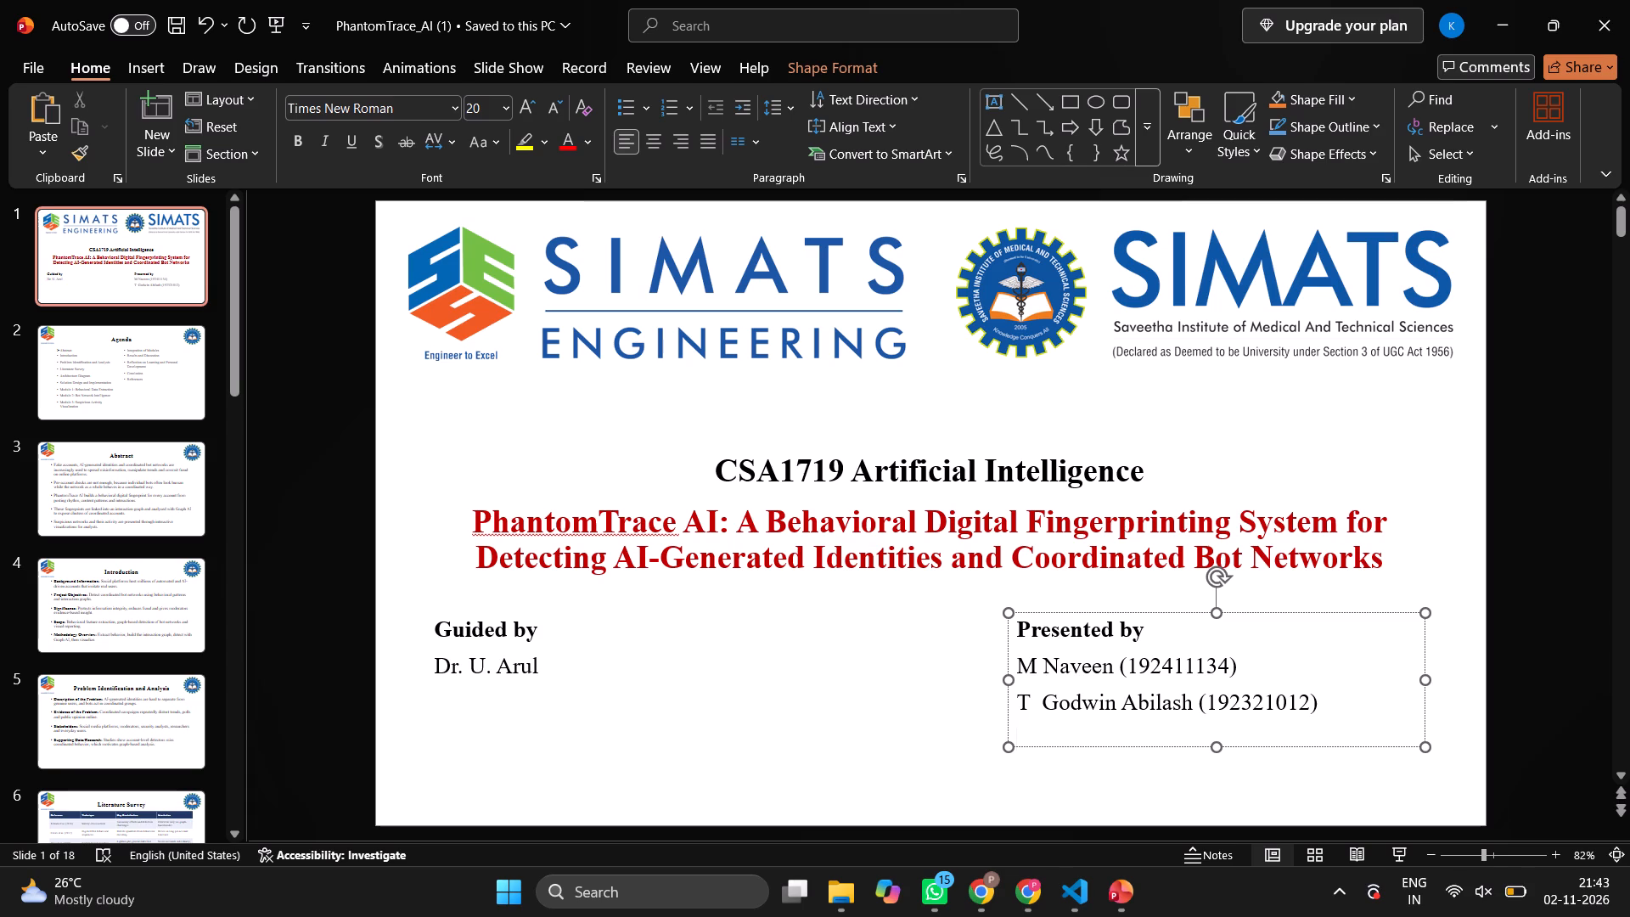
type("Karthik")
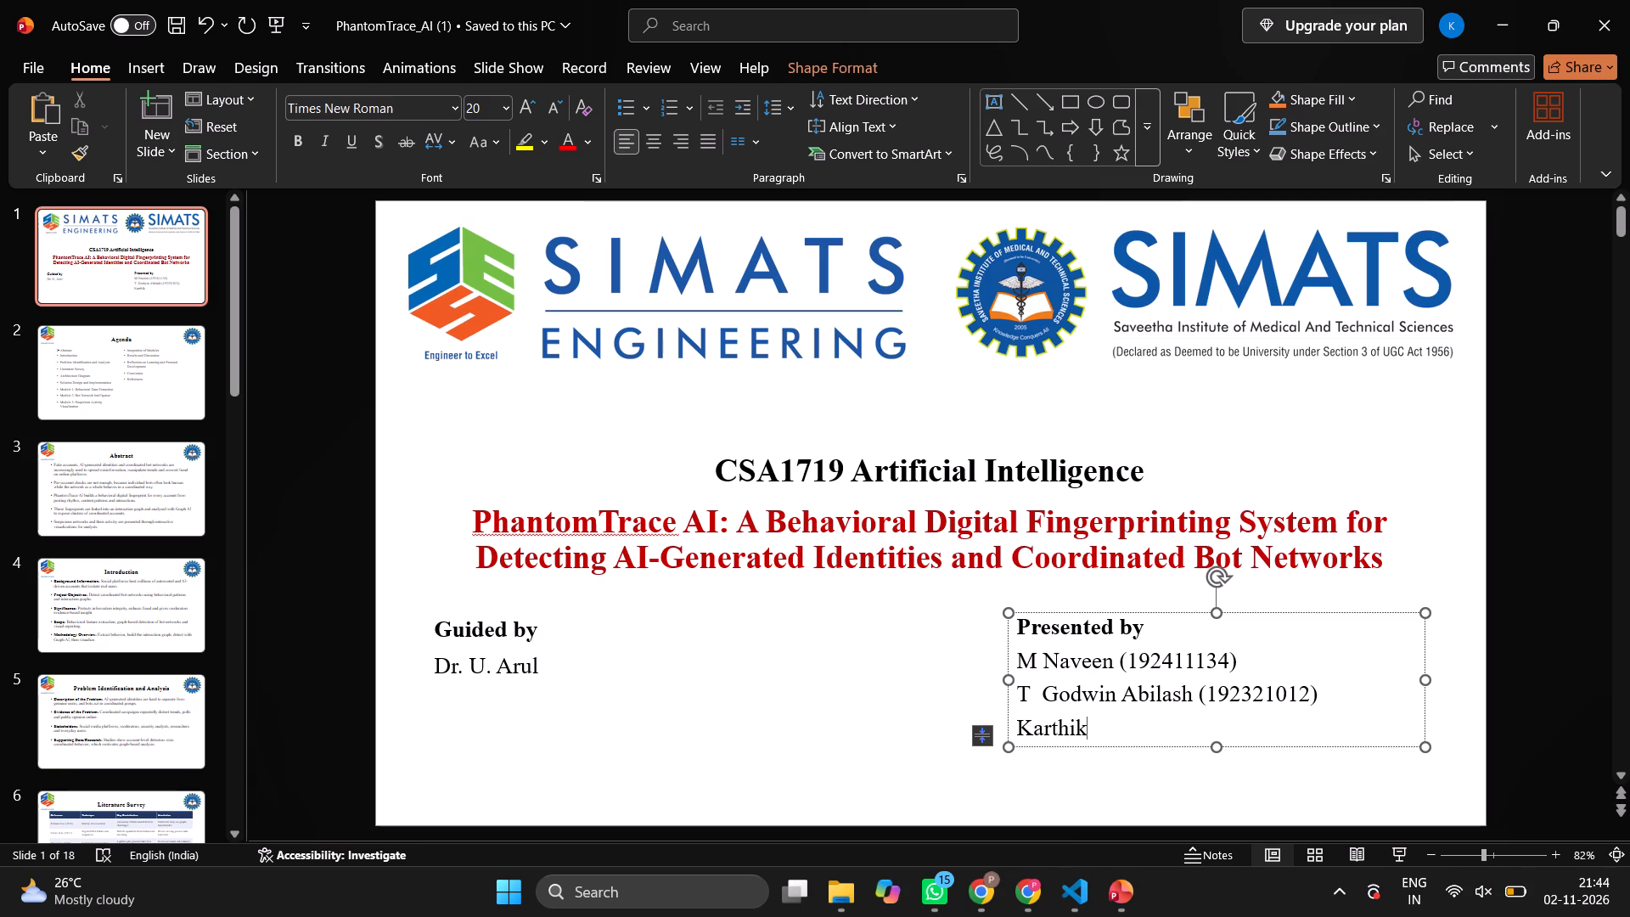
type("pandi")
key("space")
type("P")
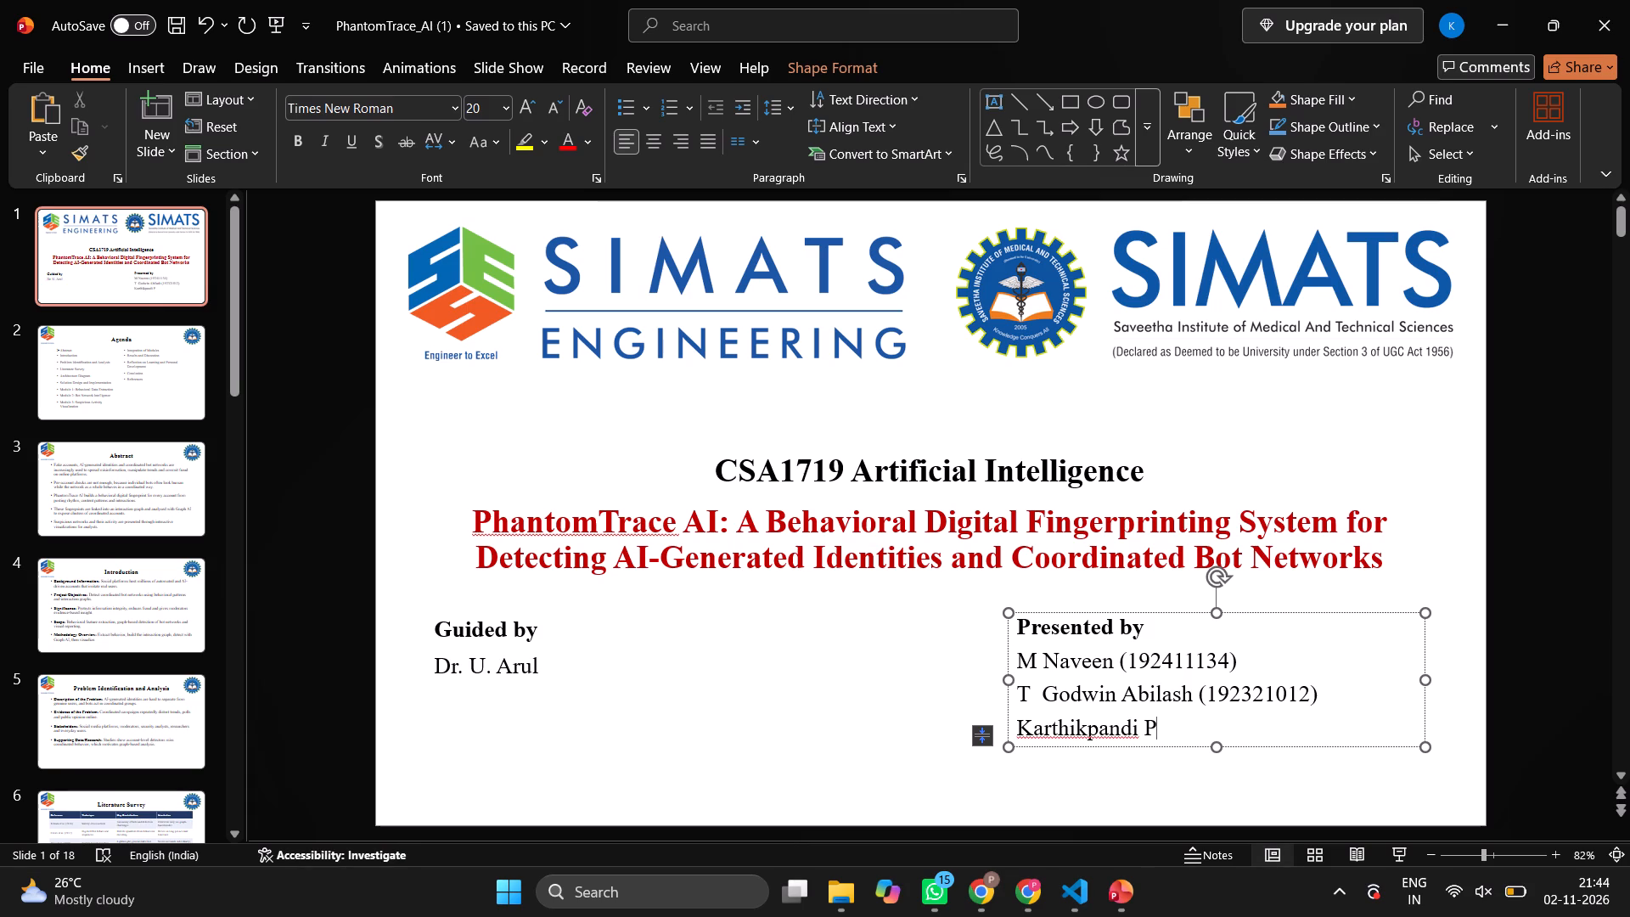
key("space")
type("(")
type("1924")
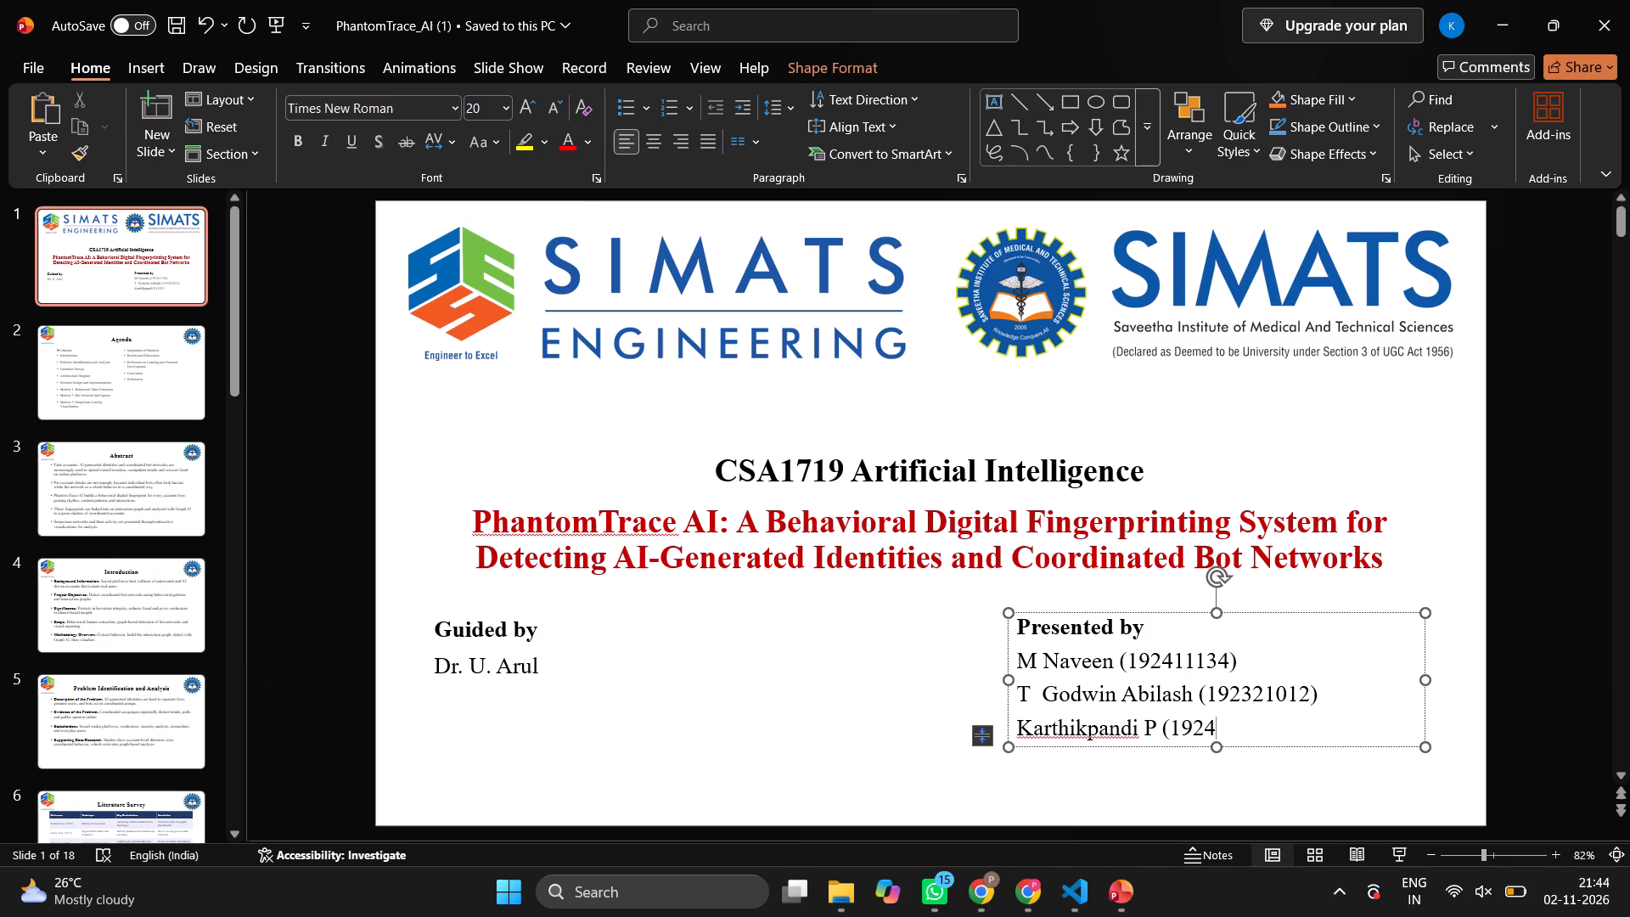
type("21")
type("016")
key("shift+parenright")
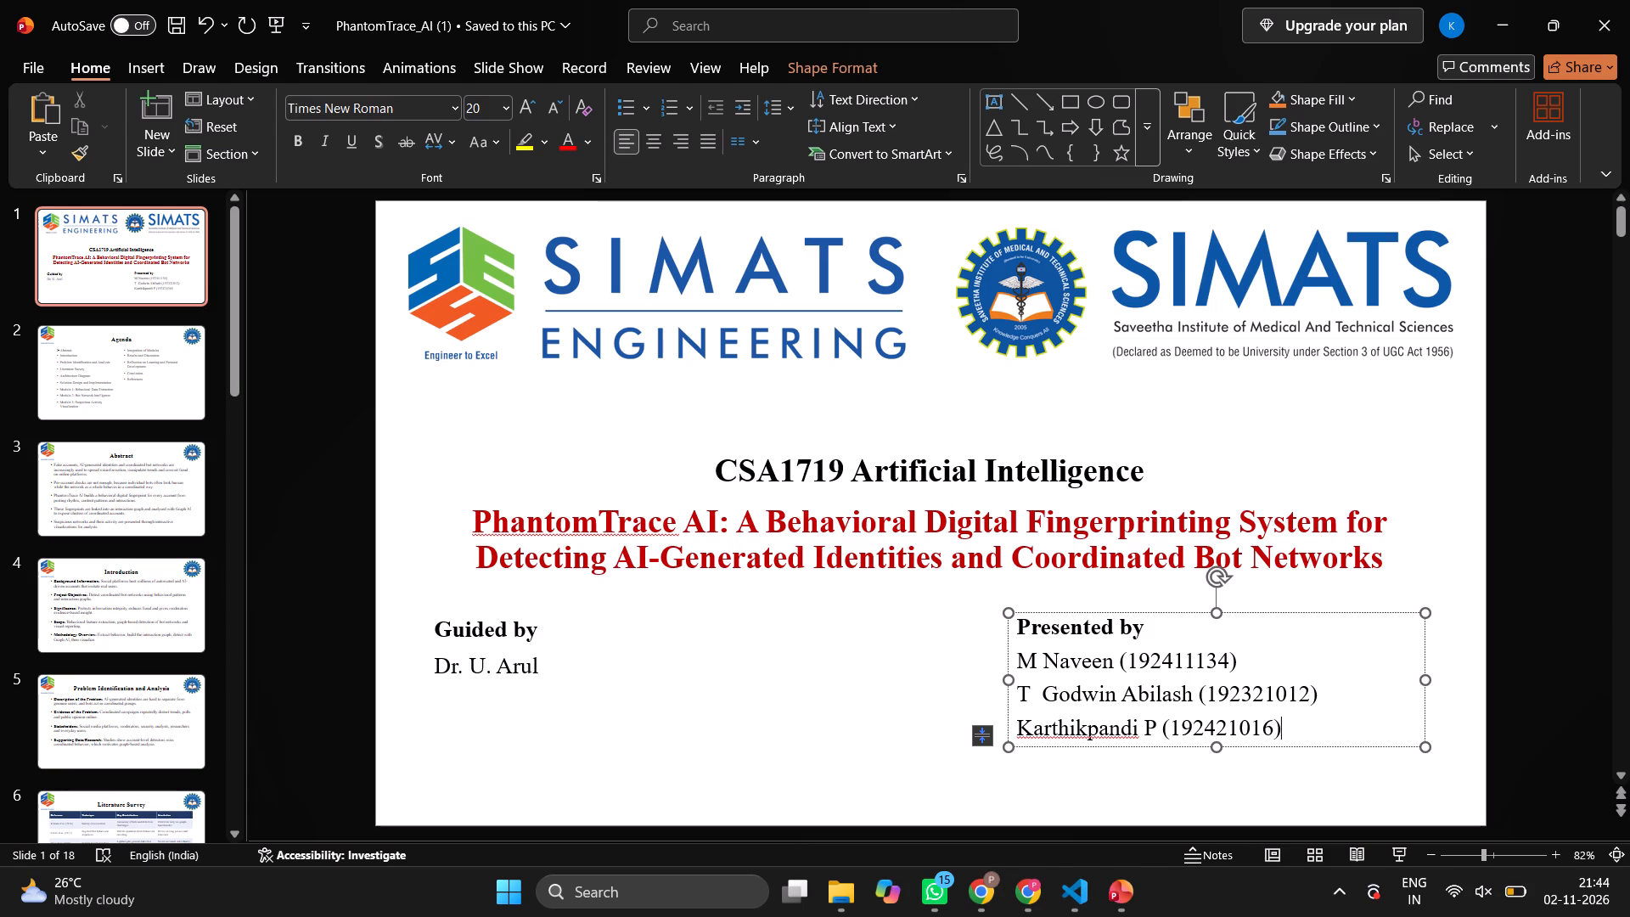
left_click(925, 690)
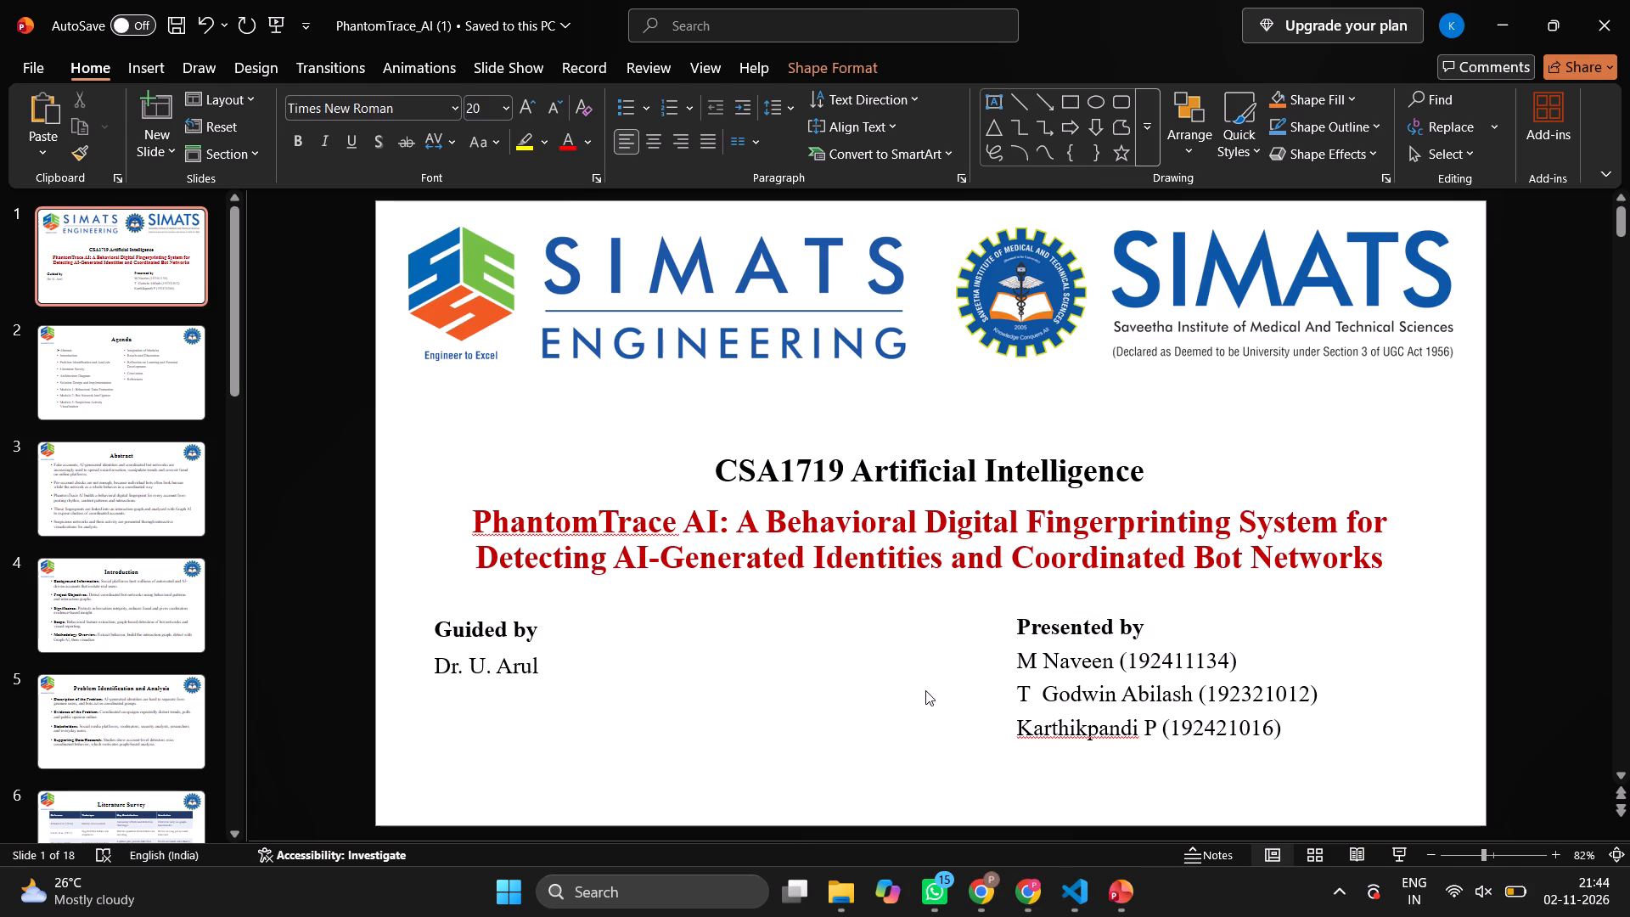
Move the third presenter's initial from after the name to the start of that line, followed by a space.
left_click(1127, 740)
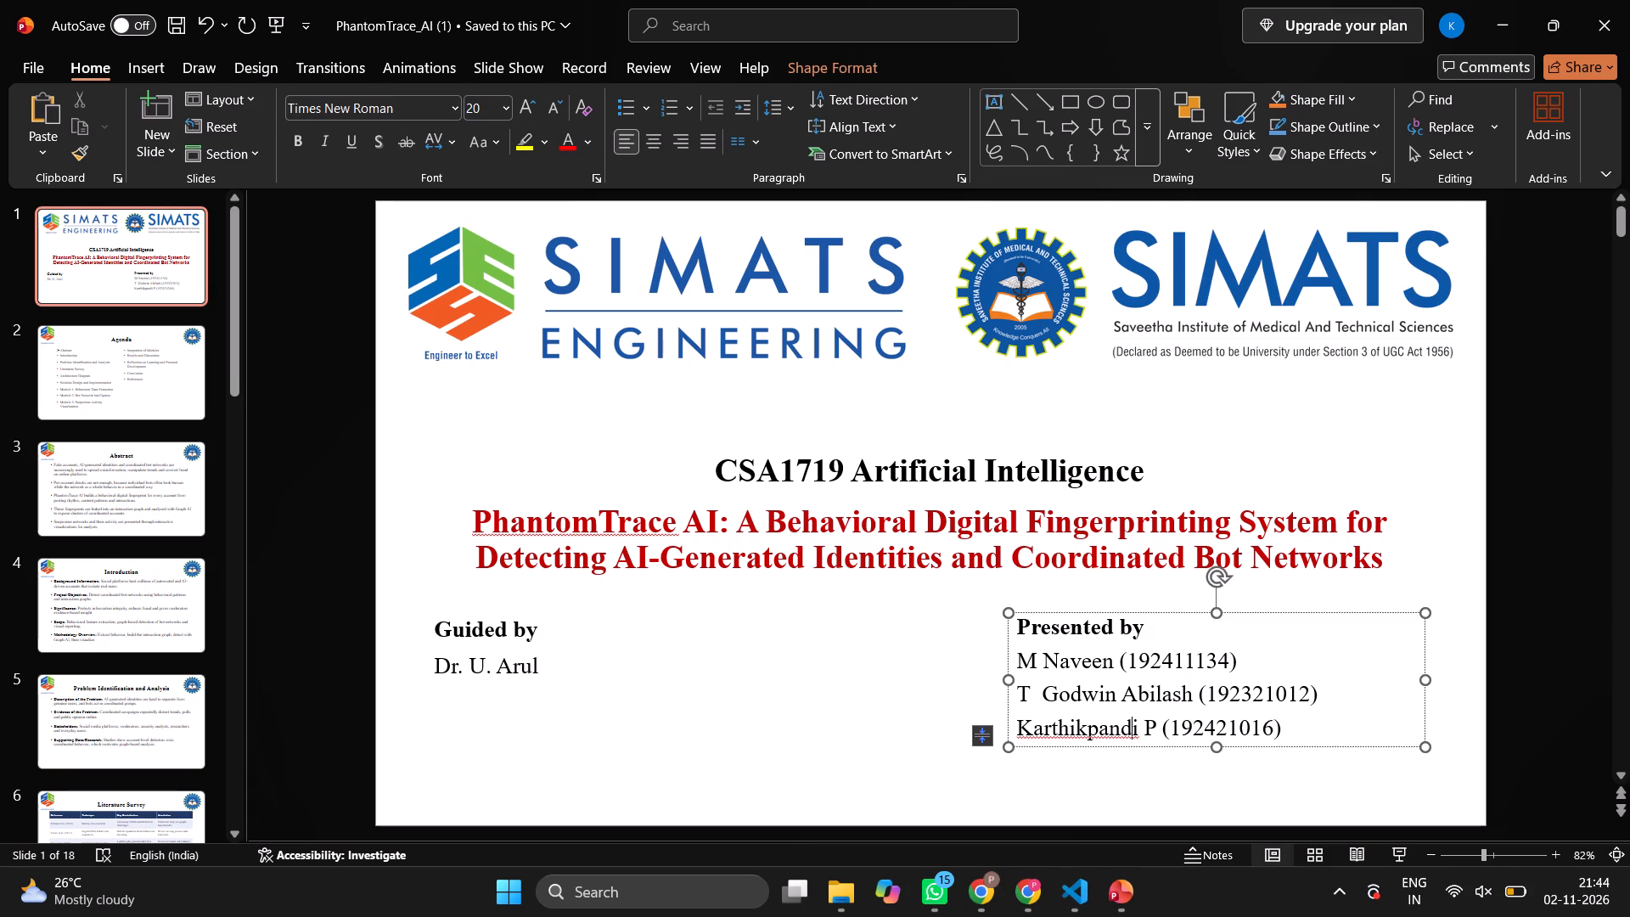
left_click_drag(1158, 732, 1146, 723)
key("ctrl+c")
key("BackSpace")
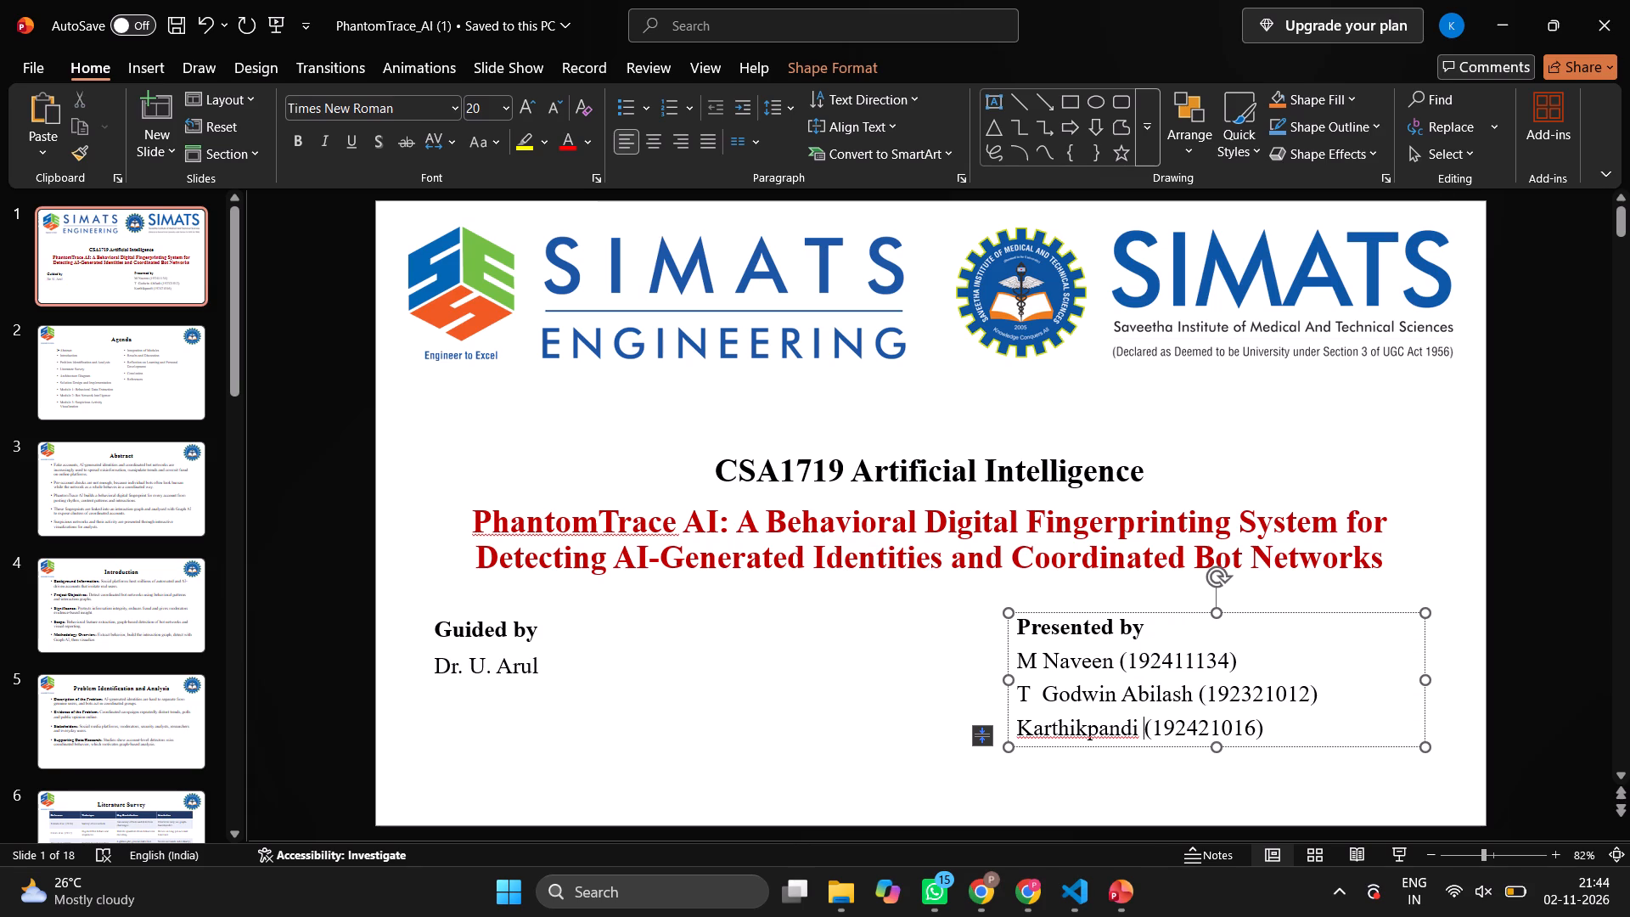
left_click(1011, 729)
key("ctrl+v")
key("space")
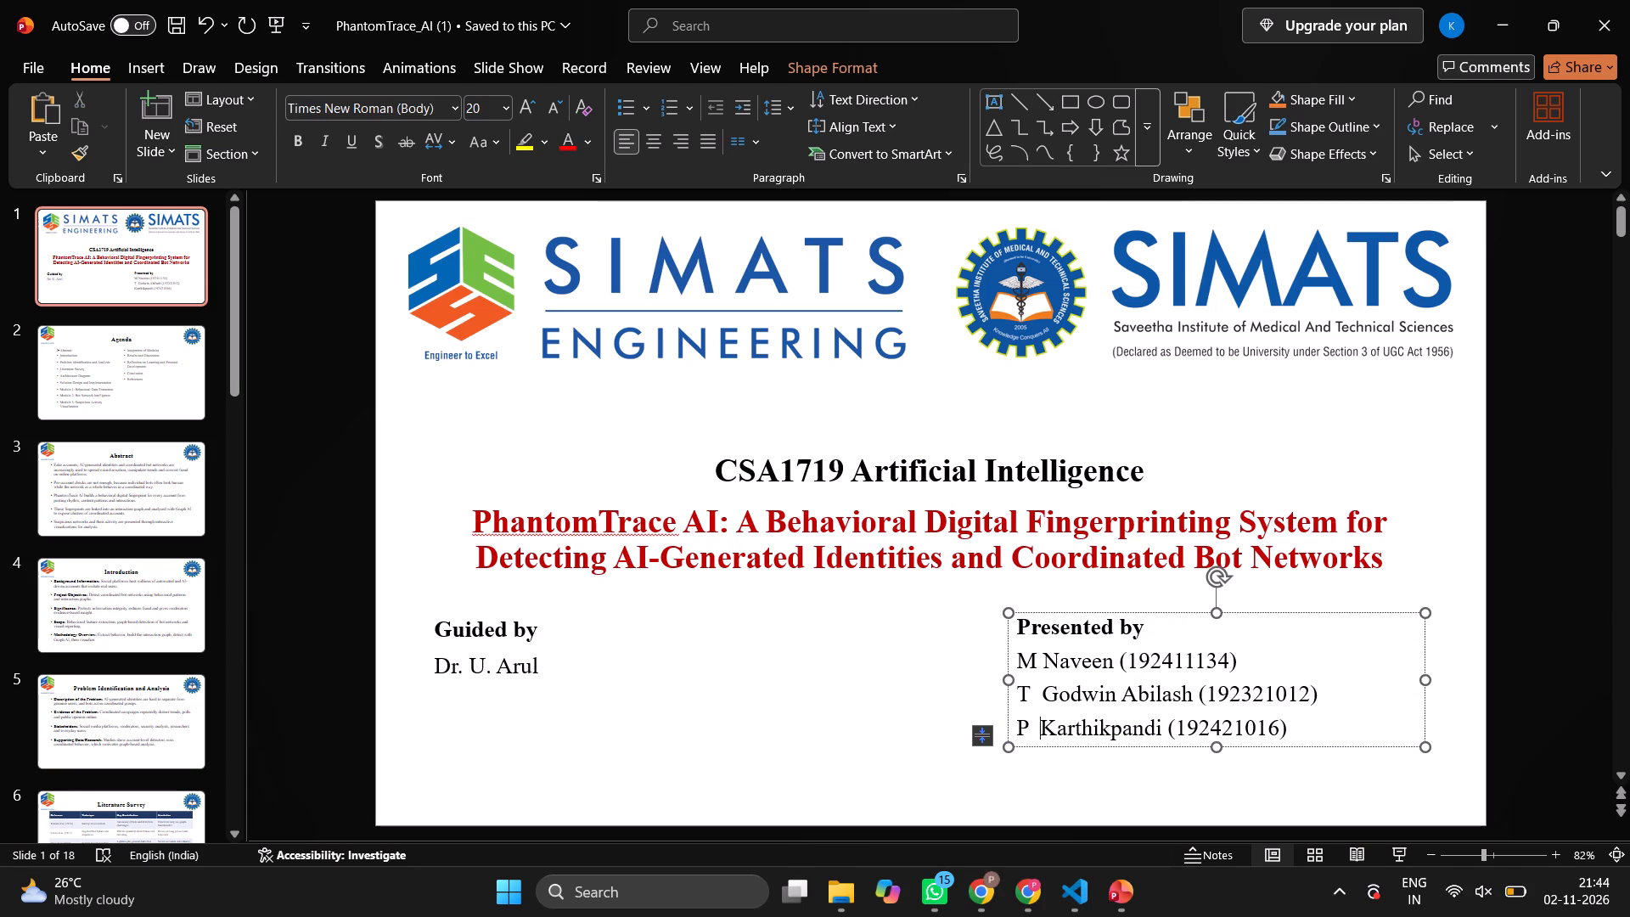
left_click(891, 712)
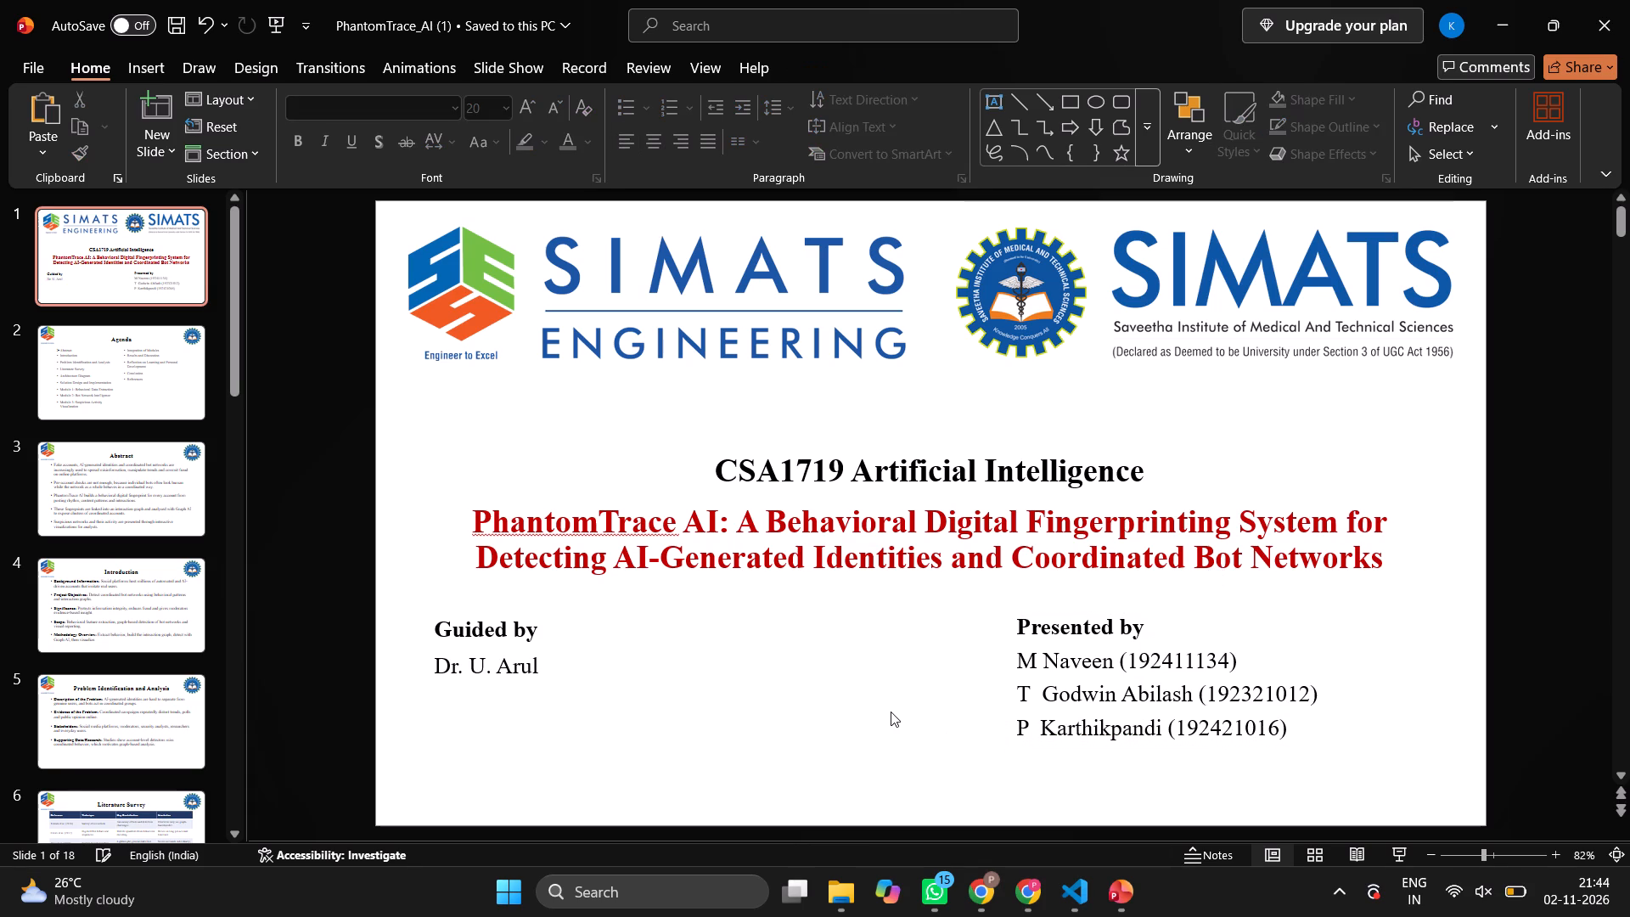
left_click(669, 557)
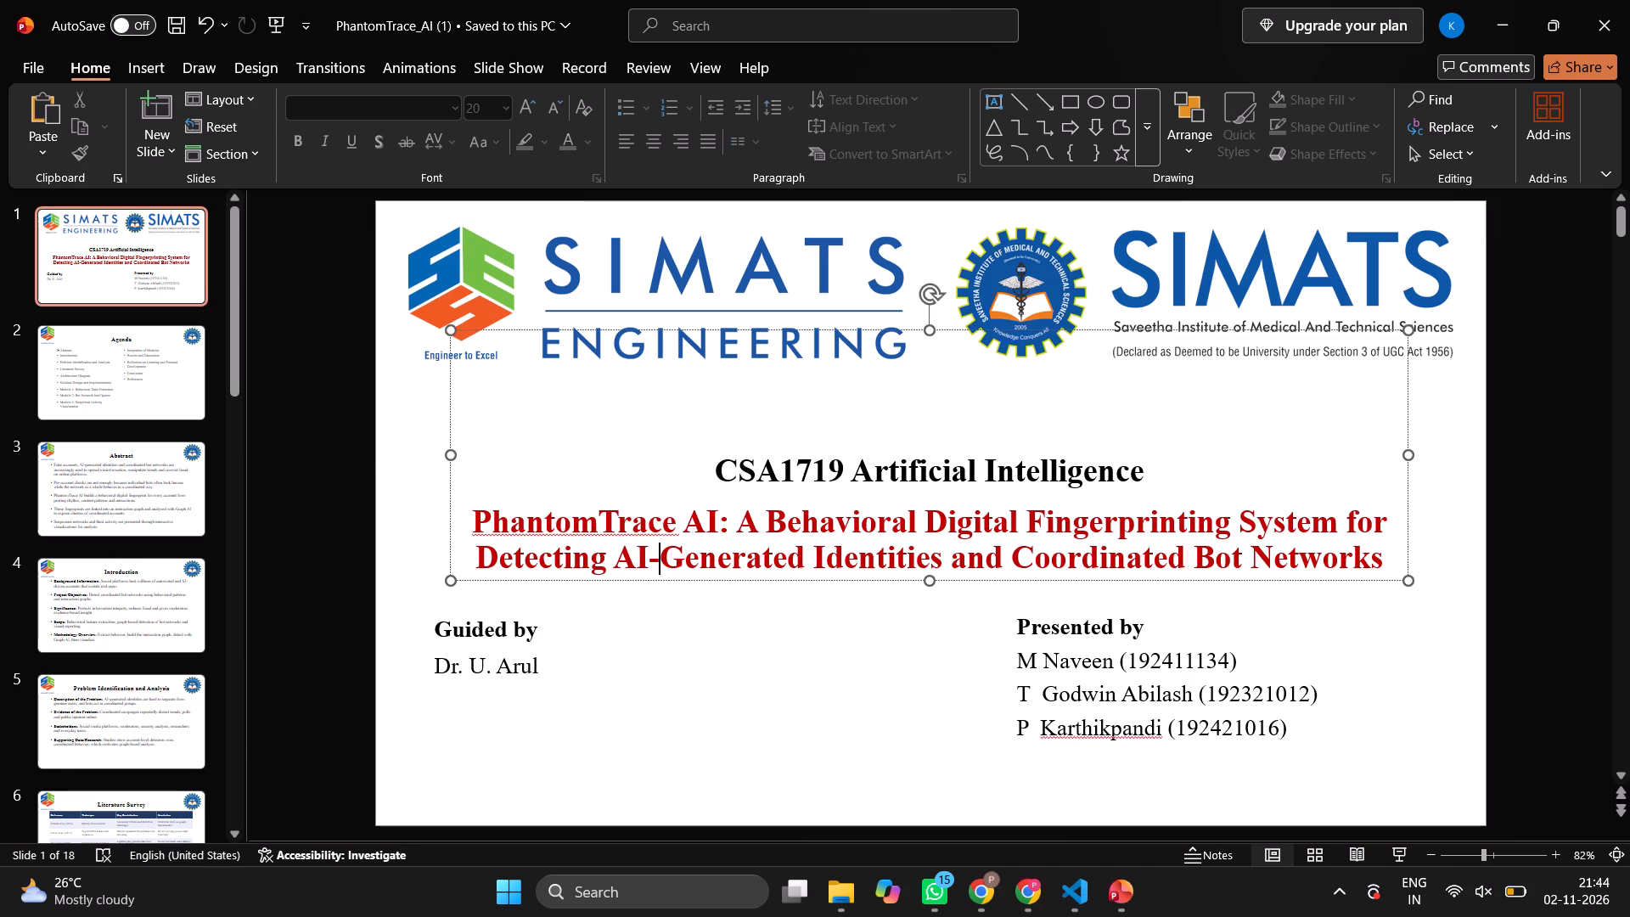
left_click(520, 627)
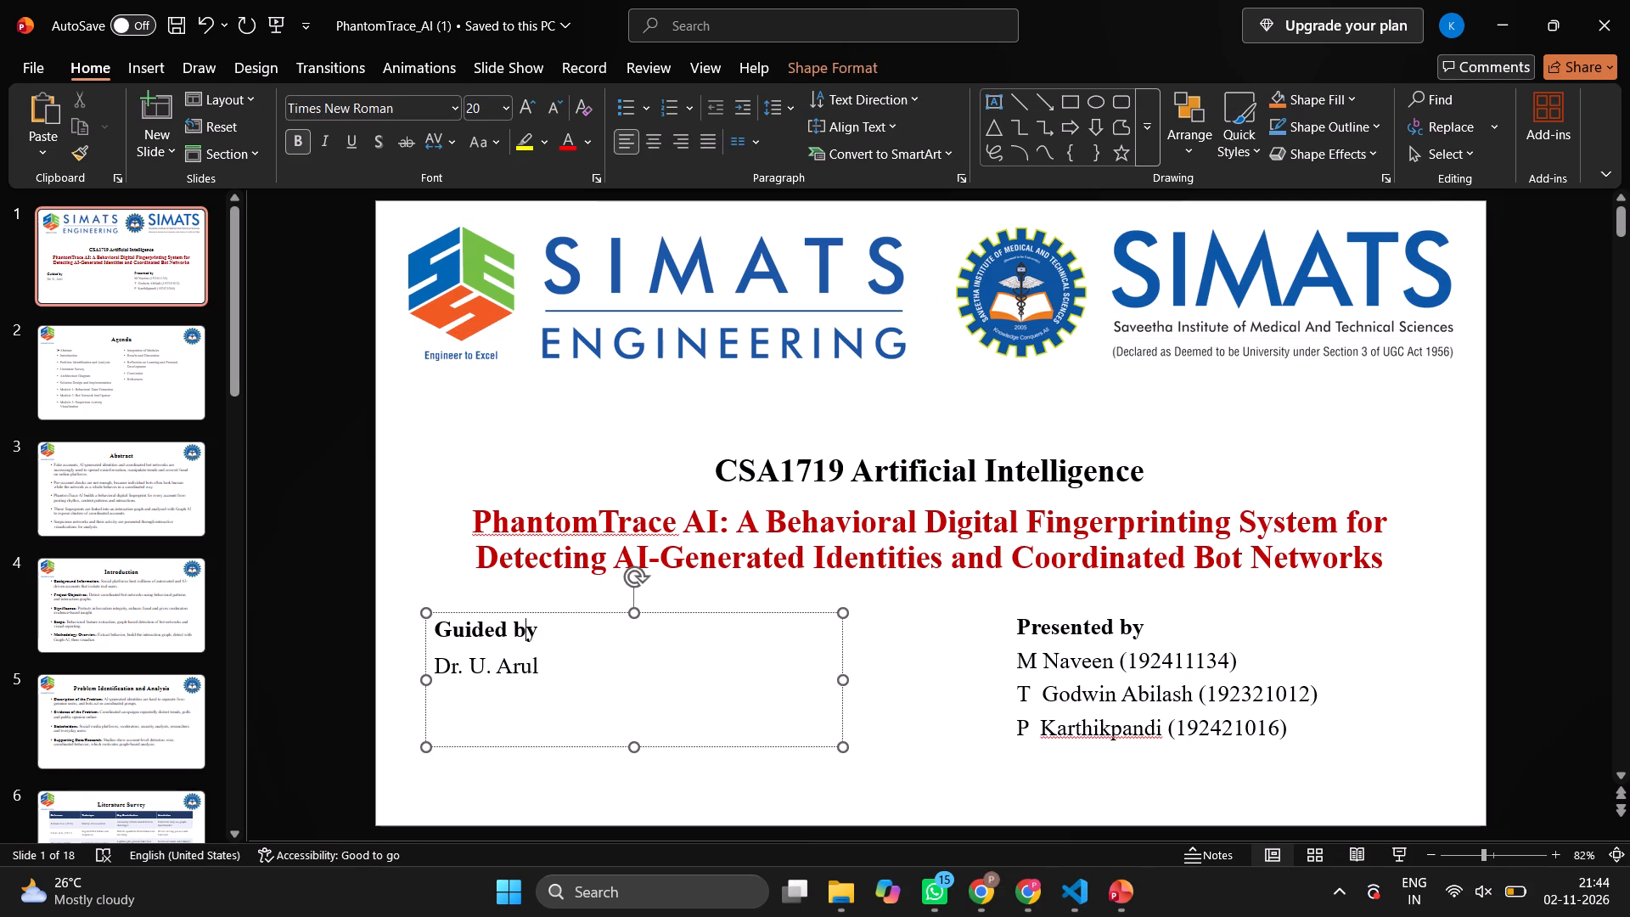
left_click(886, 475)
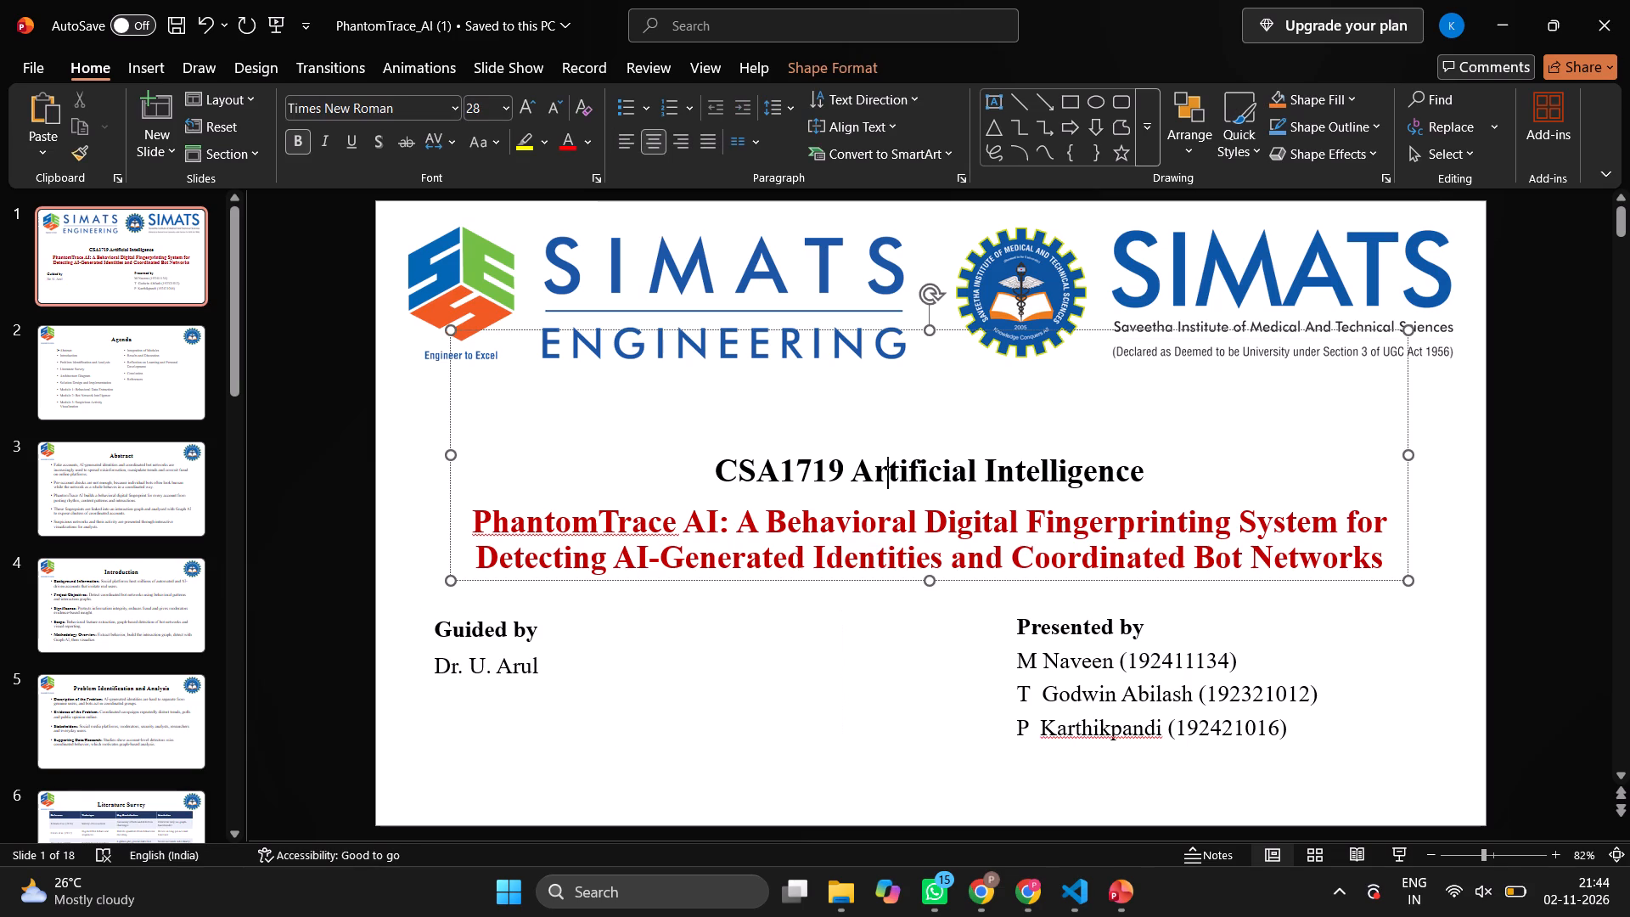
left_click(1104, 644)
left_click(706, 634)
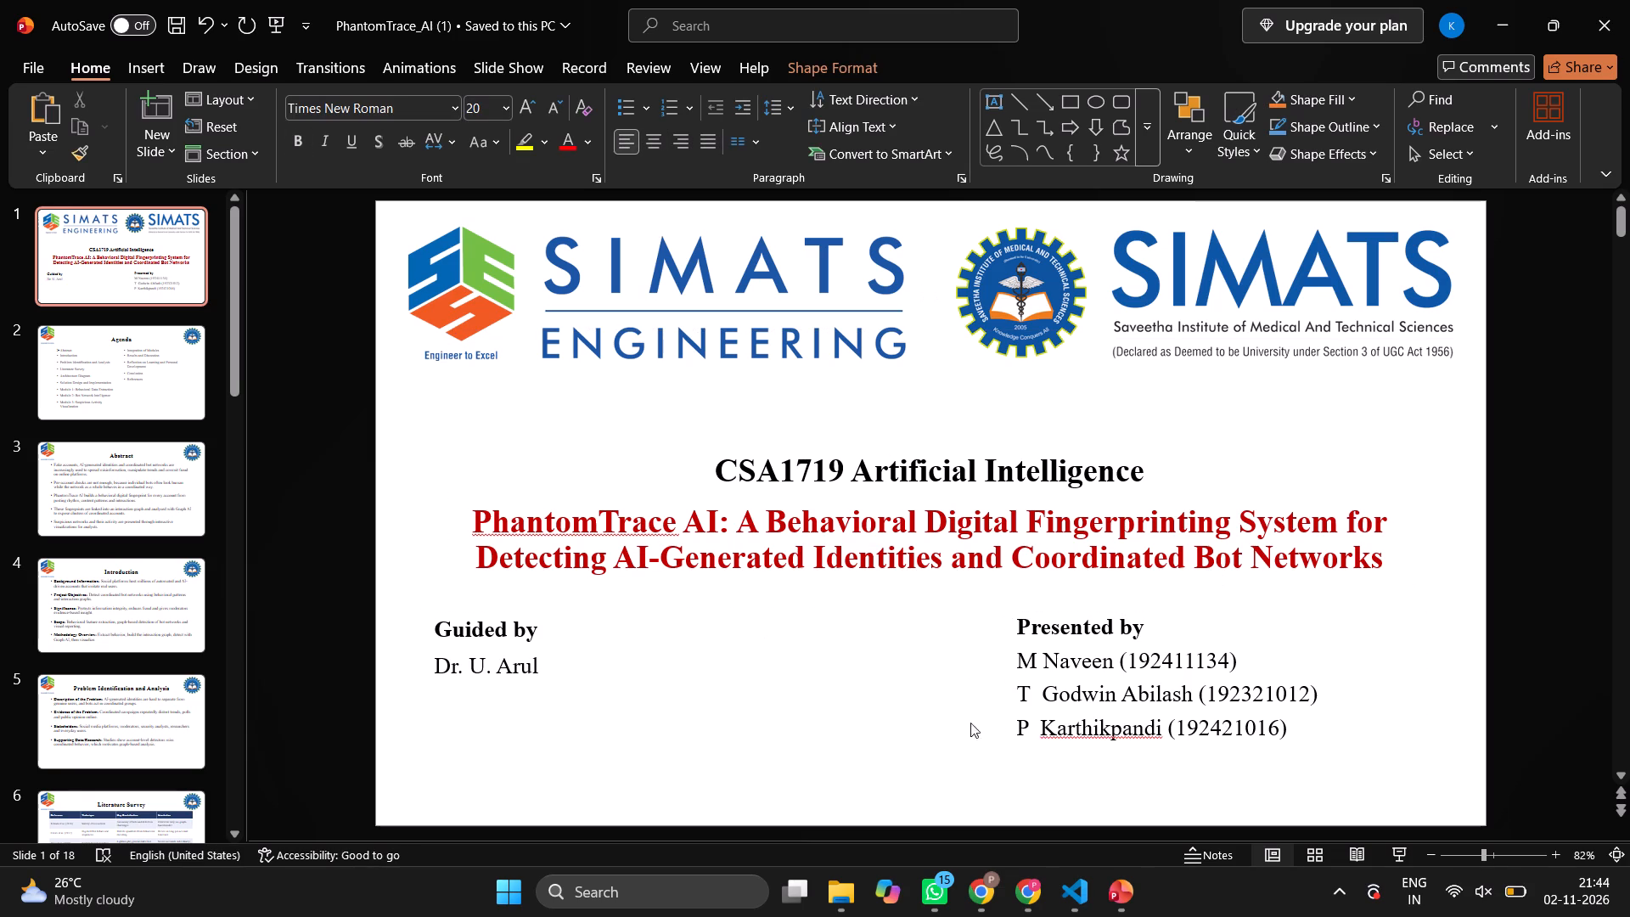
Correct the flagged spelling of the third presenter's name so that it is written as two capitalised words.
left_click(1077, 740)
left_click(1077, 740)
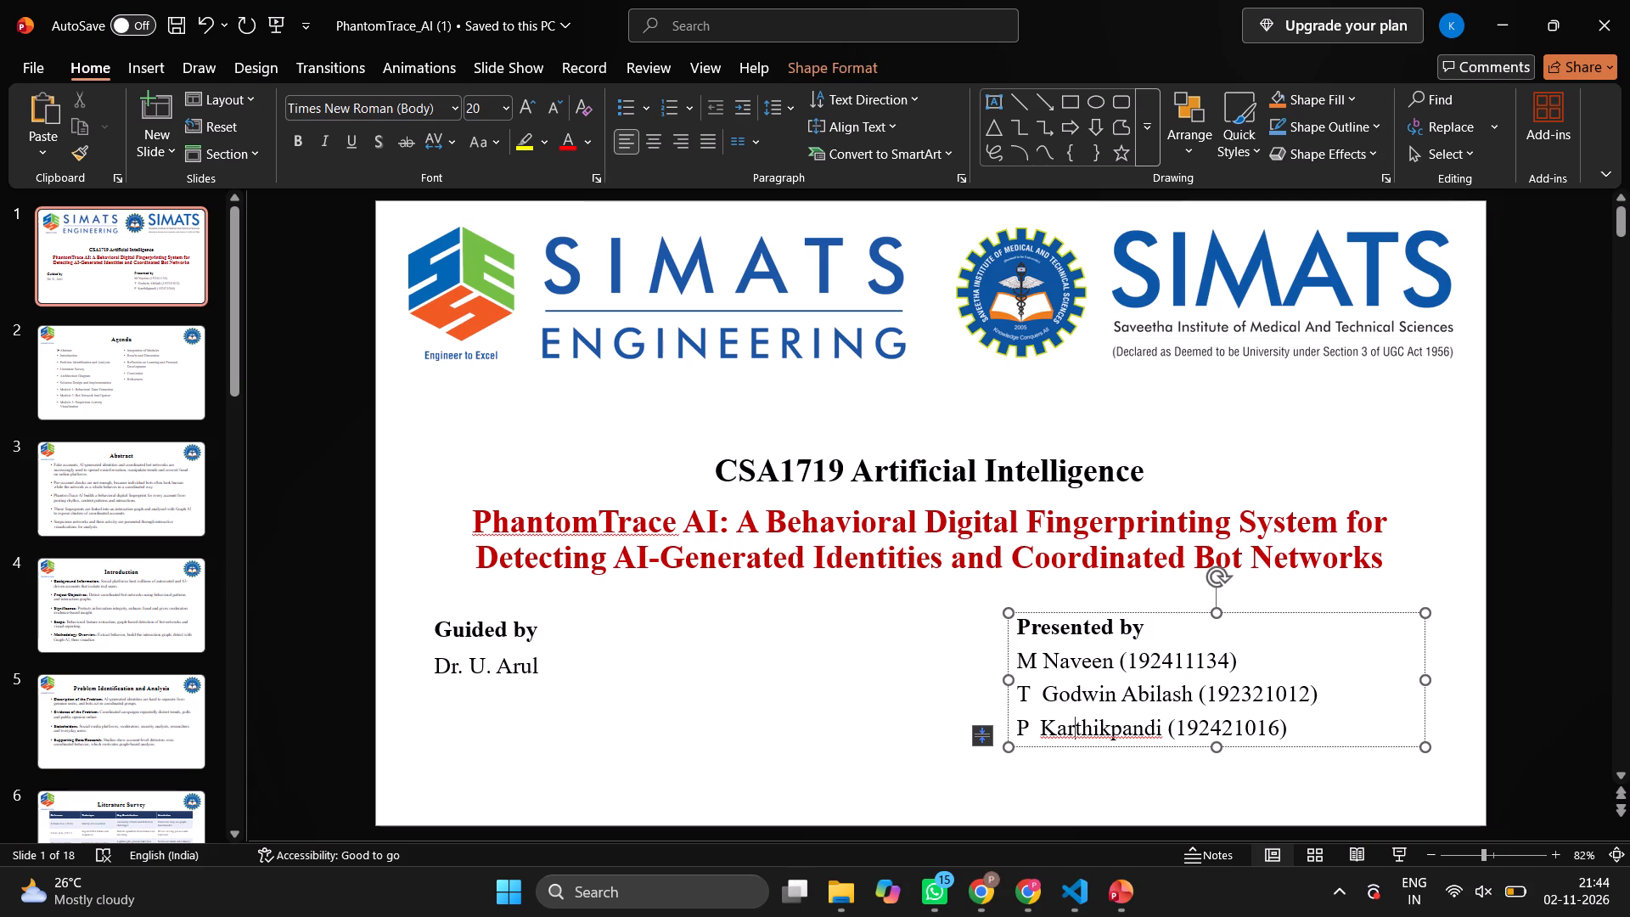
double_click(1077, 740)
left_click(1077, 740)
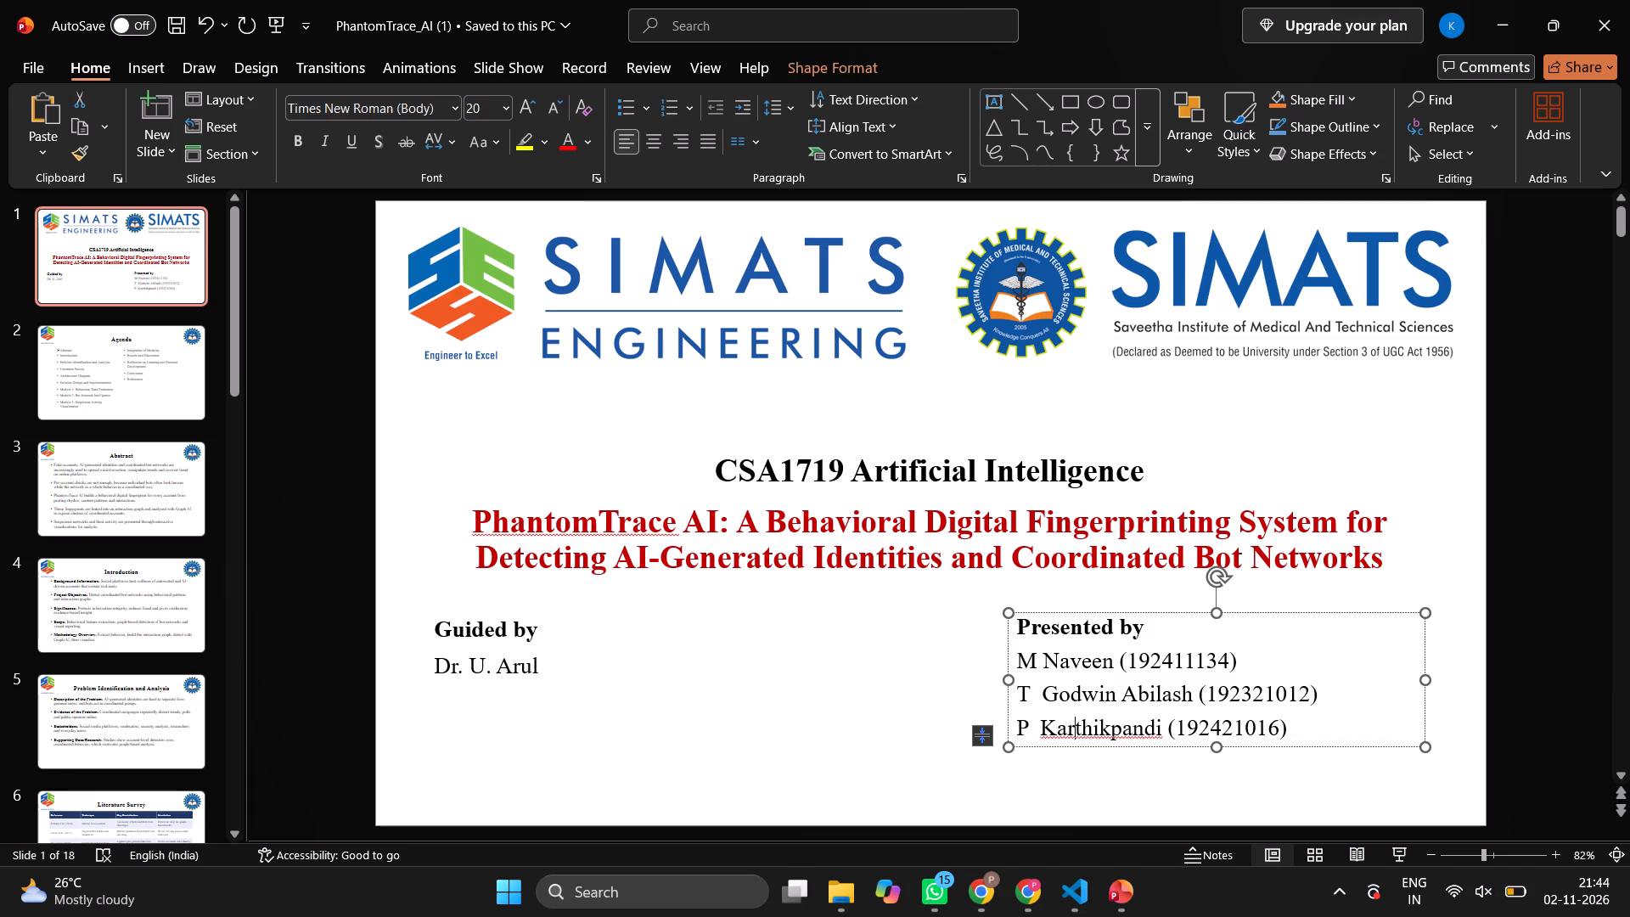
left_click(1092, 735)
right_click(1092, 735)
left_click(1160, 757)
left_click(823, 645)
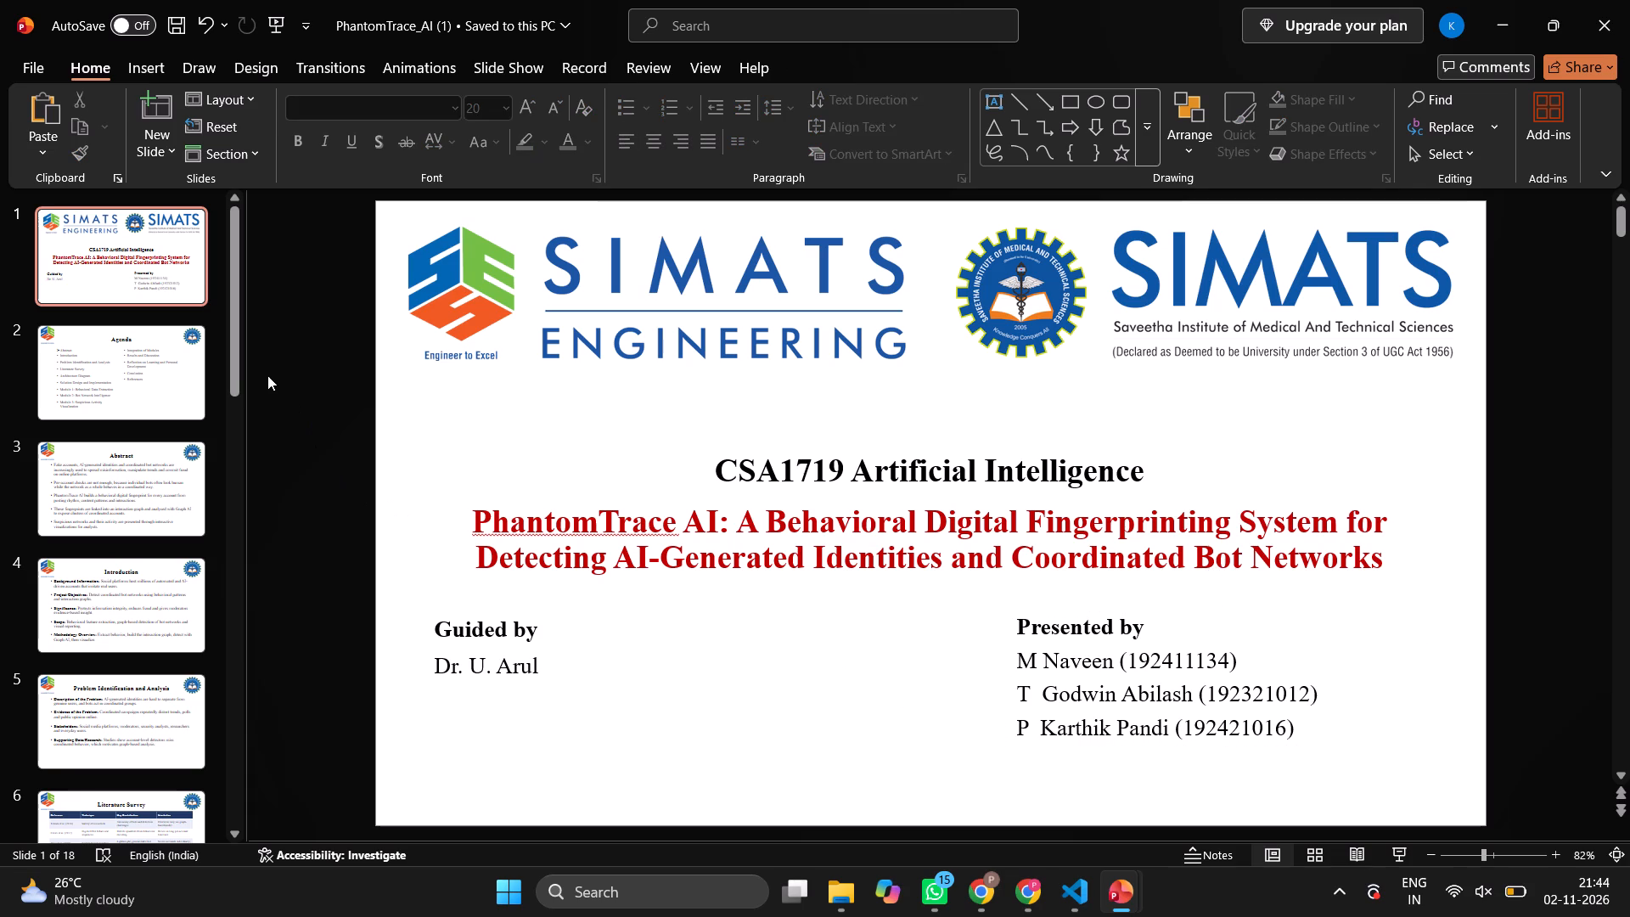
Compare the Agenda slide and its two logos with the Agenda slide of the capstone project template presentation.
left_click(179, 343)
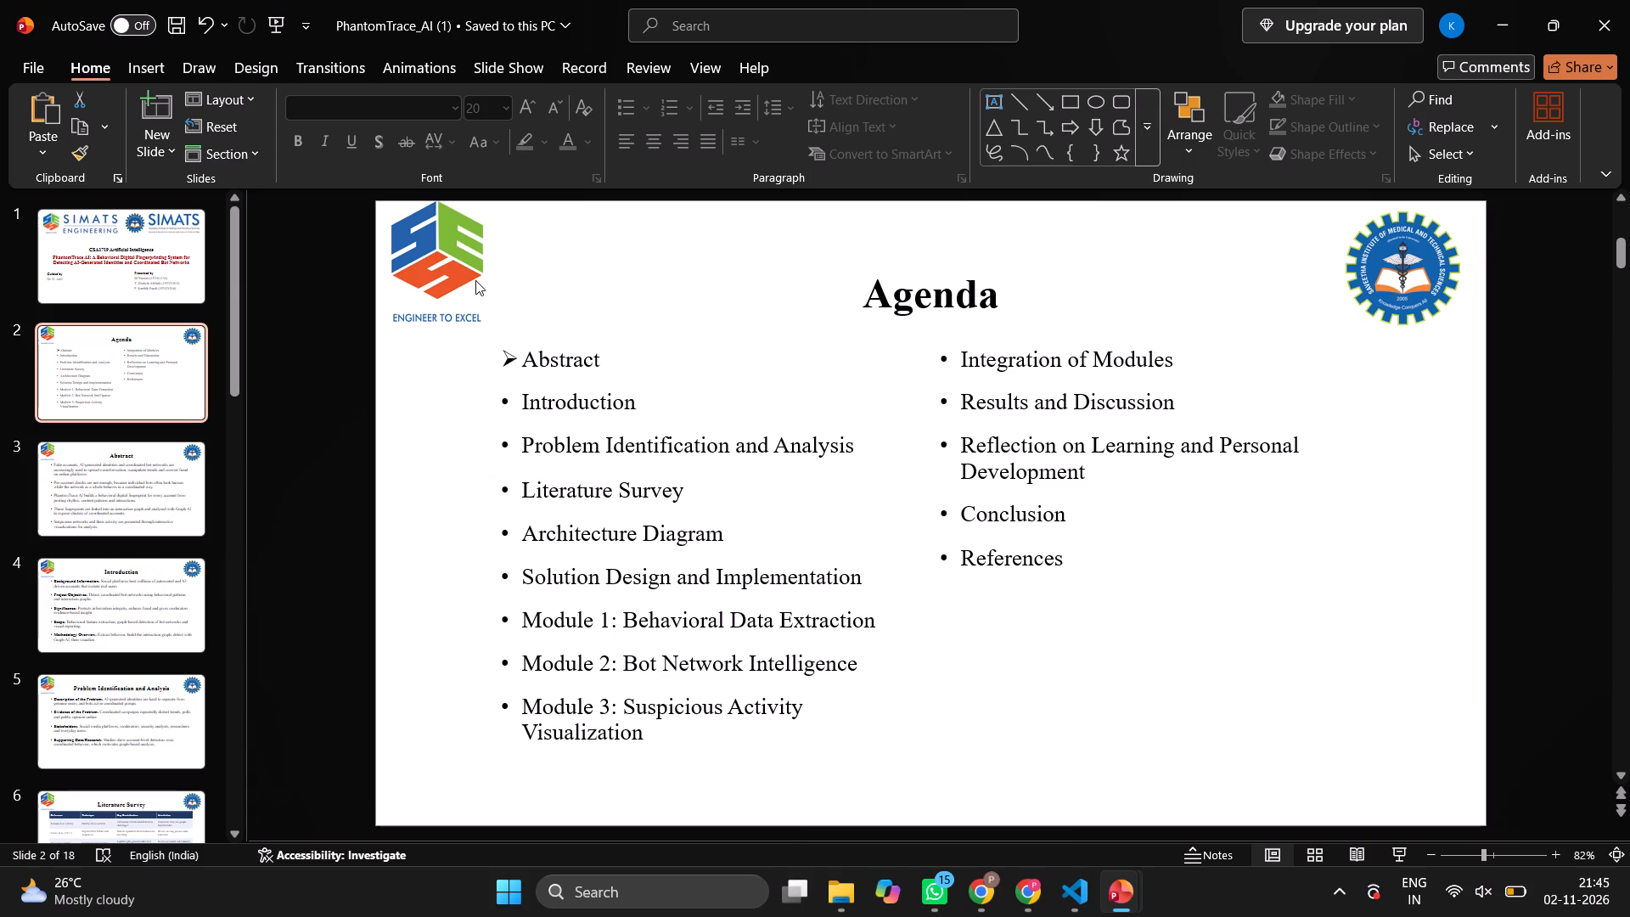
key("alt+Tab")
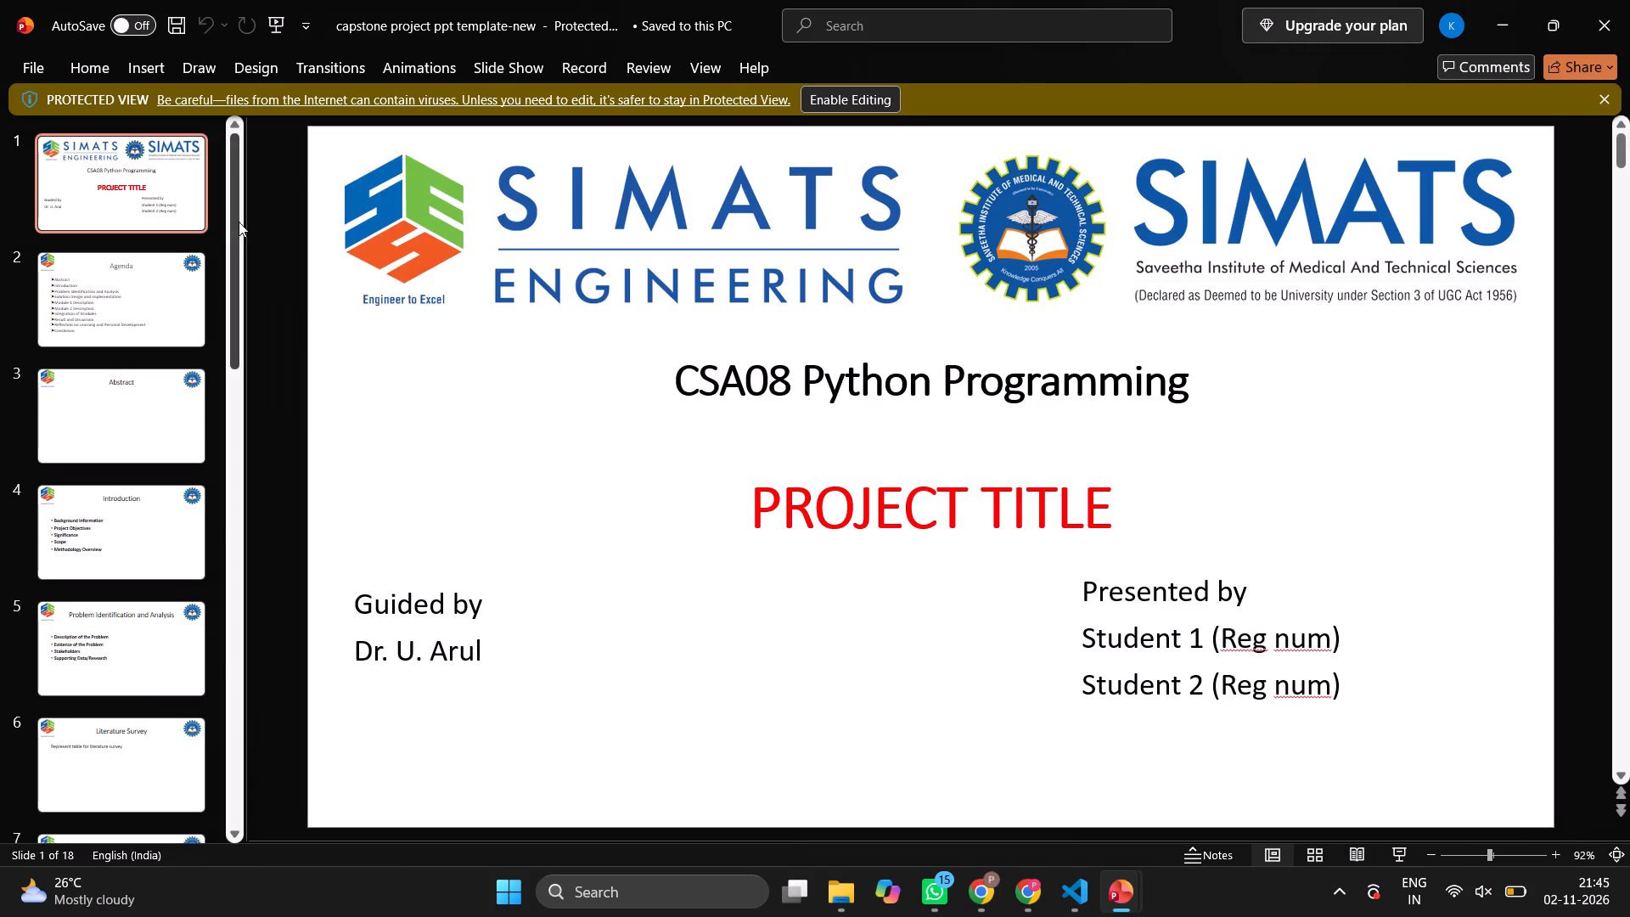
left_click(181, 273)
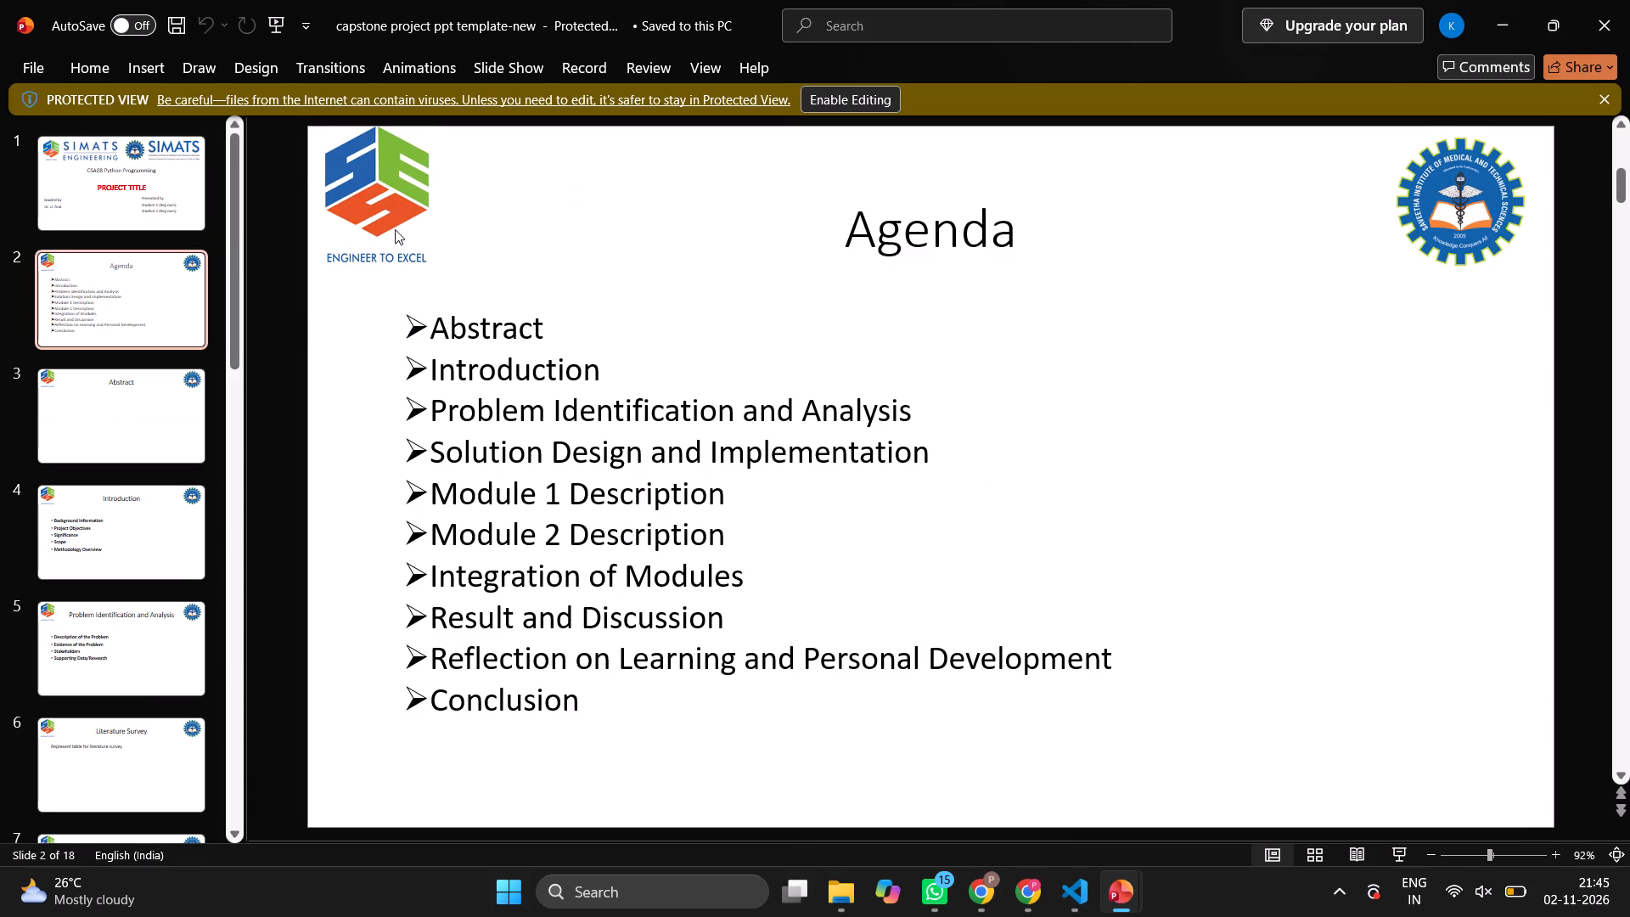
left_click(397, 226)
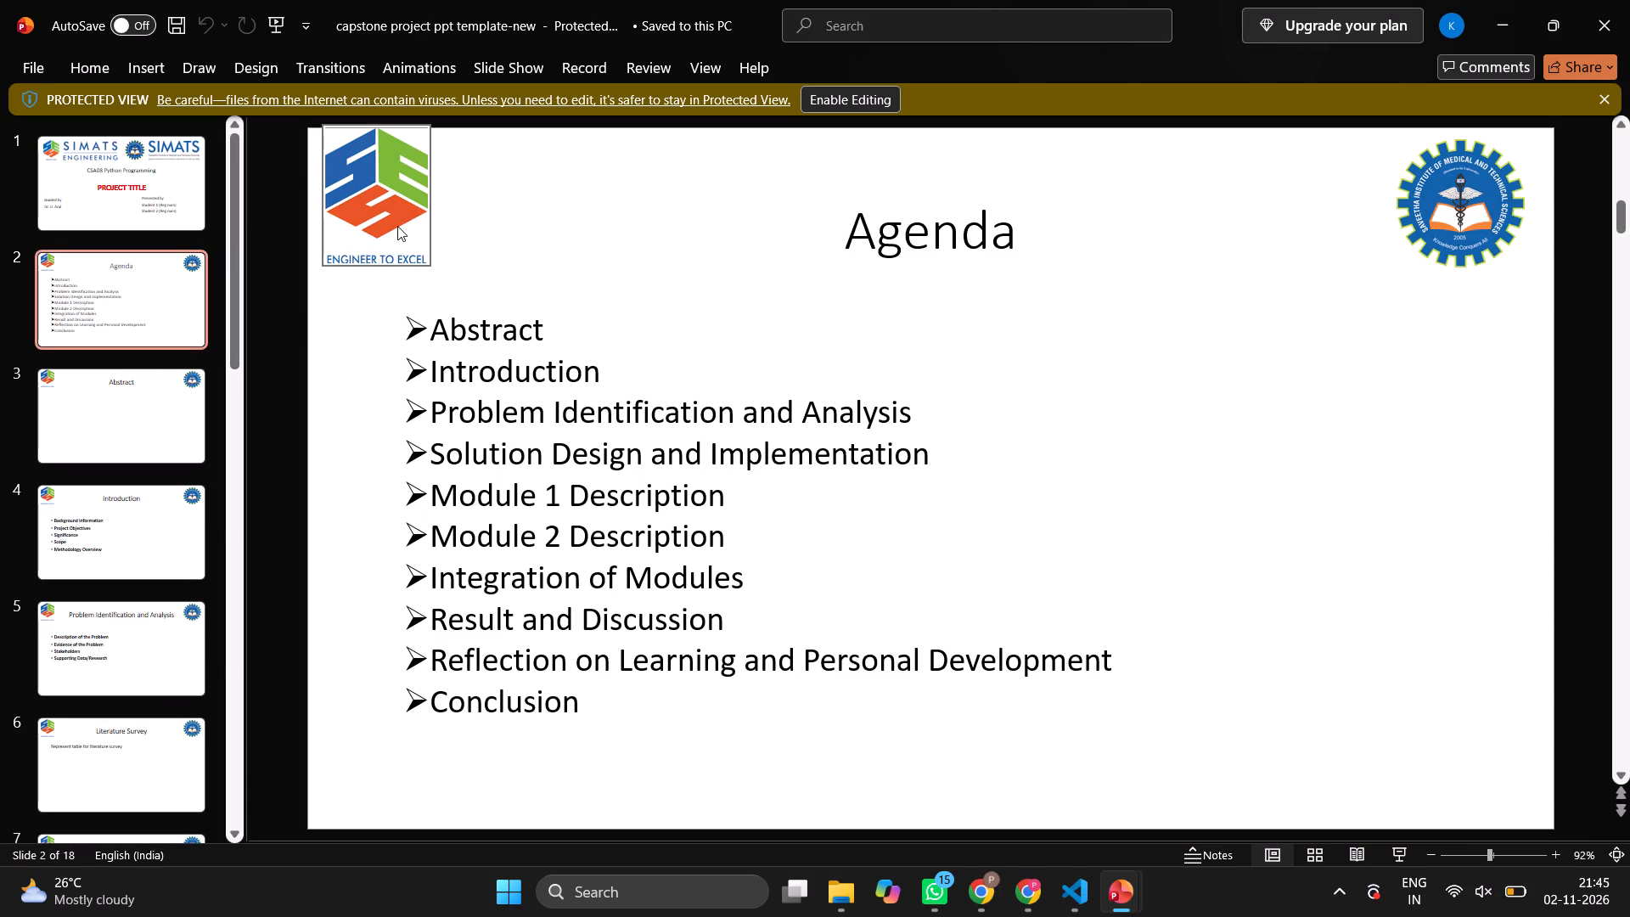
left_click(1434, 172)
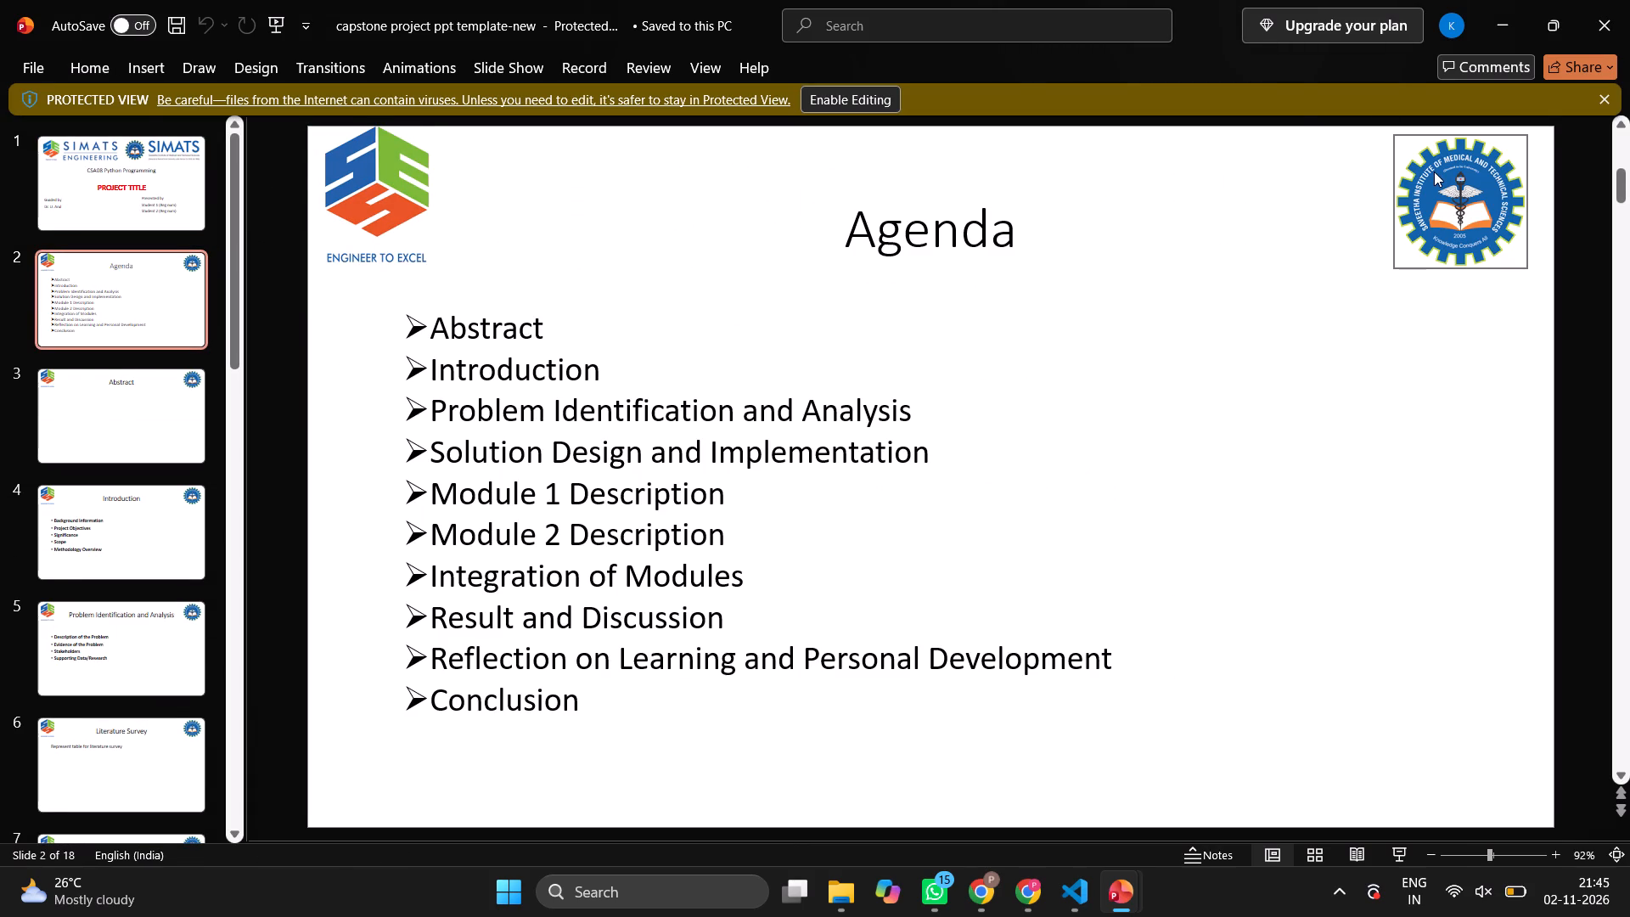
key("alt+Tab")
left_click(1429, 262)
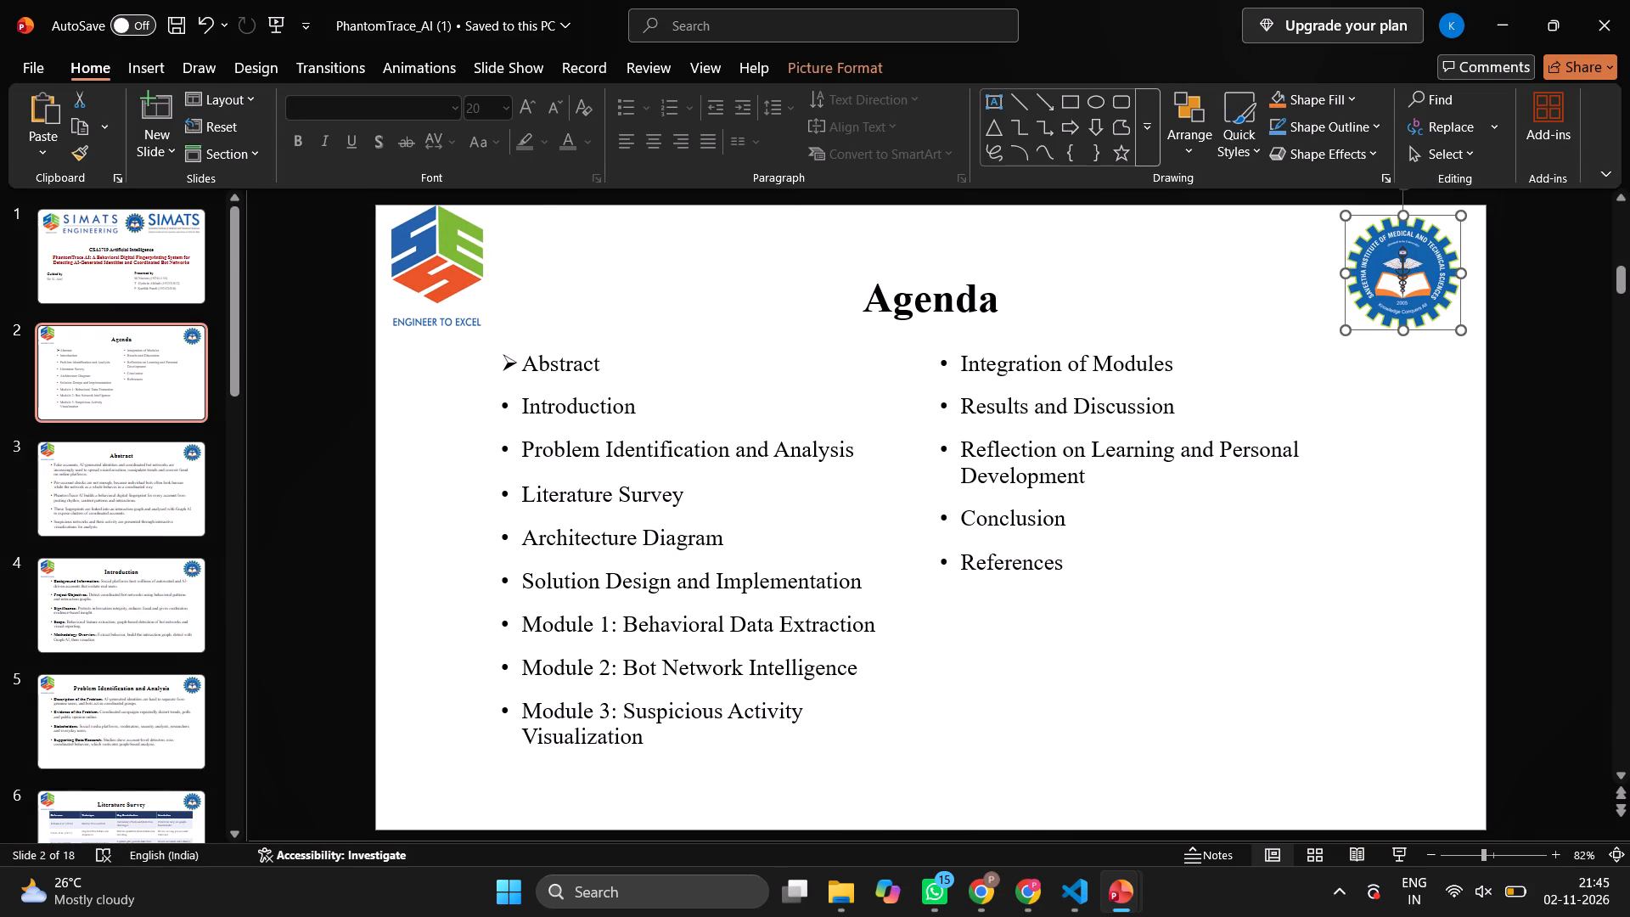
Set all the body text on the Abstract slide to Times New Roman (Headings) at size 20.
left_click(152, 486)
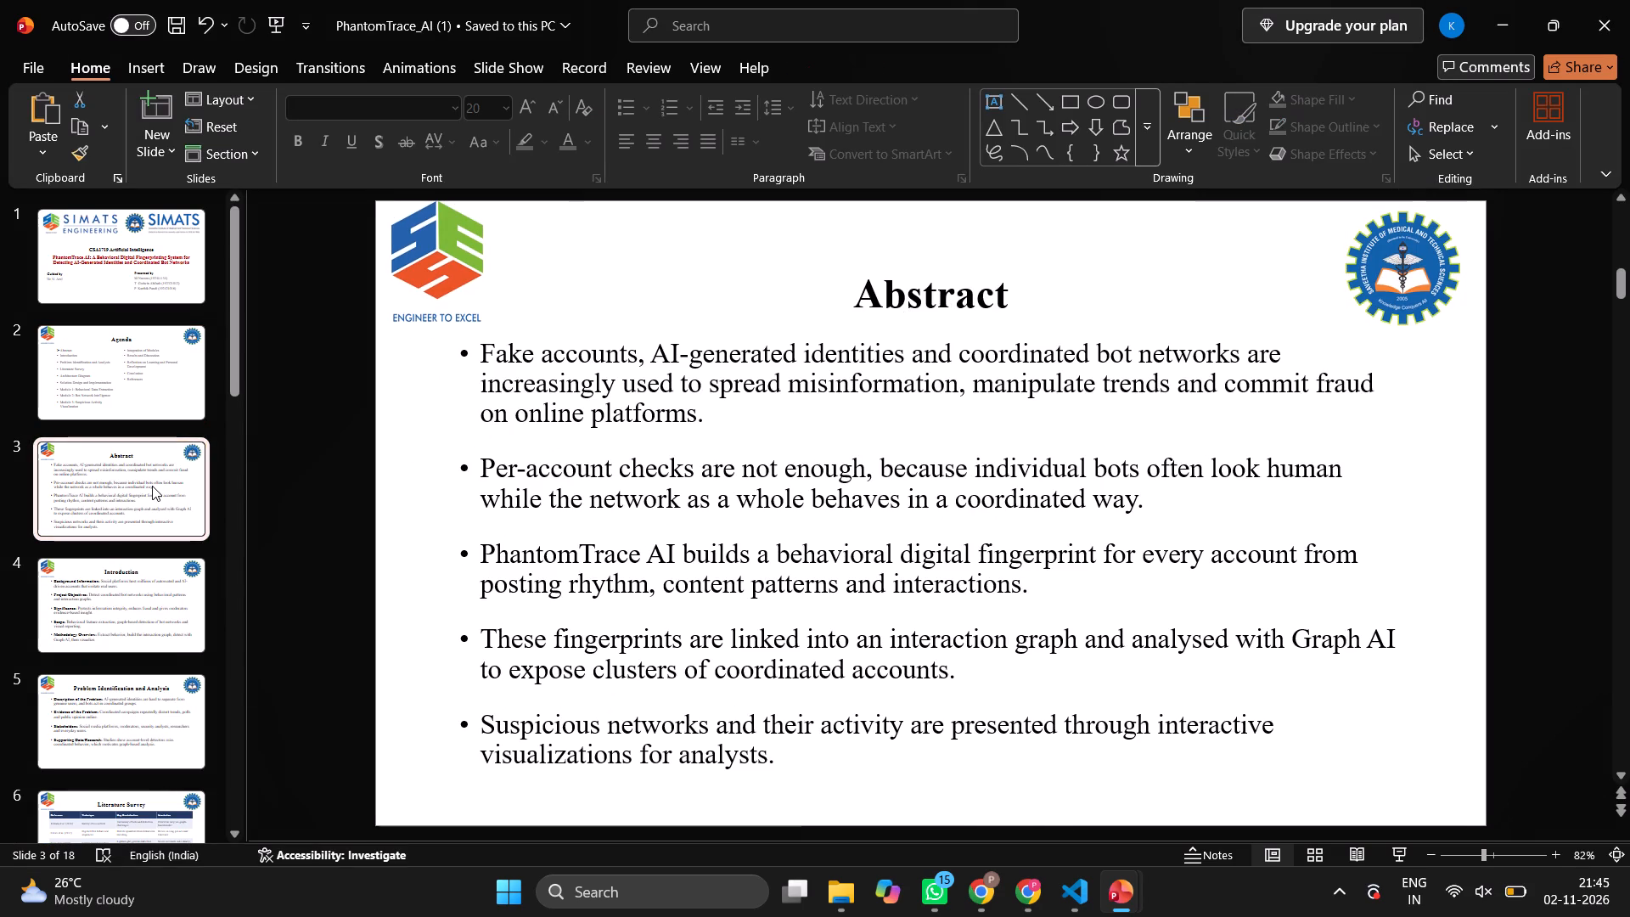
left_click(649, 456)
key("ctrl+a")
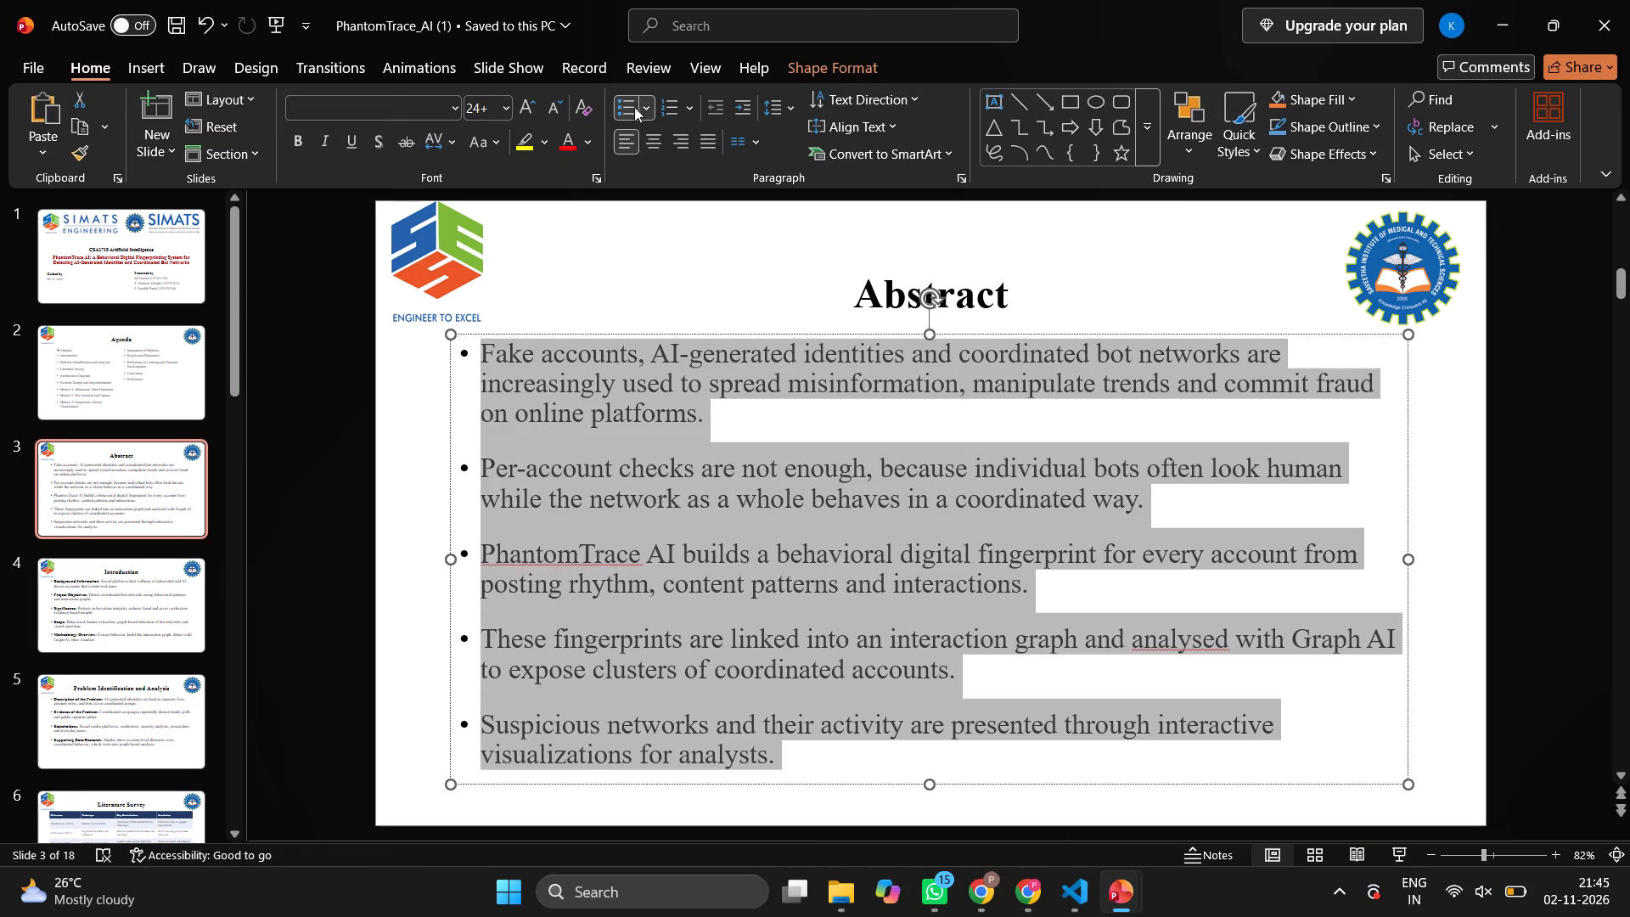
left_click(425, 104)
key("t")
key("Return")
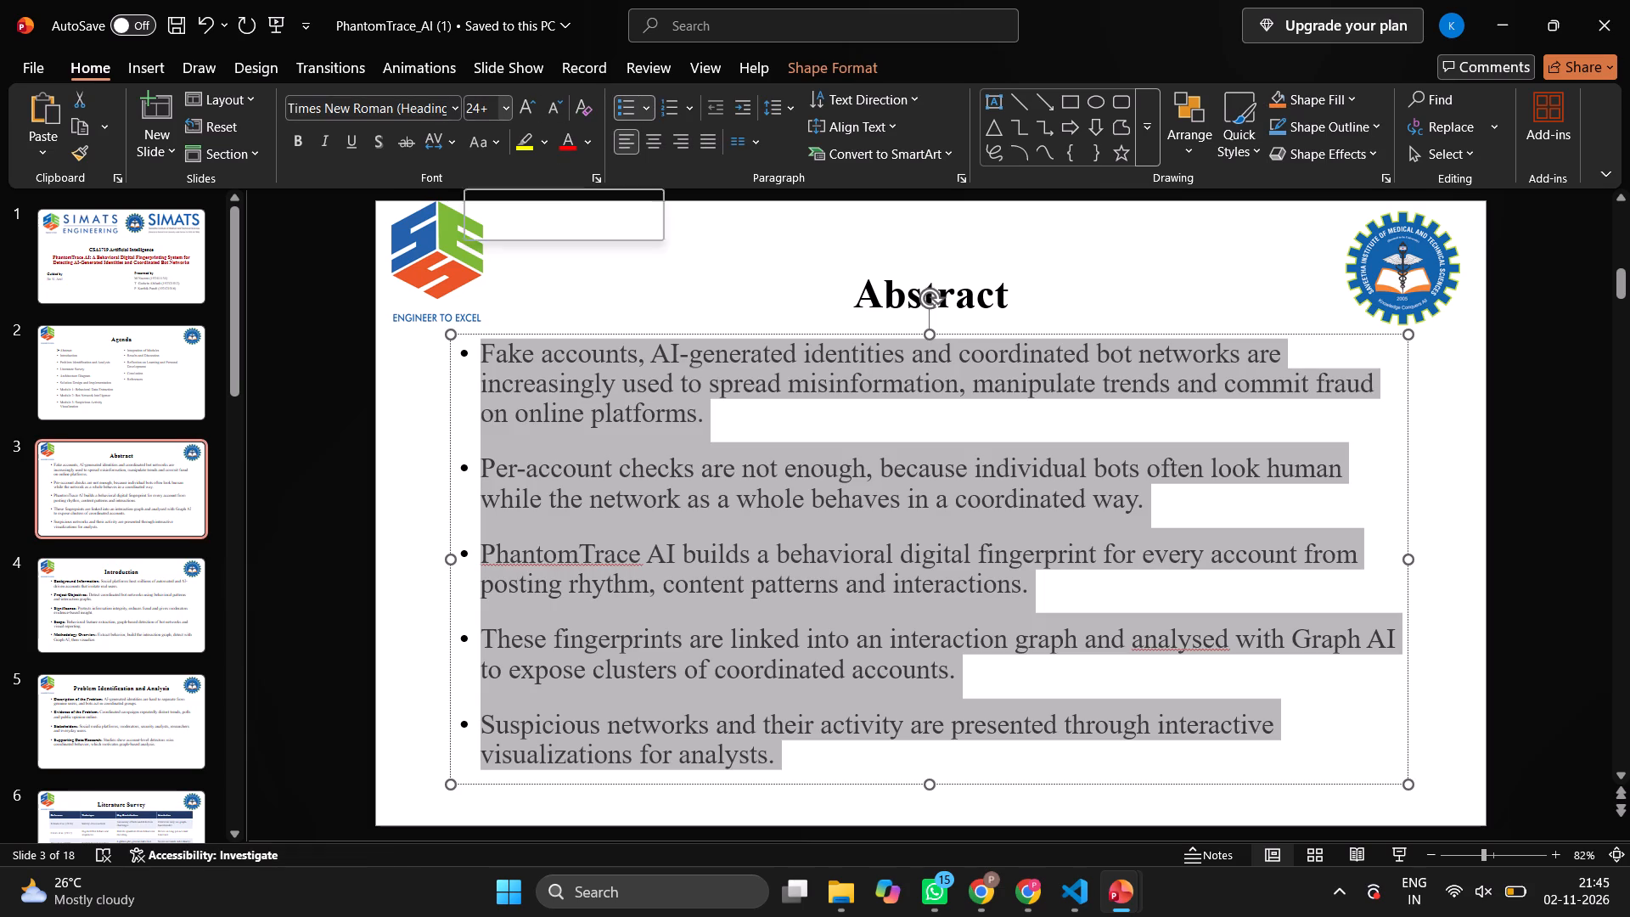
left_click(492, 107)
key("BackSpace")
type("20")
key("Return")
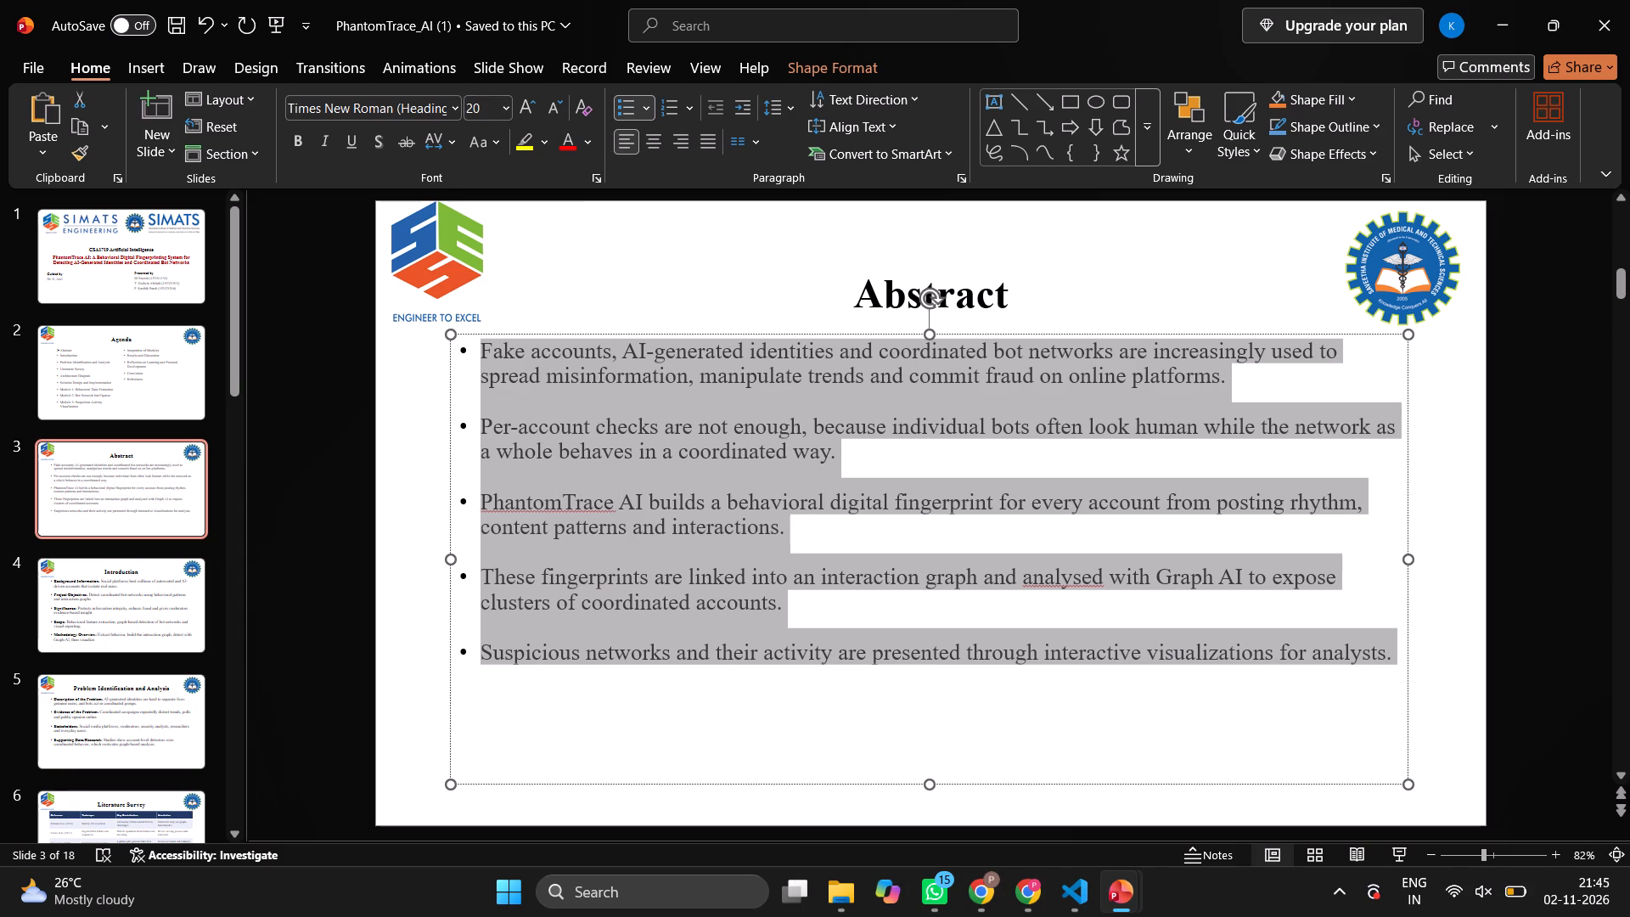
Make the body text box on the Abstract slide narrower and slightly shorter, keeping its upper-left corner in place.
left_click_drag(1411, 785, 1204, 758)
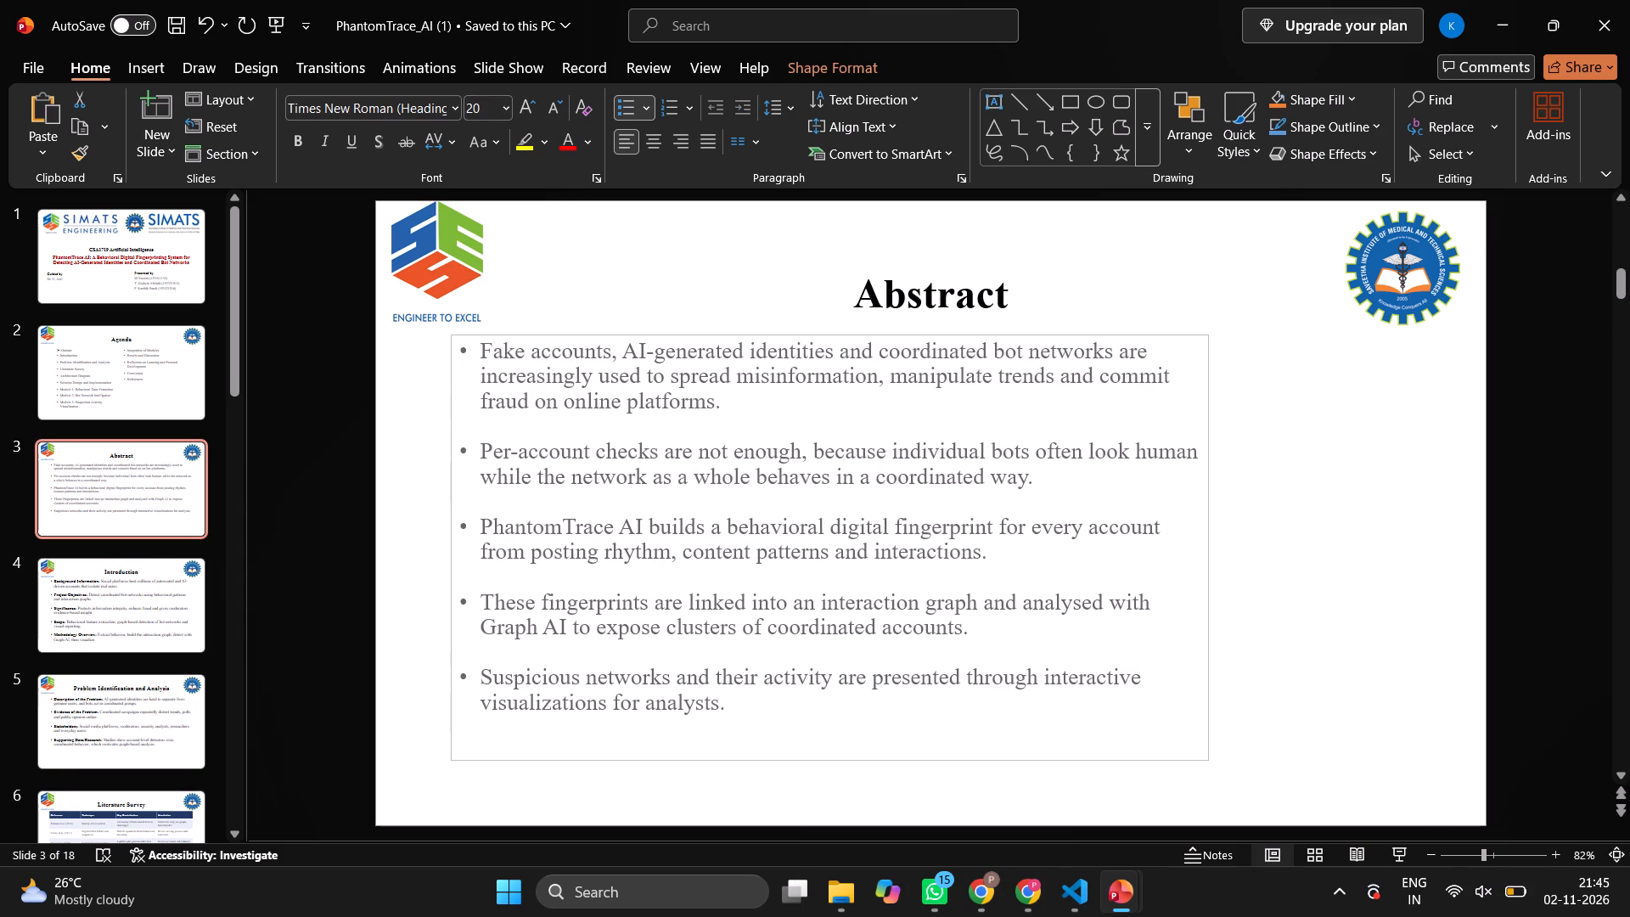
left_click_drag(1204, 758, 1255, 751)
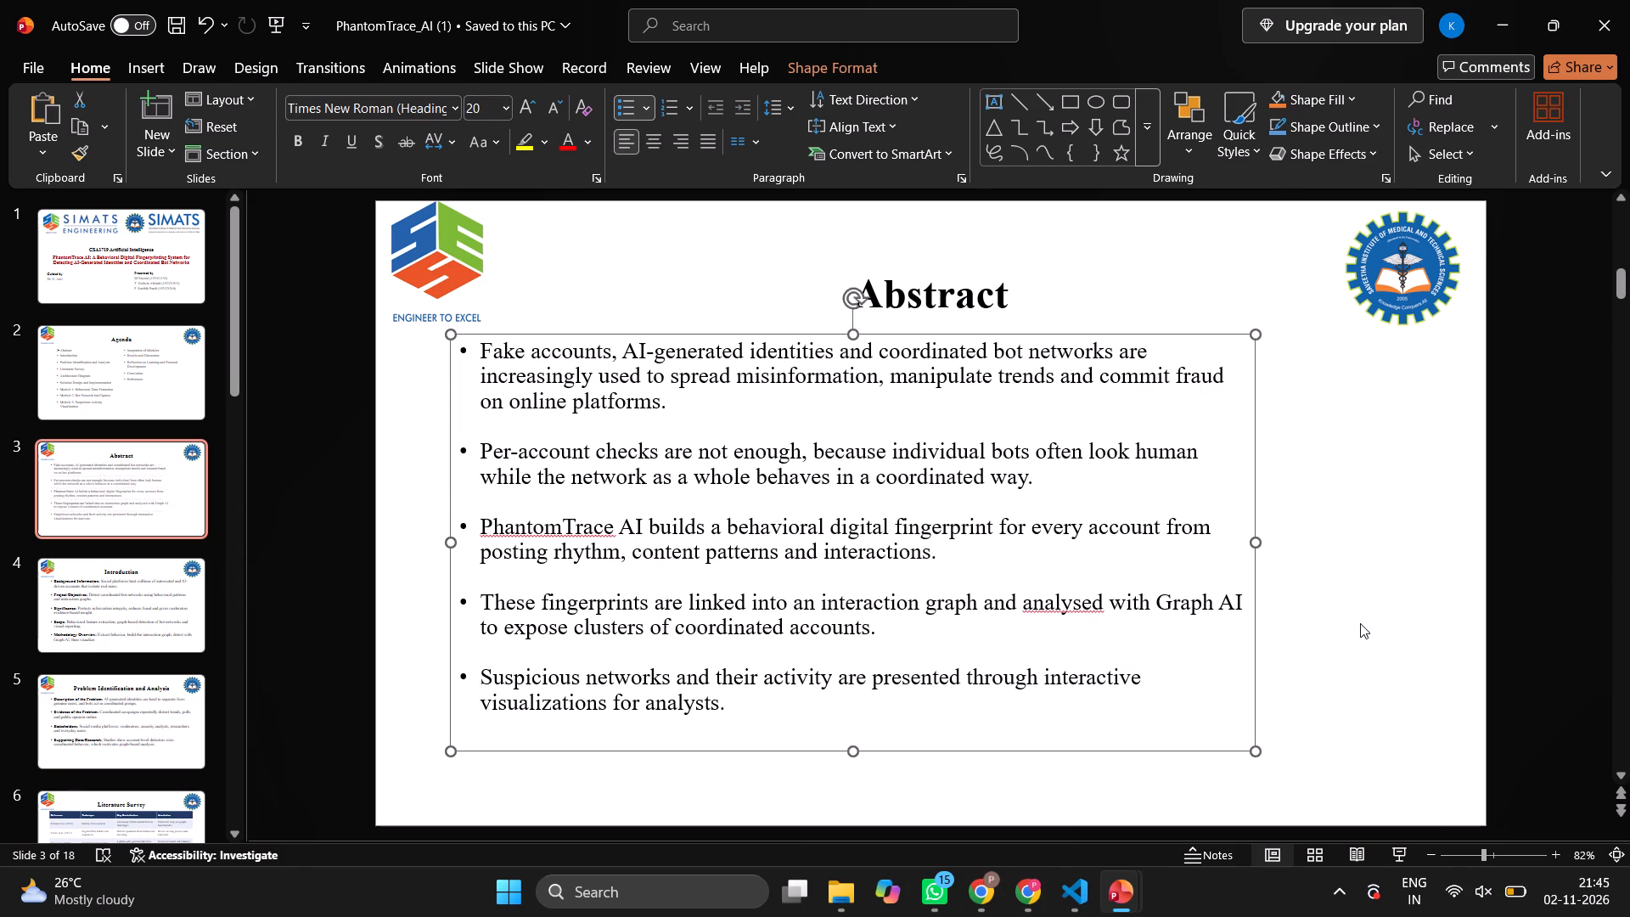
left_click(1360, 623)
Change the title of the Abstract slide to uppercase.
left_click(931, 295)
key("ctrl+a")
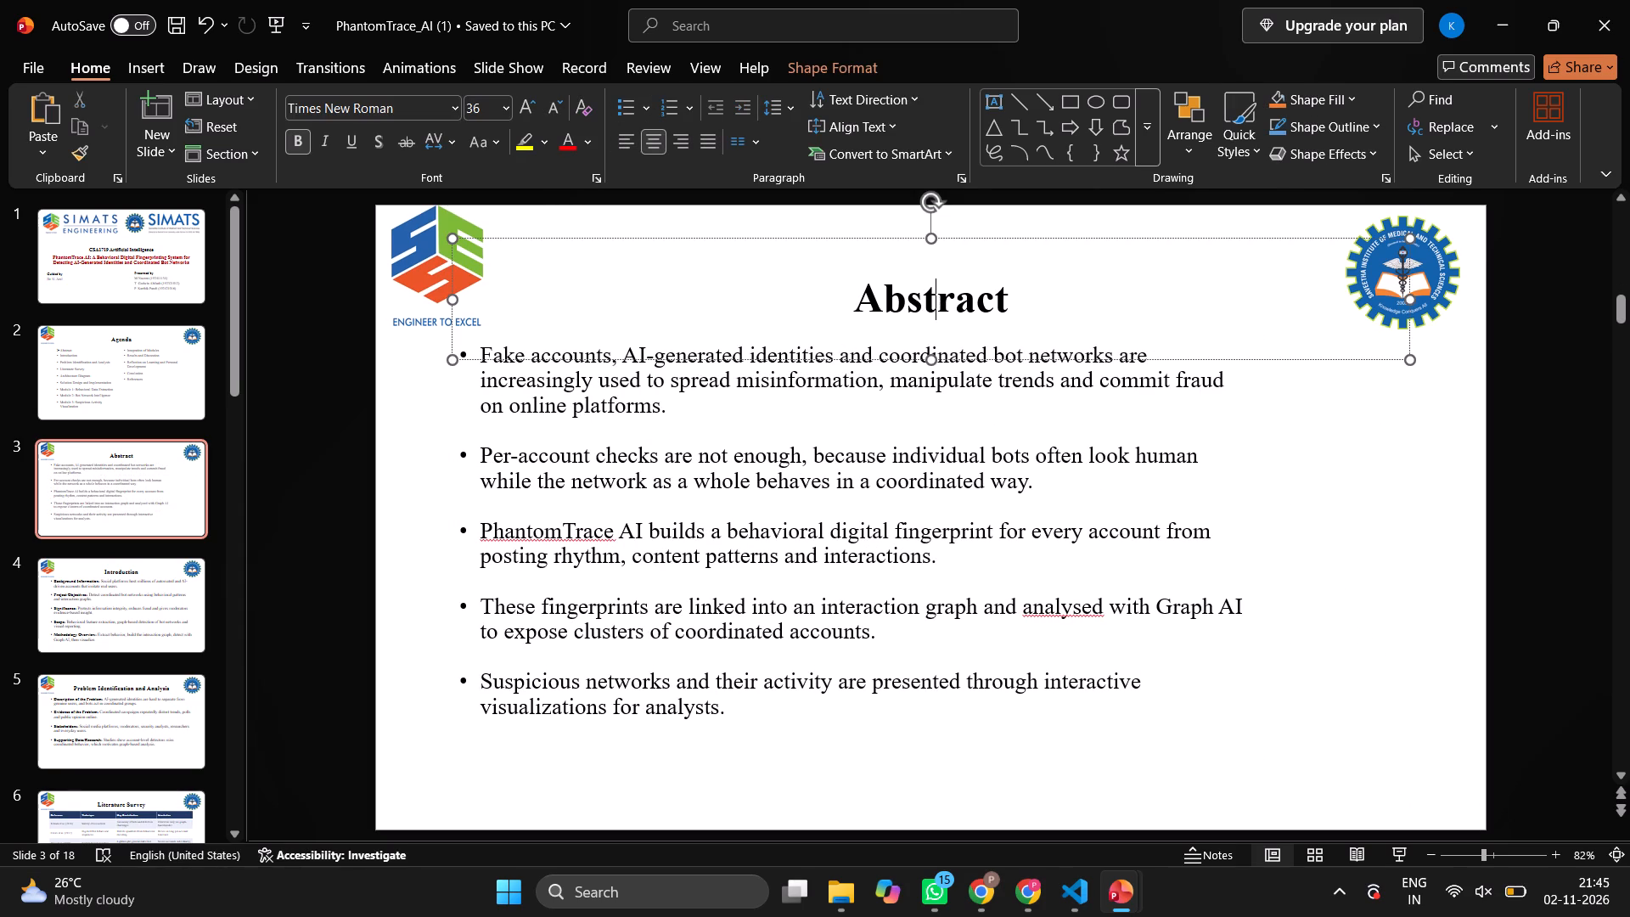
left_click(499, 140)
left_click(538, 220)
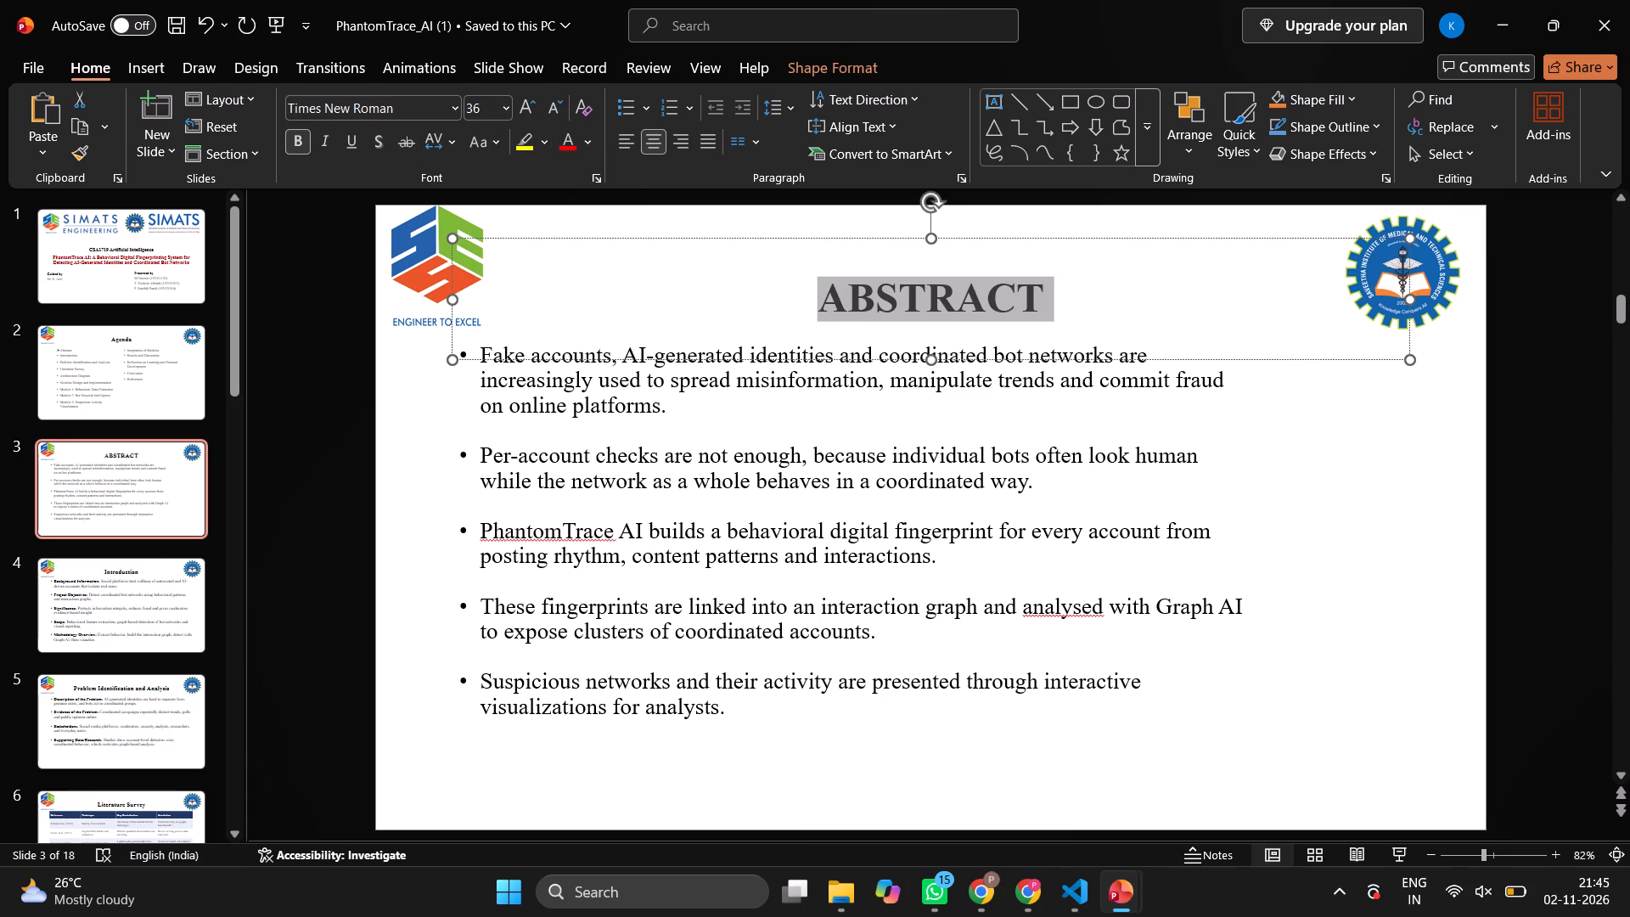
Change the bullets of all the body text on the Abstract slide to arrow bullets.
left_click(437, 453)
left_click(511, 453)
key("ctrl+a")
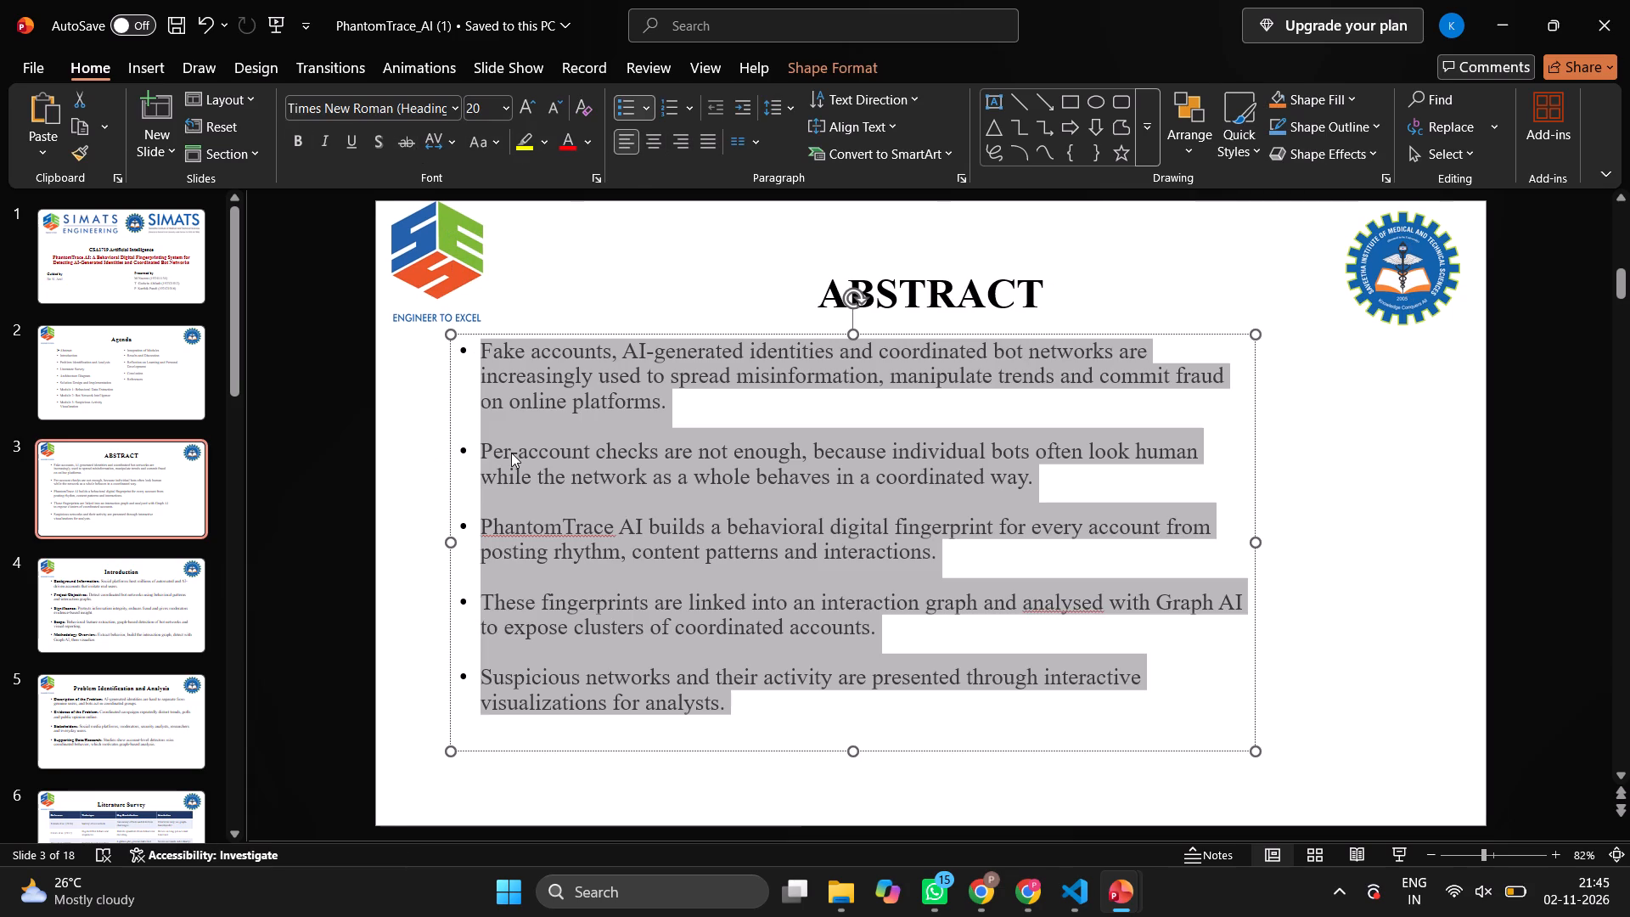
left_click(649, 110)
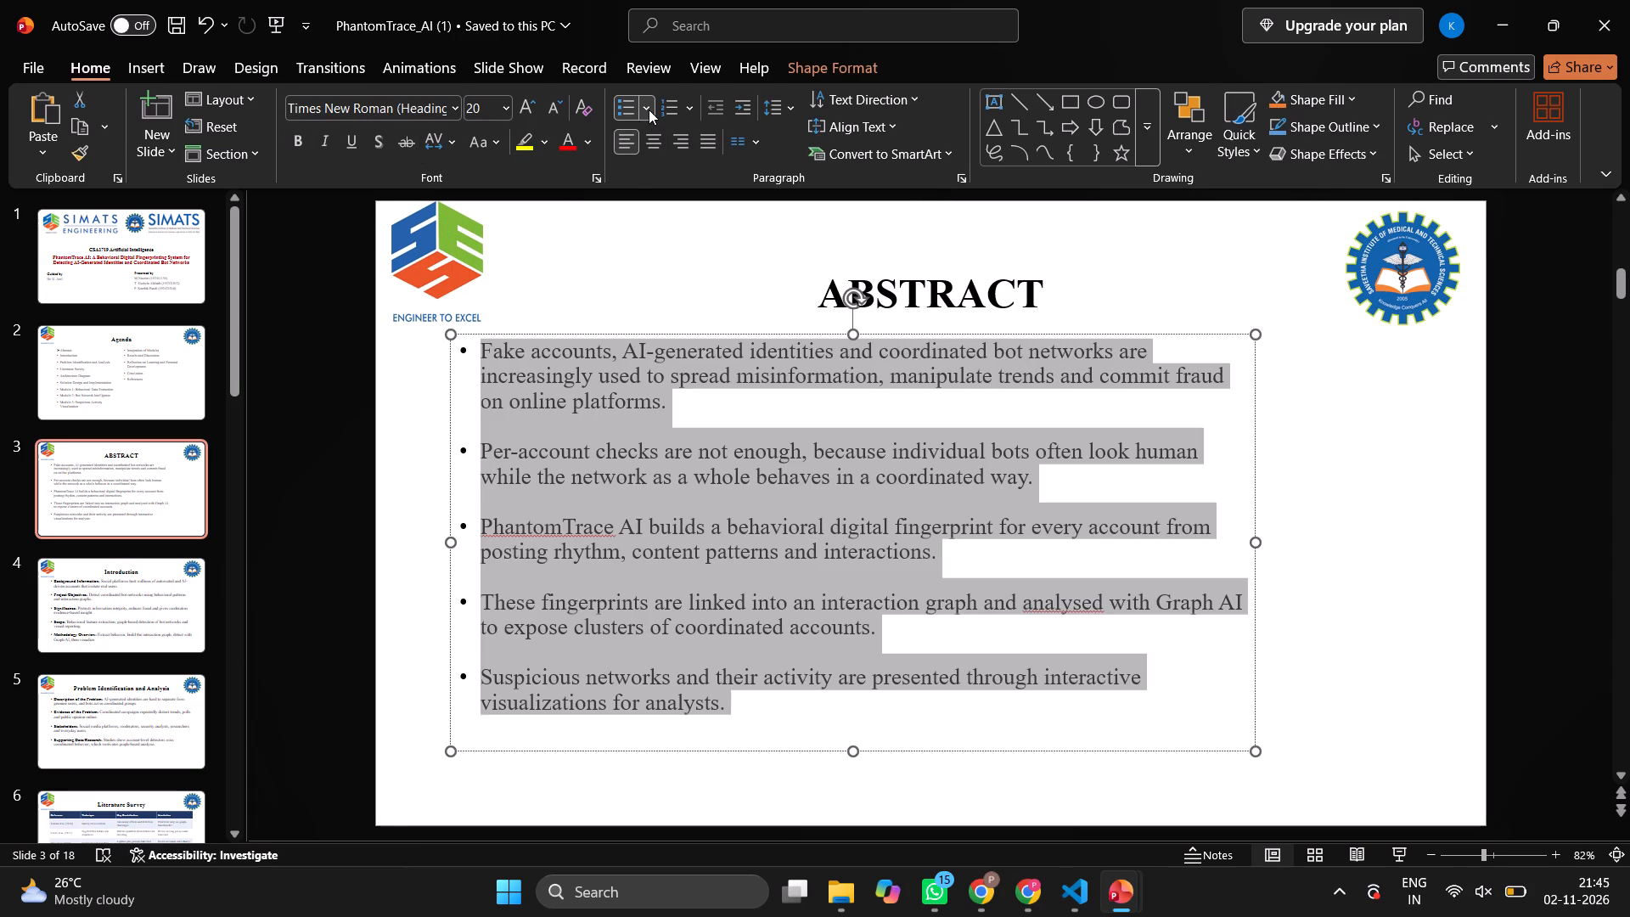
left_click(673, 337)
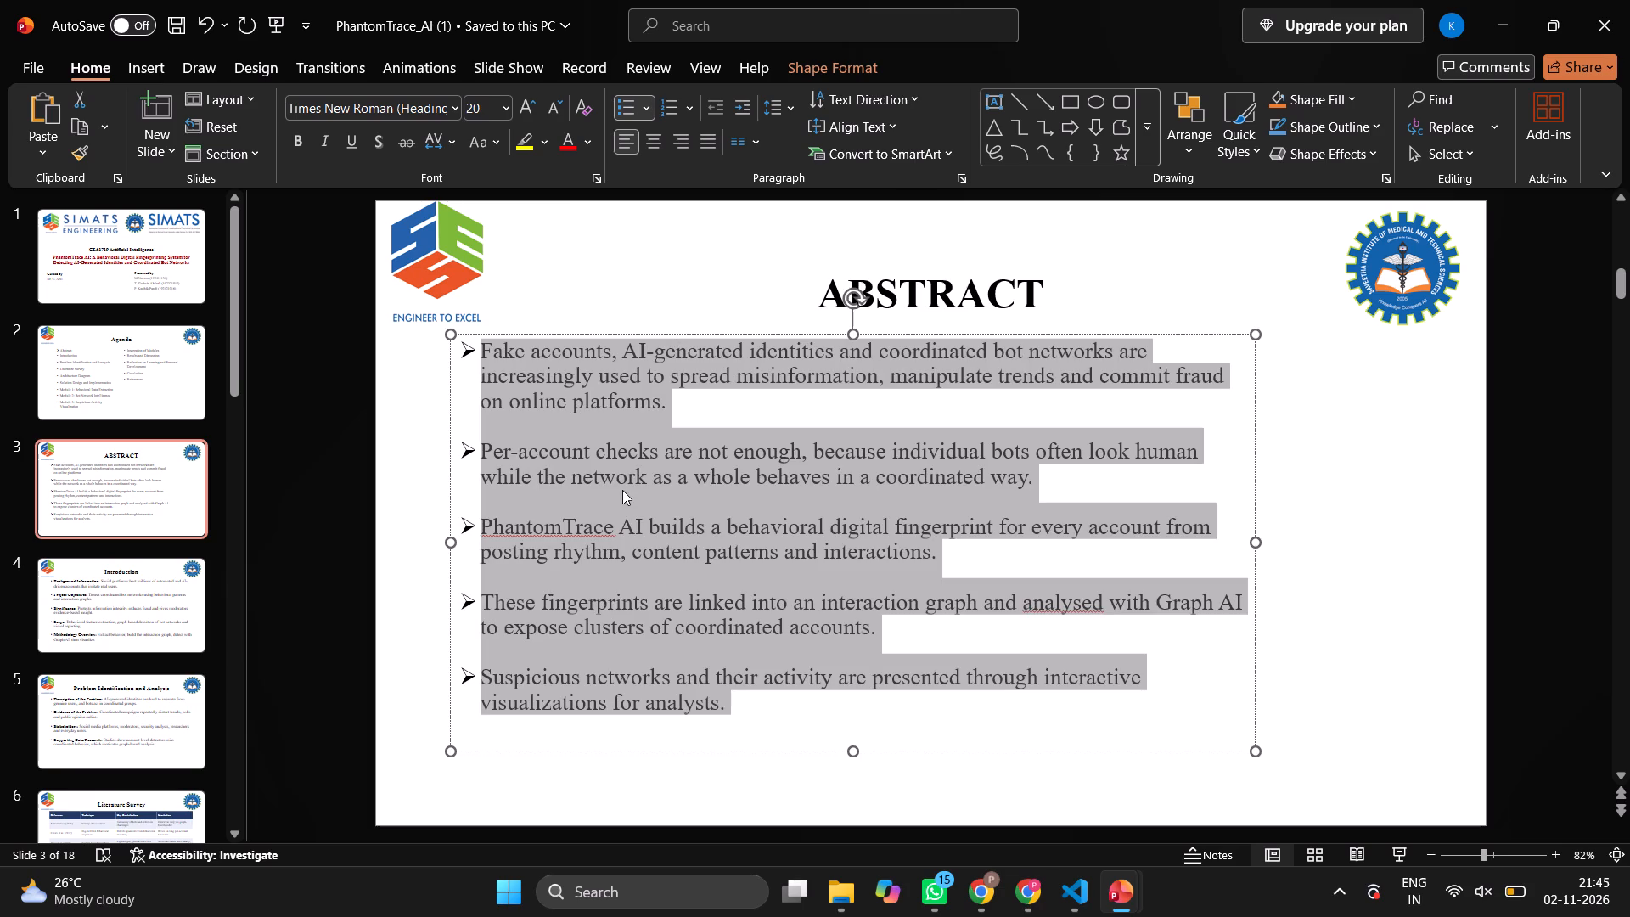
left_click(410, 450)
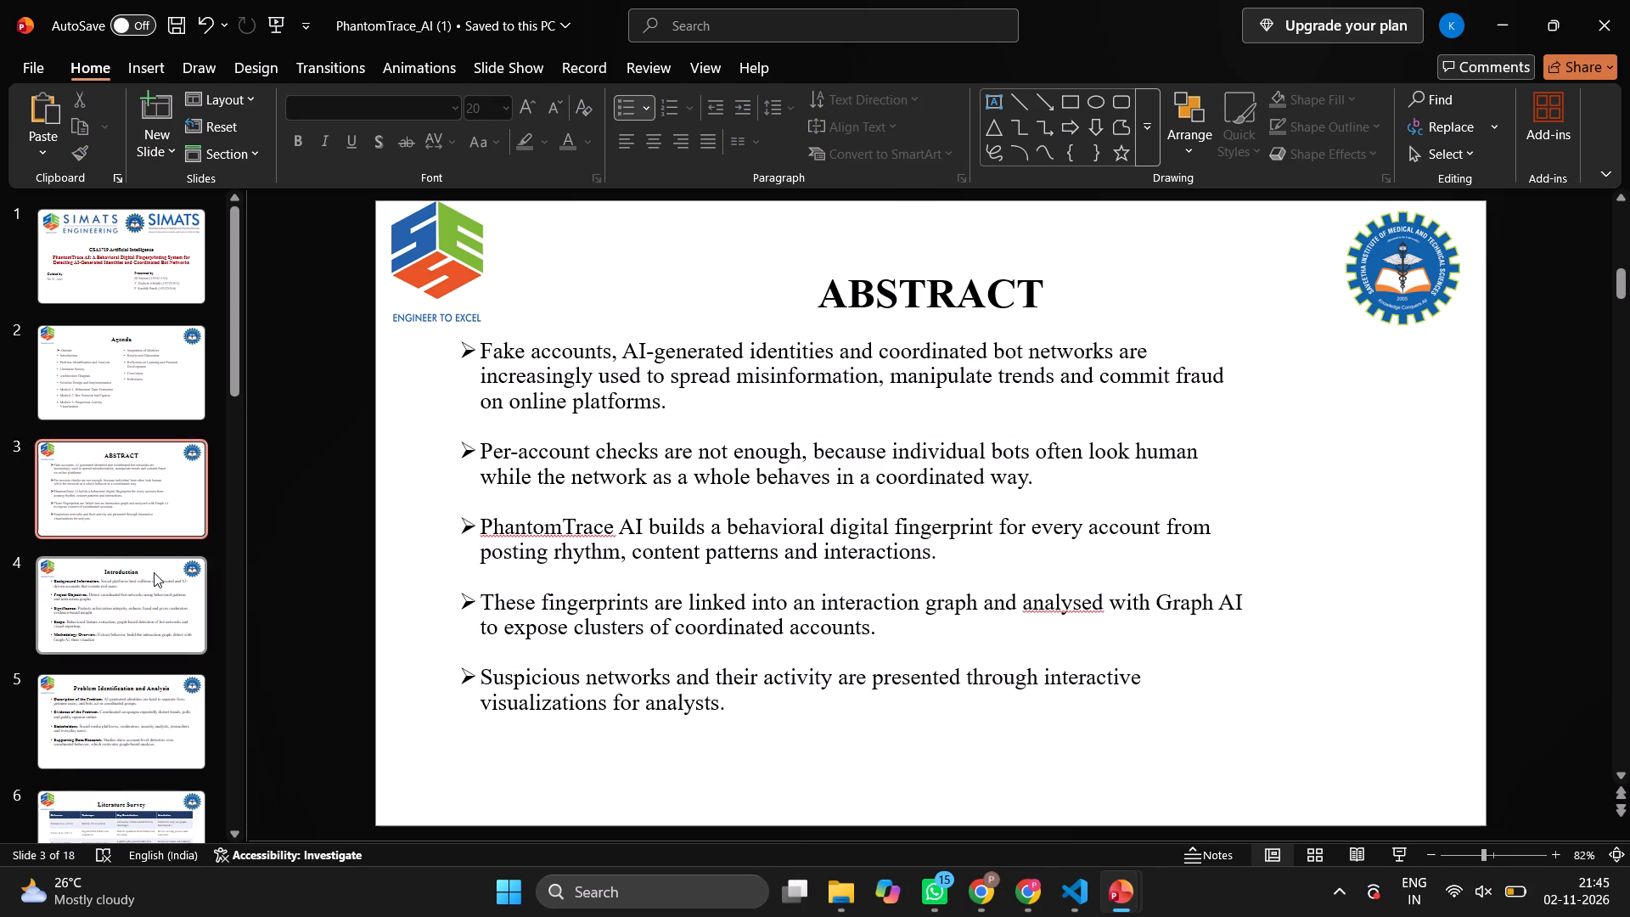
Compare the title and bullet formatting of the Introduction, Agenda and Abstract slides.
left_click(154, 572)
left_click(834, 301)
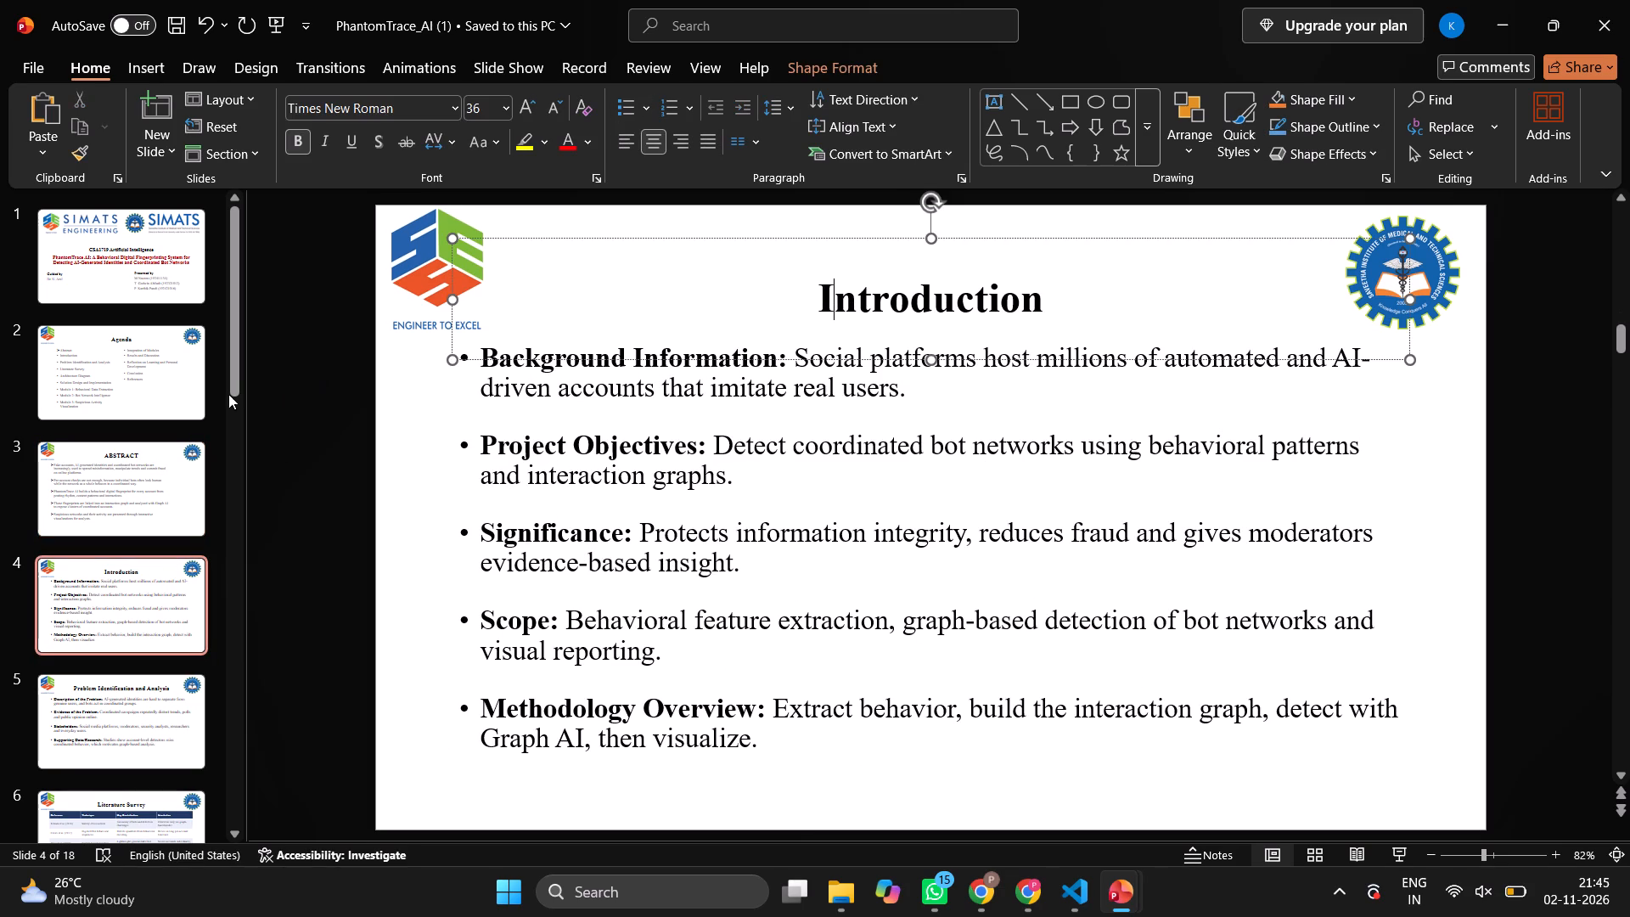
left_click(169, 354)
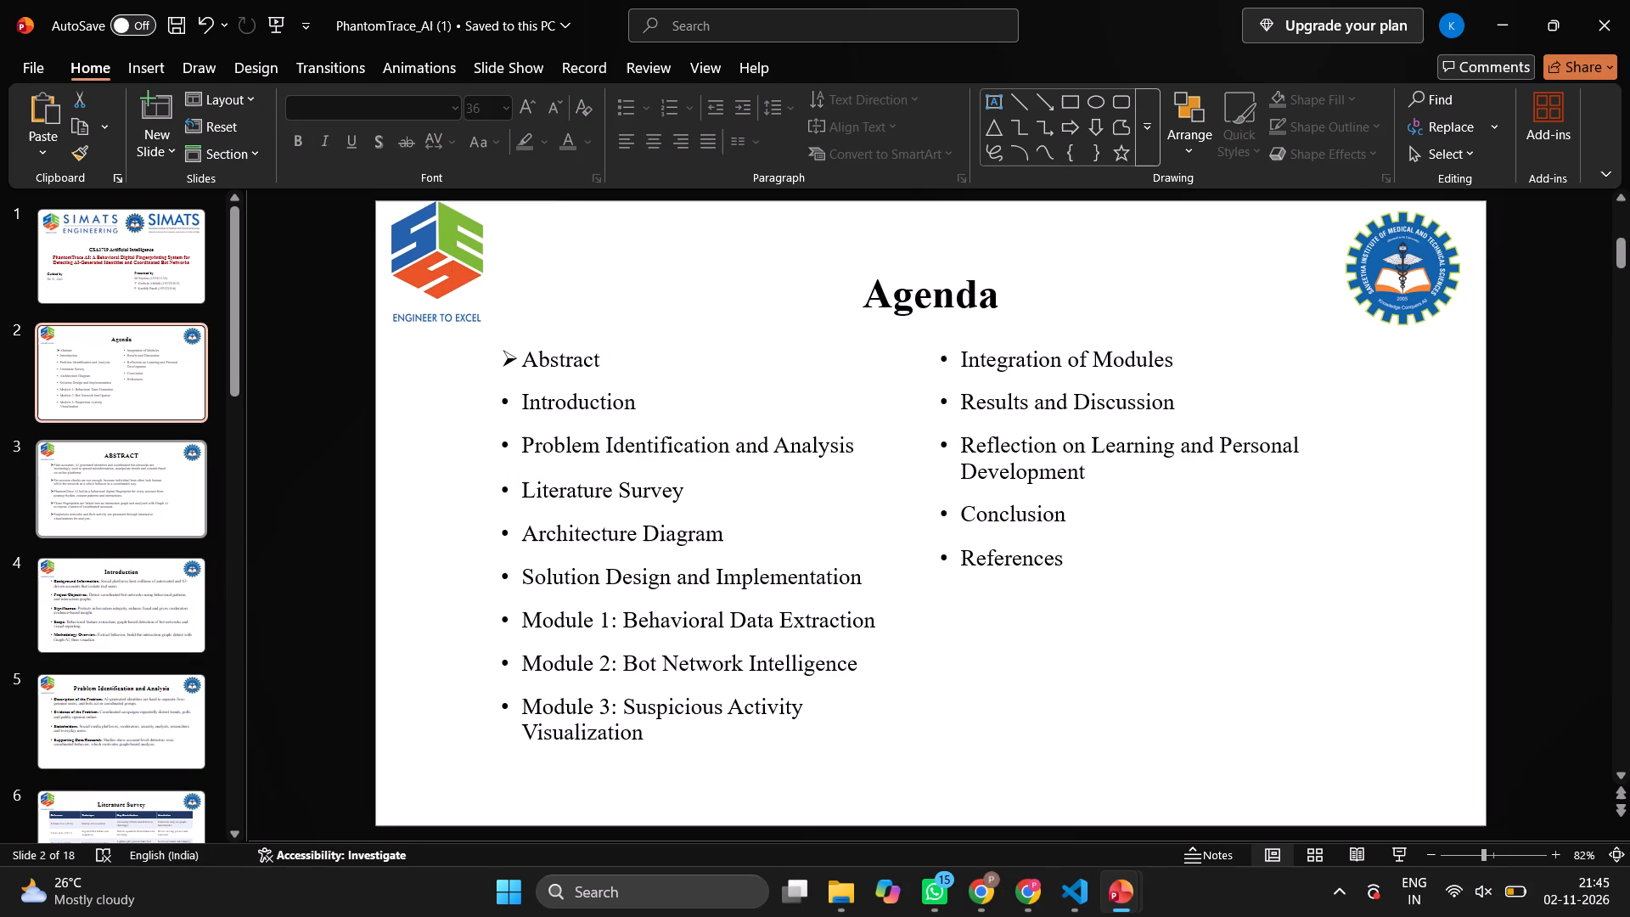
left_click(528, 472)
left_click(148, 486)
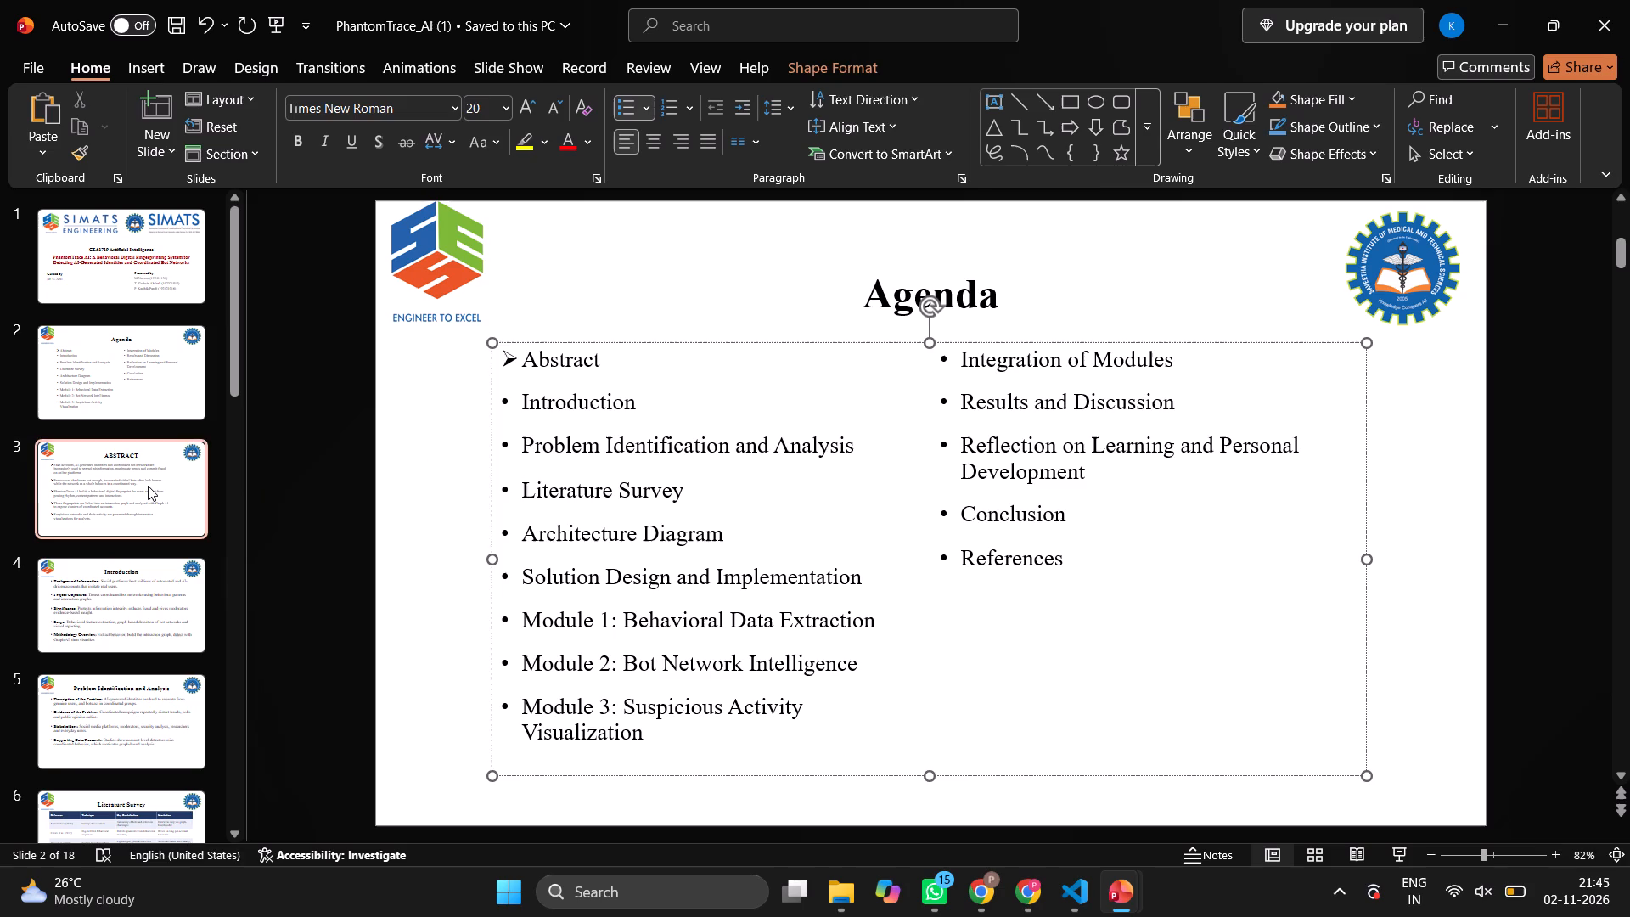
left_click(694, 471)
key("ctrl+a")
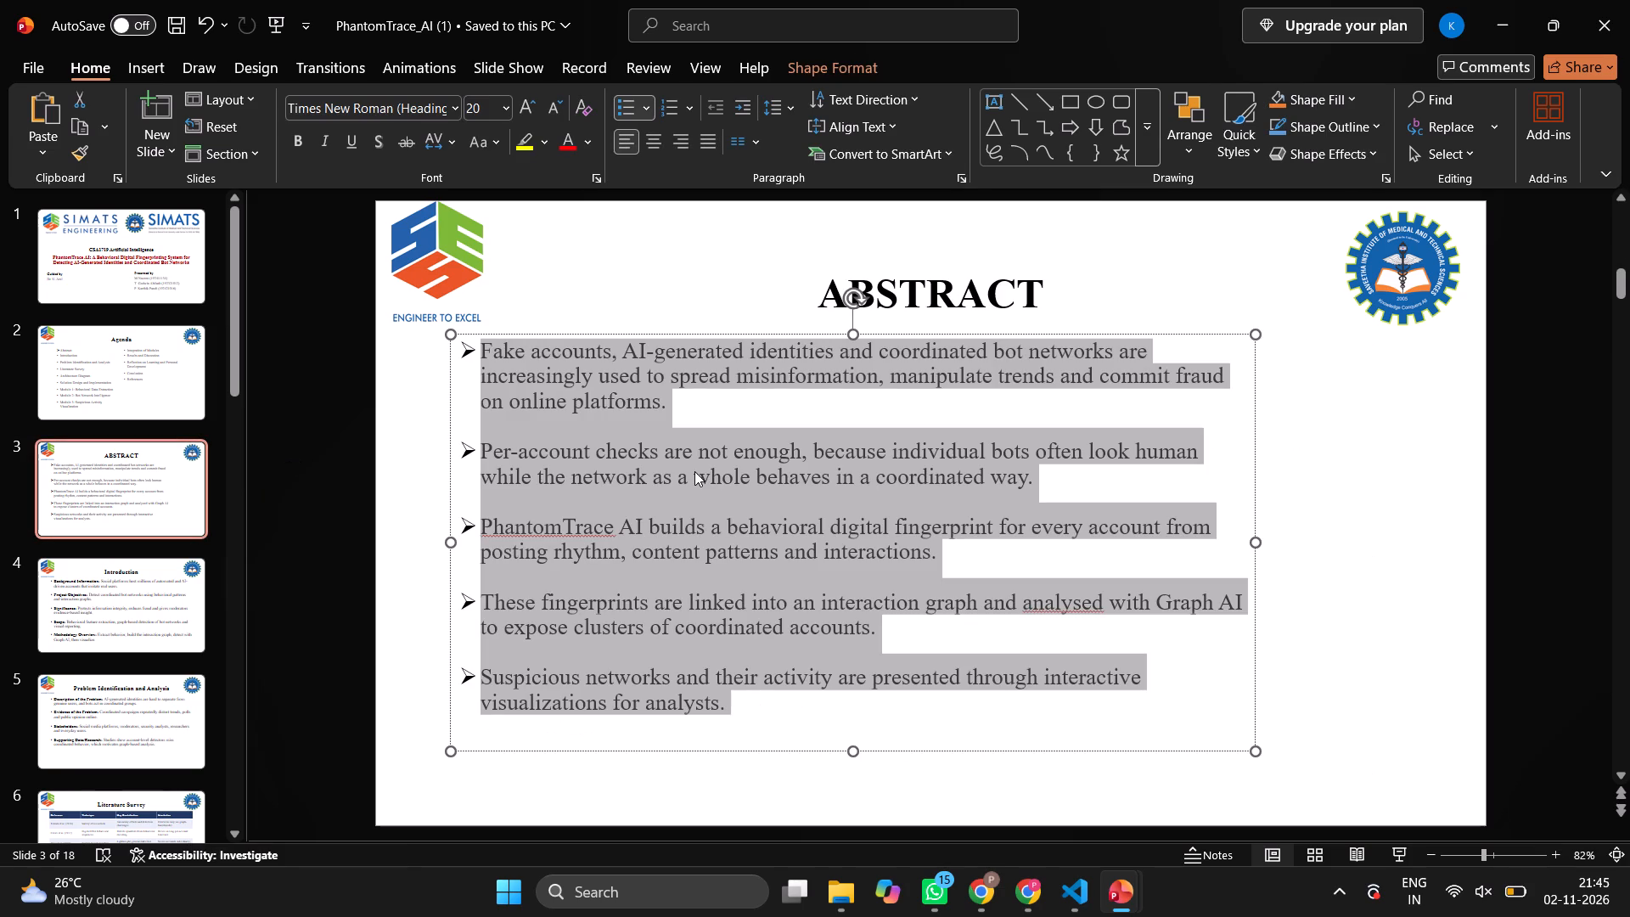
left_click(497, 497)
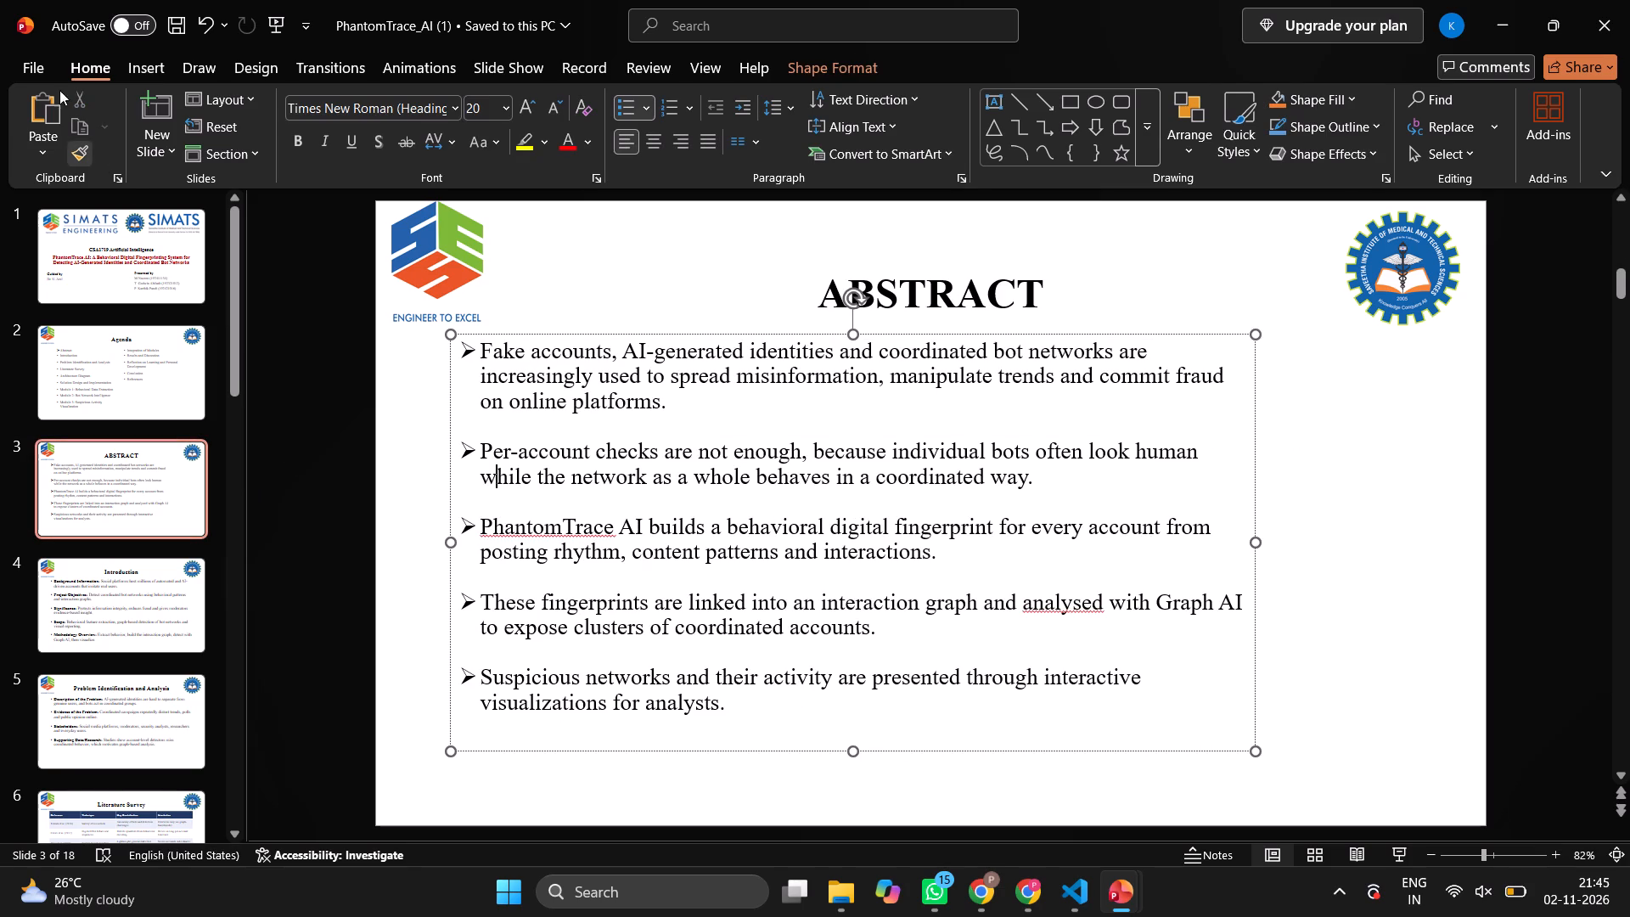
Turn off "Check spelling as you type" in the proofing options.
left_click(41, 73)
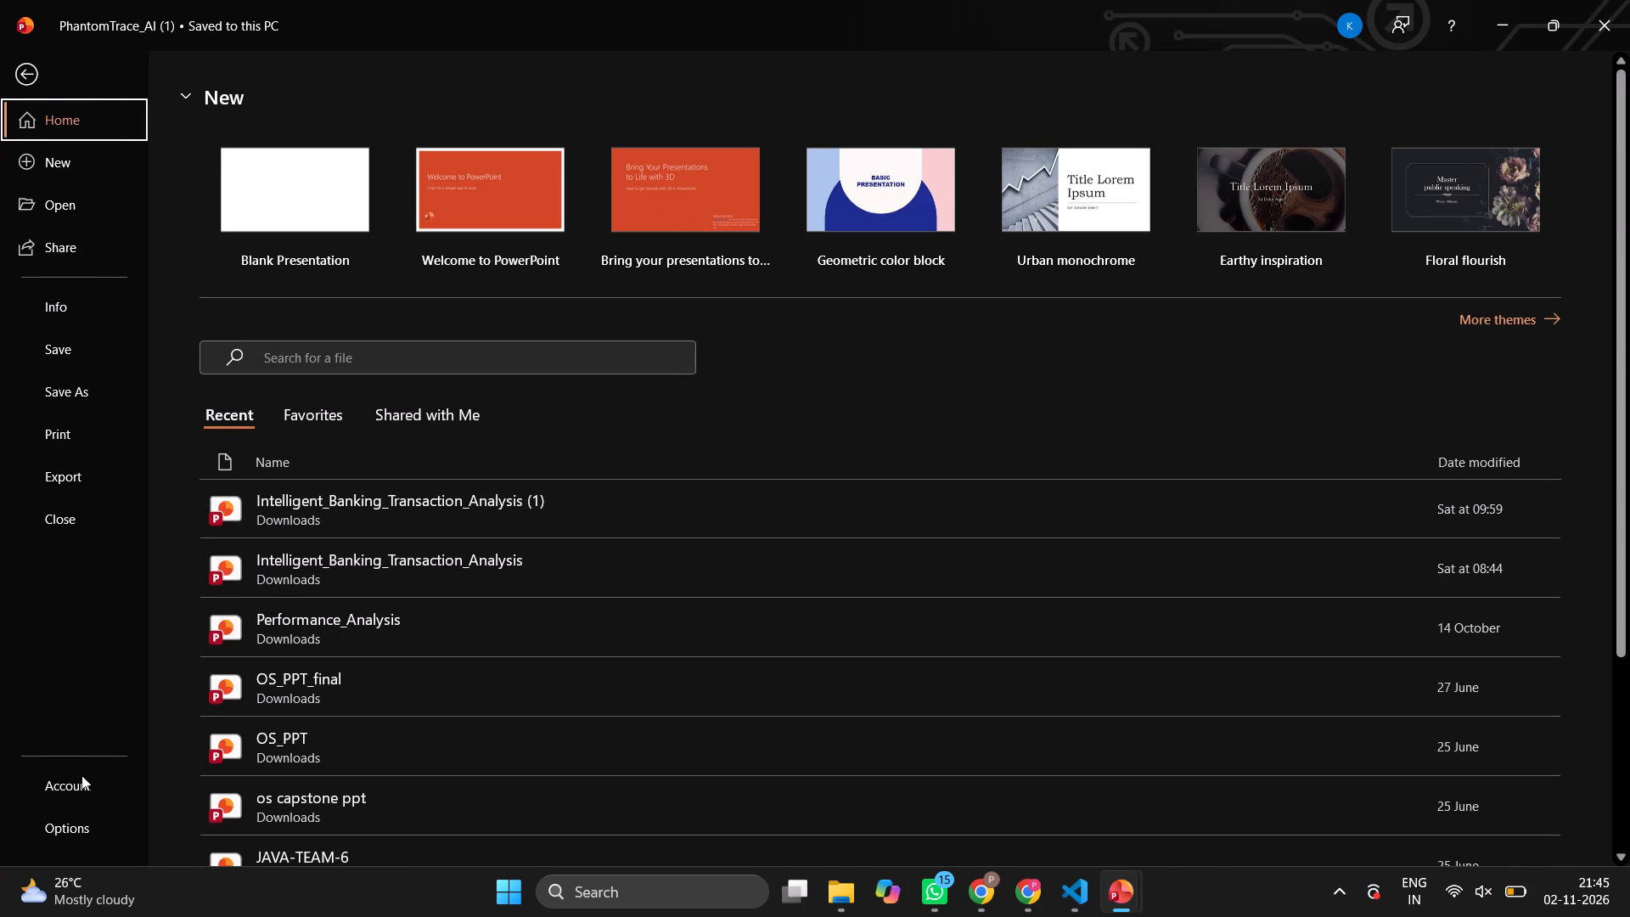
left_click(94, 818)
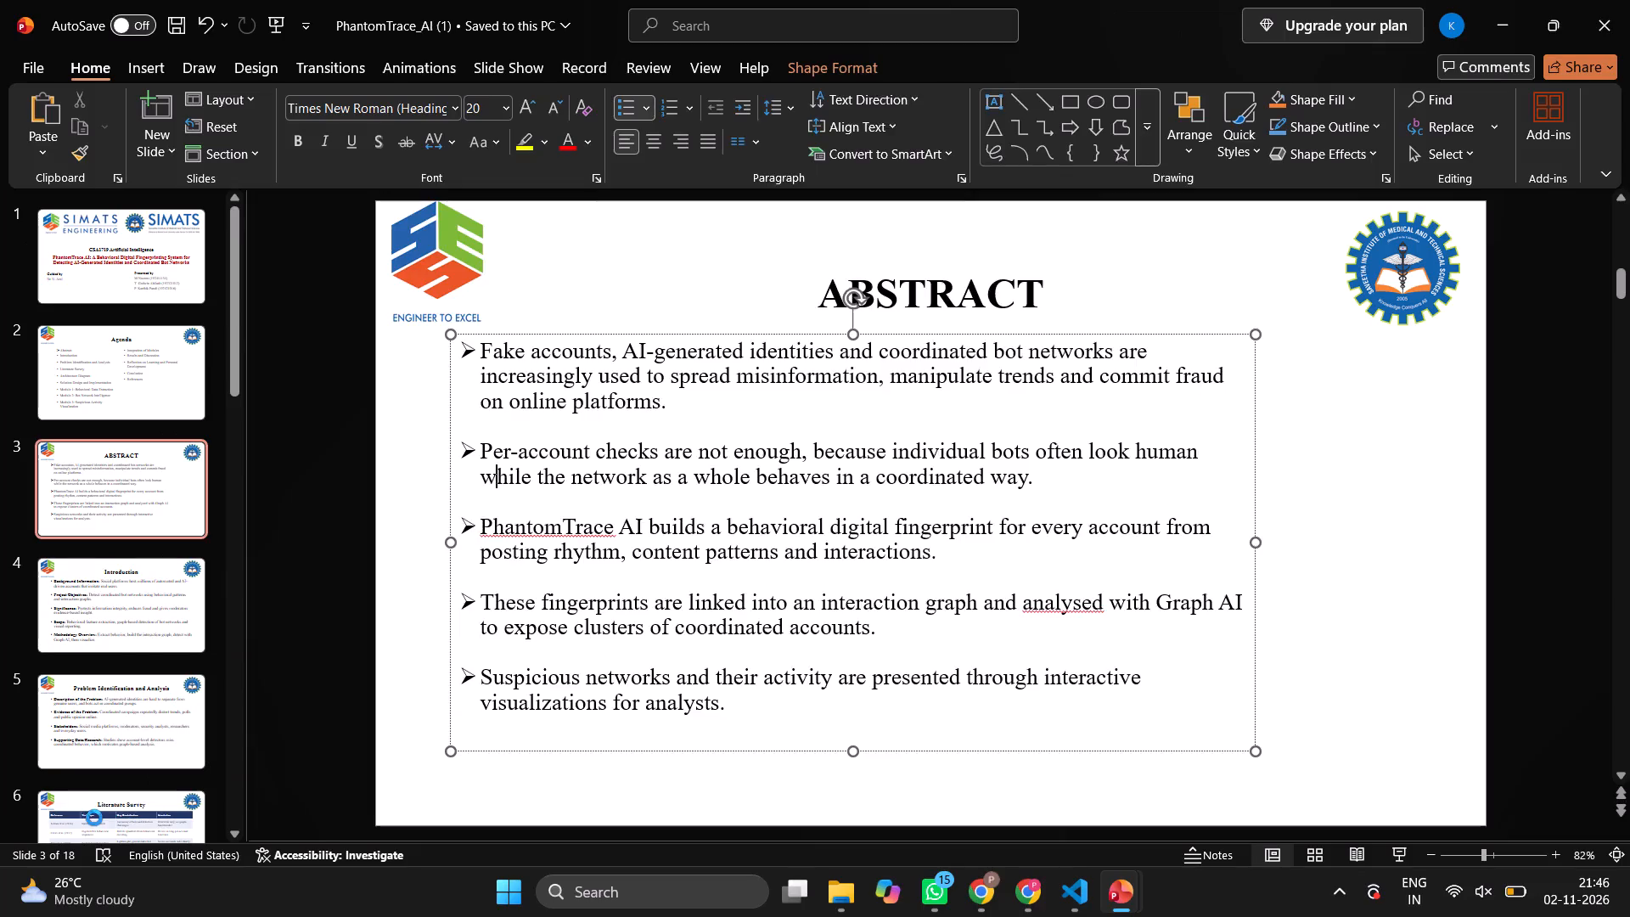
left_click(449, 155)
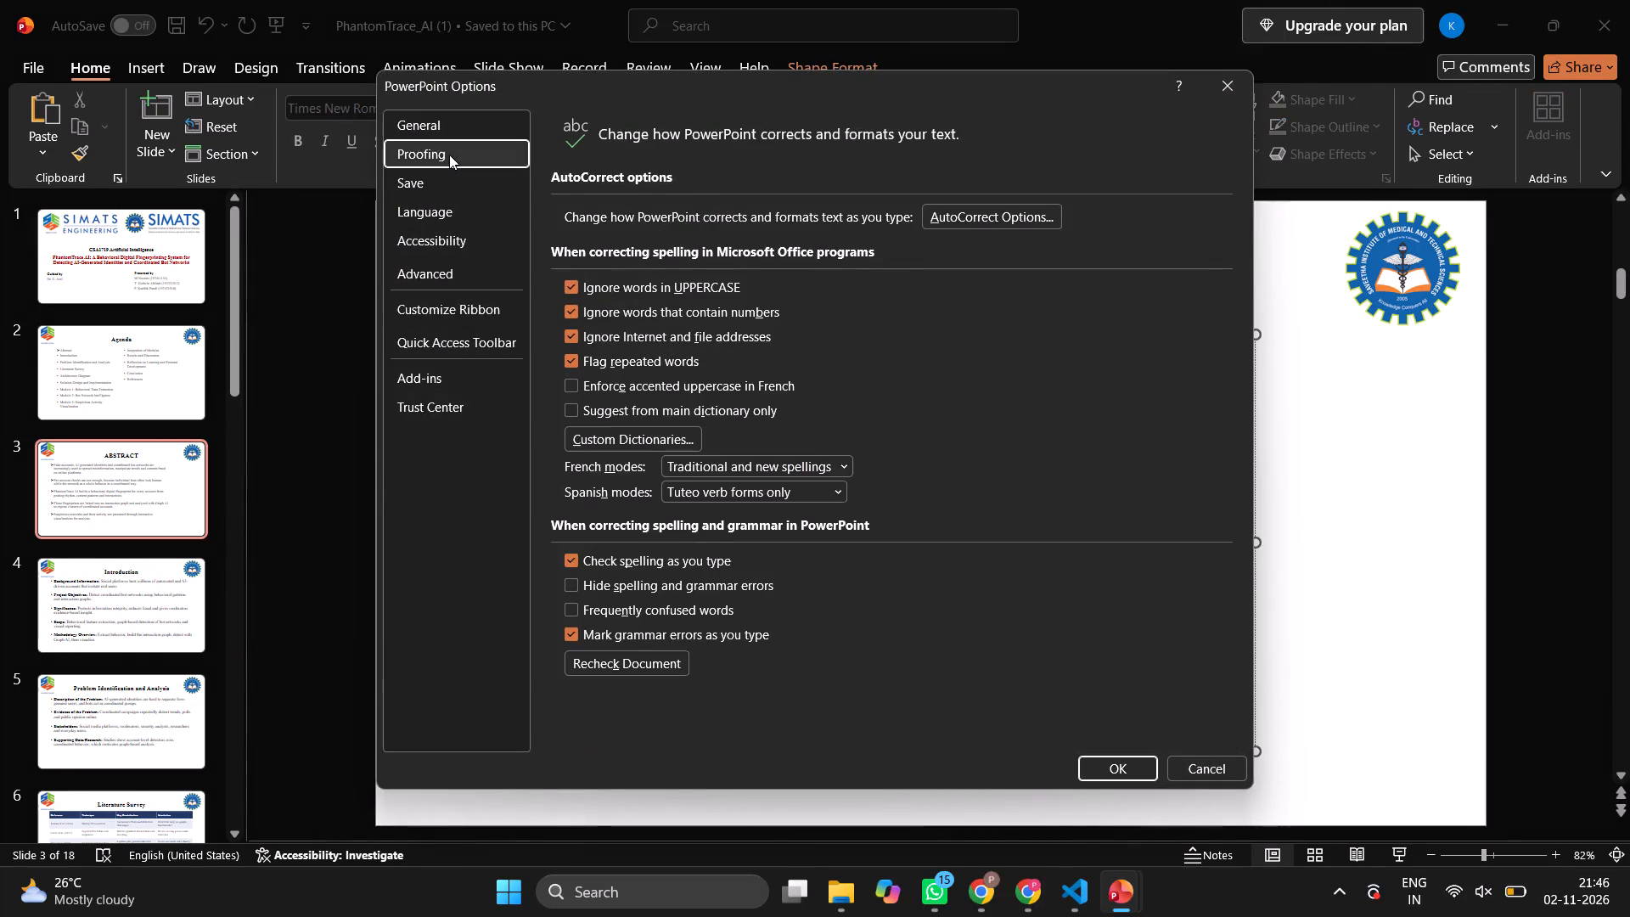
left_click(579, 553)
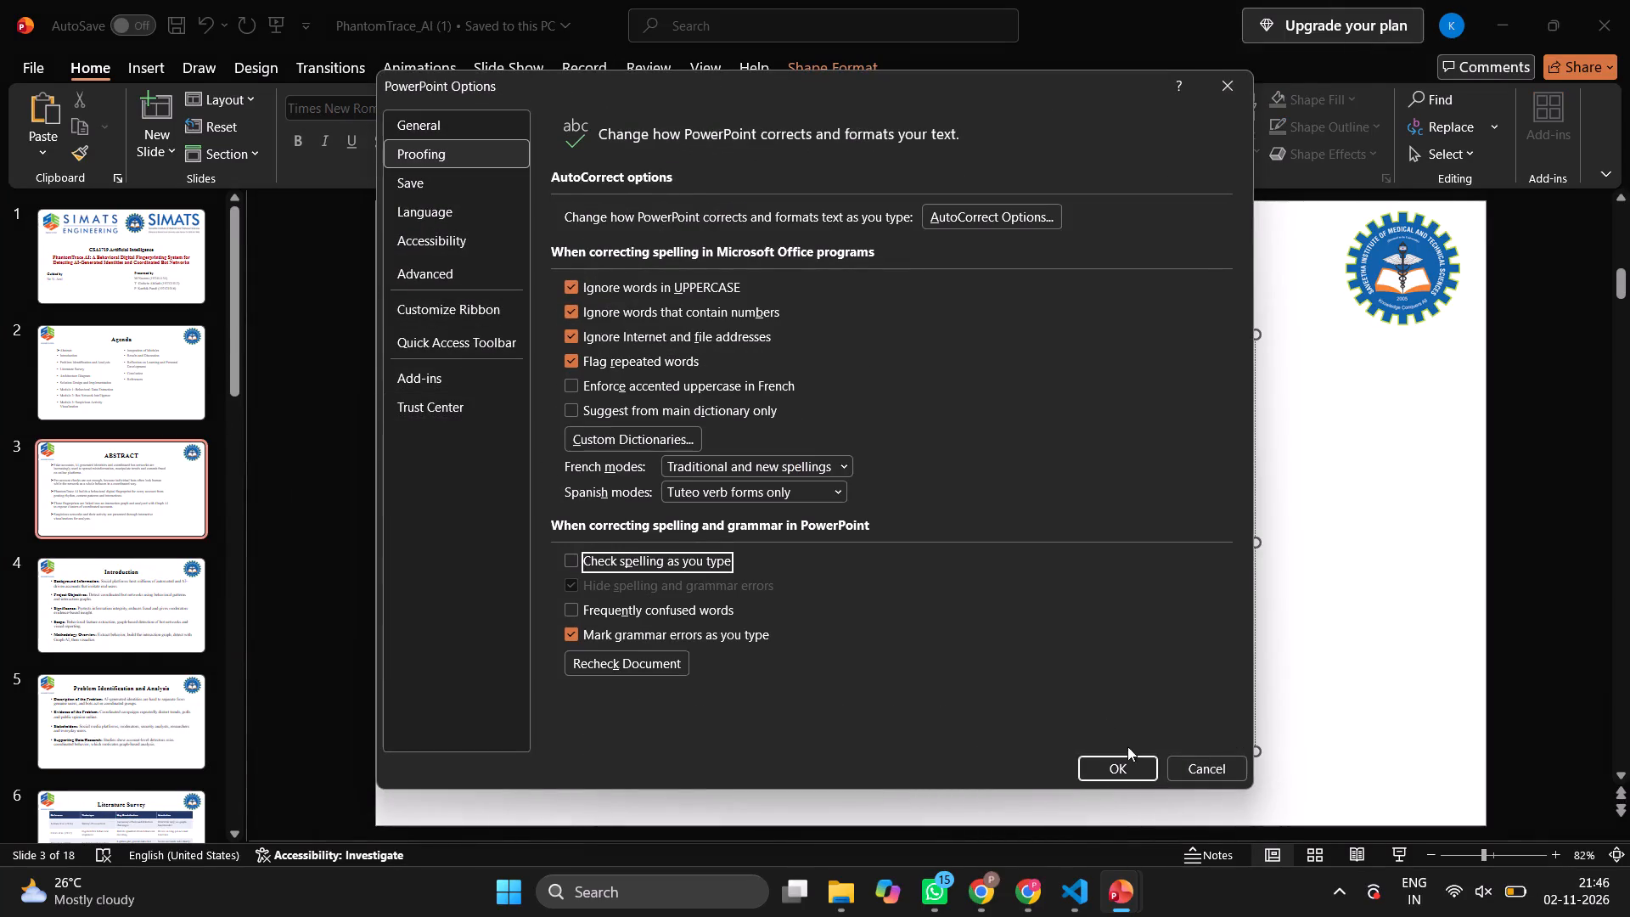
left_click(1131, 764)
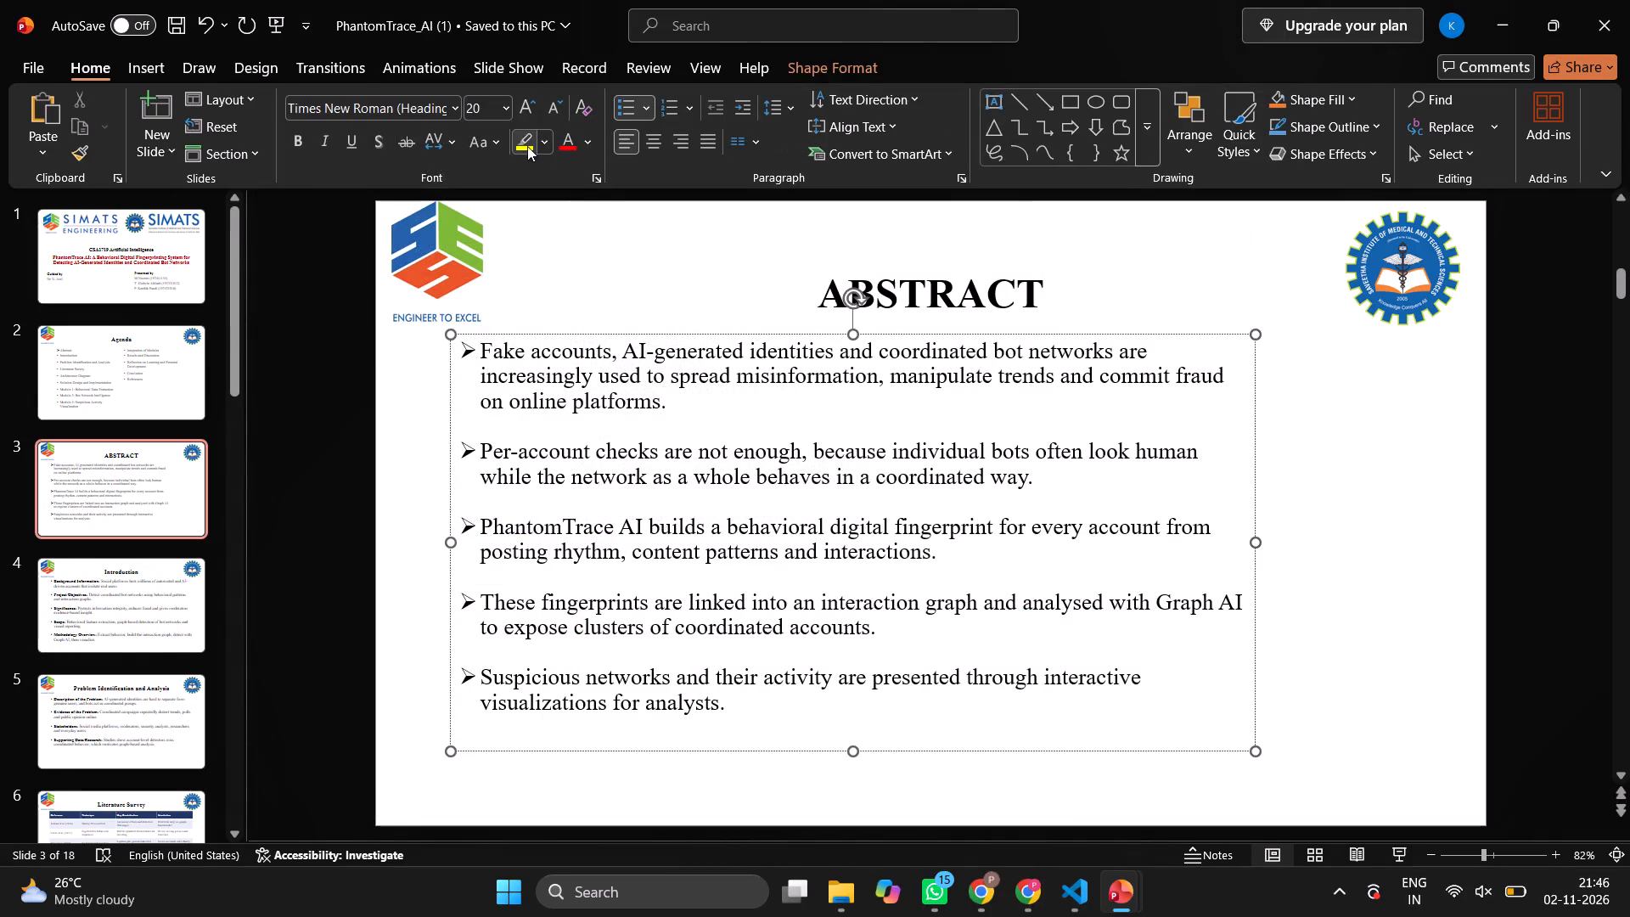
Turn on AutoSave by uploading the presentation to OneDrive - Personal, keeping its current file name and location.
left_click(138, 14)
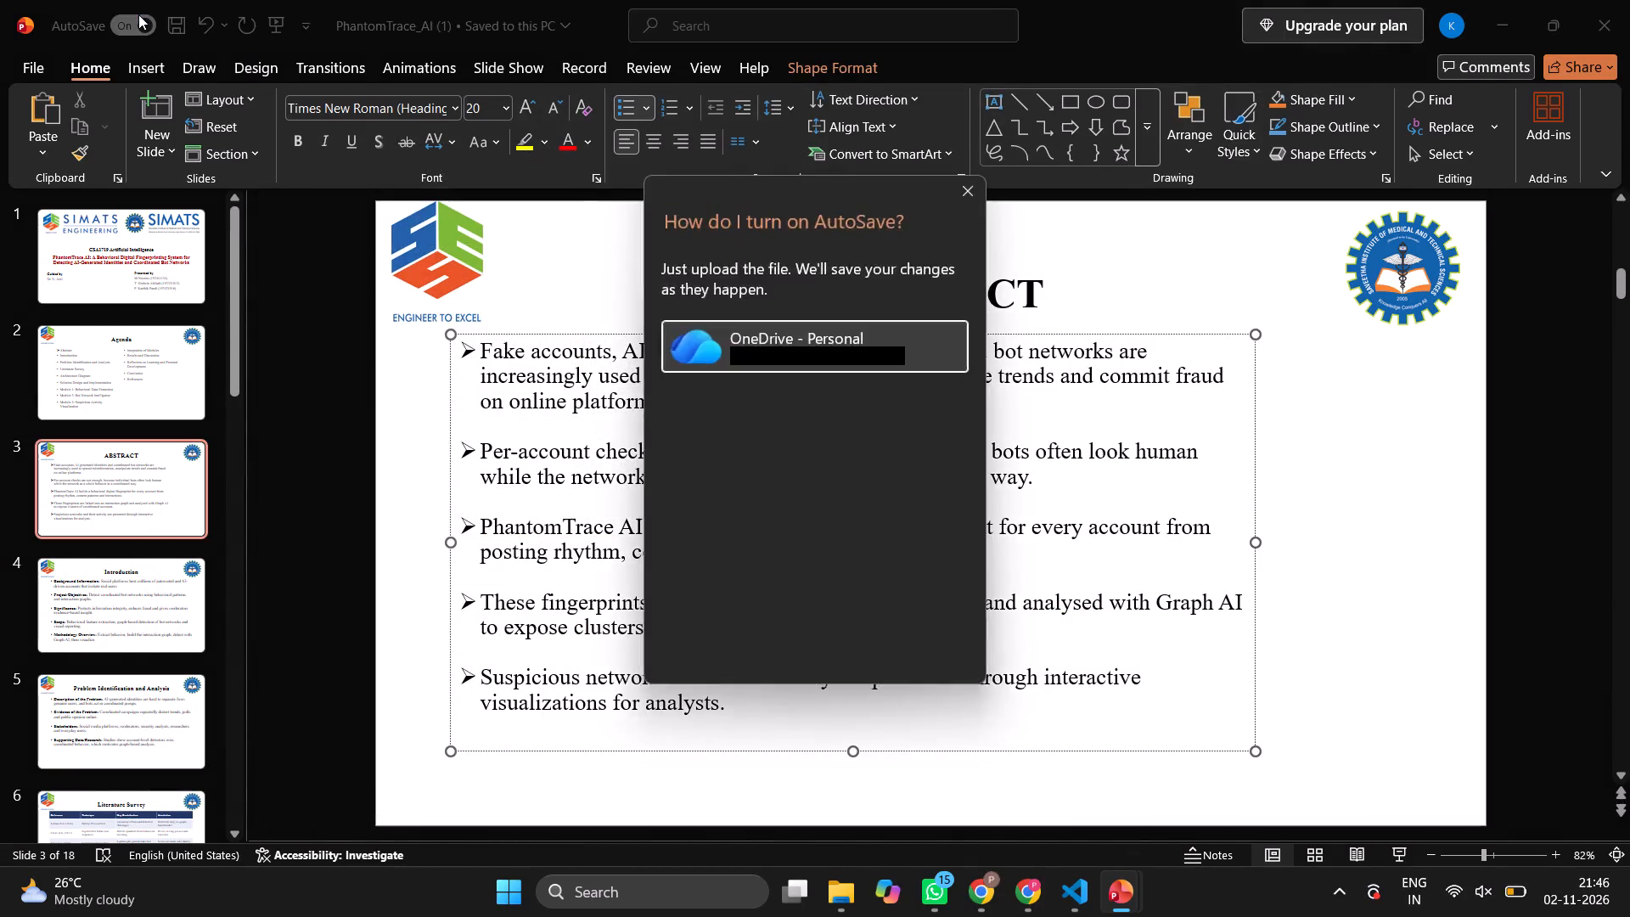
left_click(769, 340)
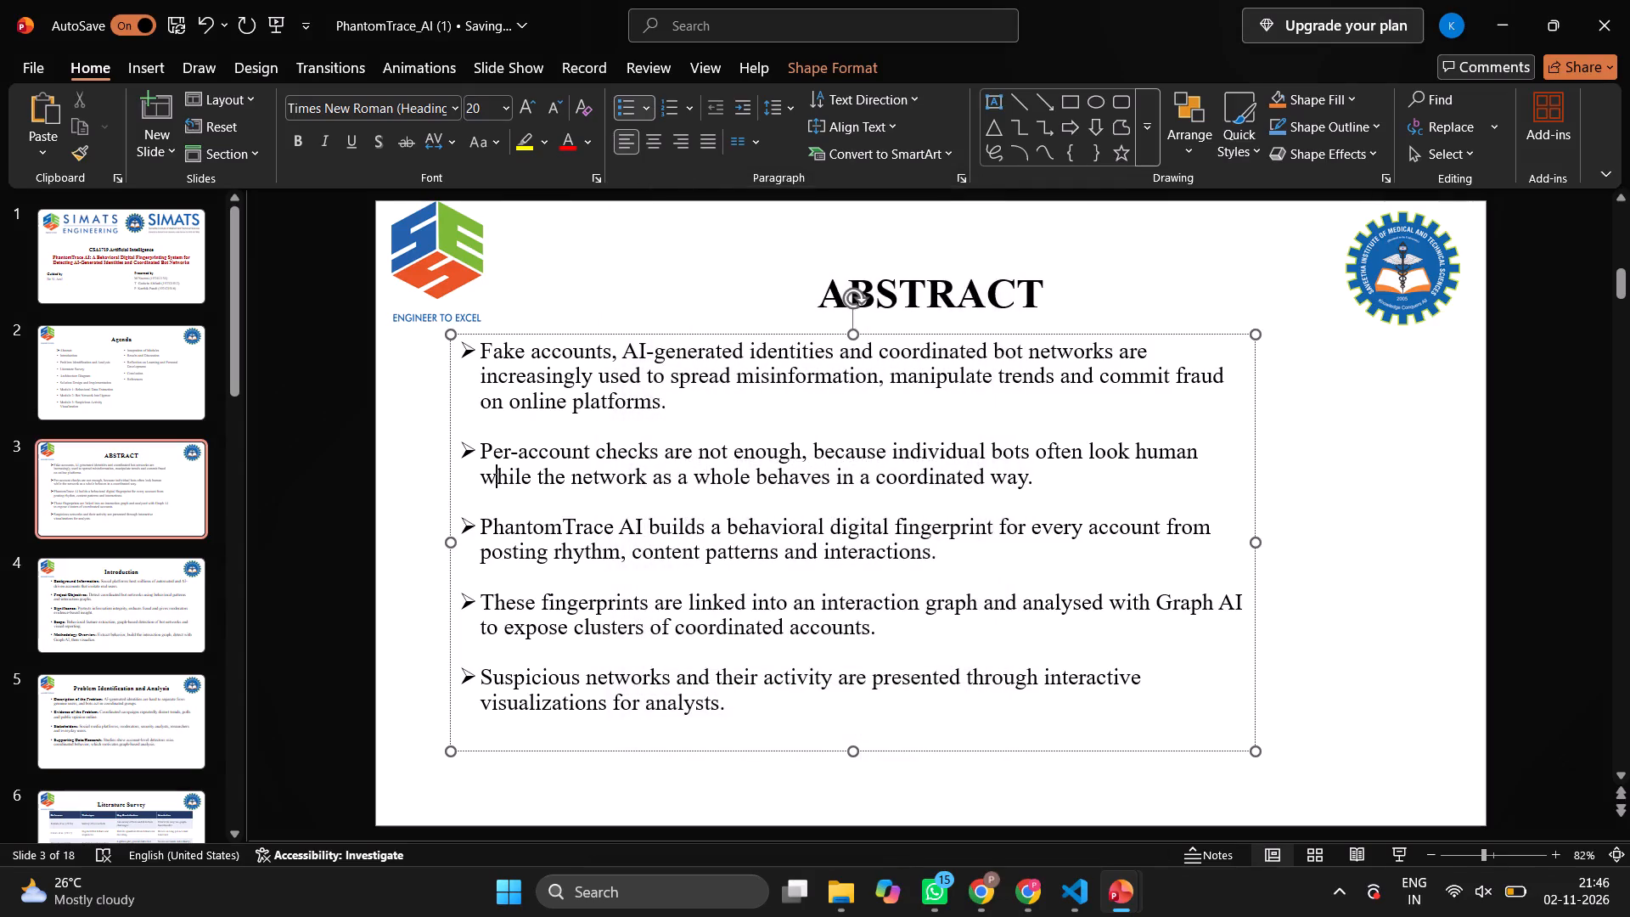
left_click(475, 18)
left_click(475, 18)
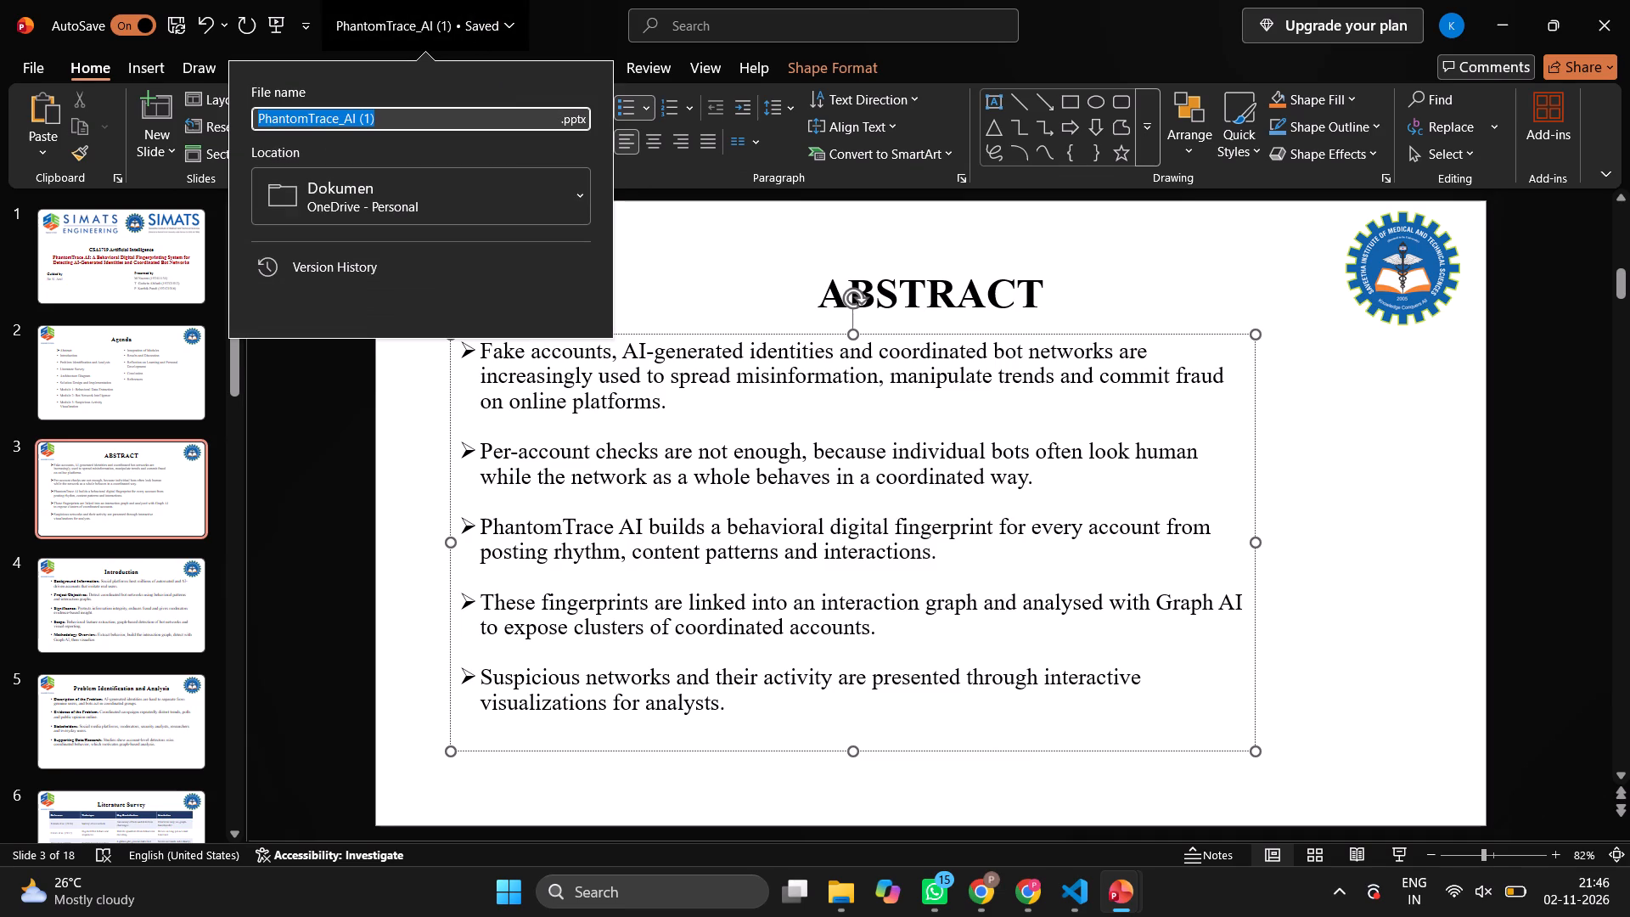
left_click(816, 383)
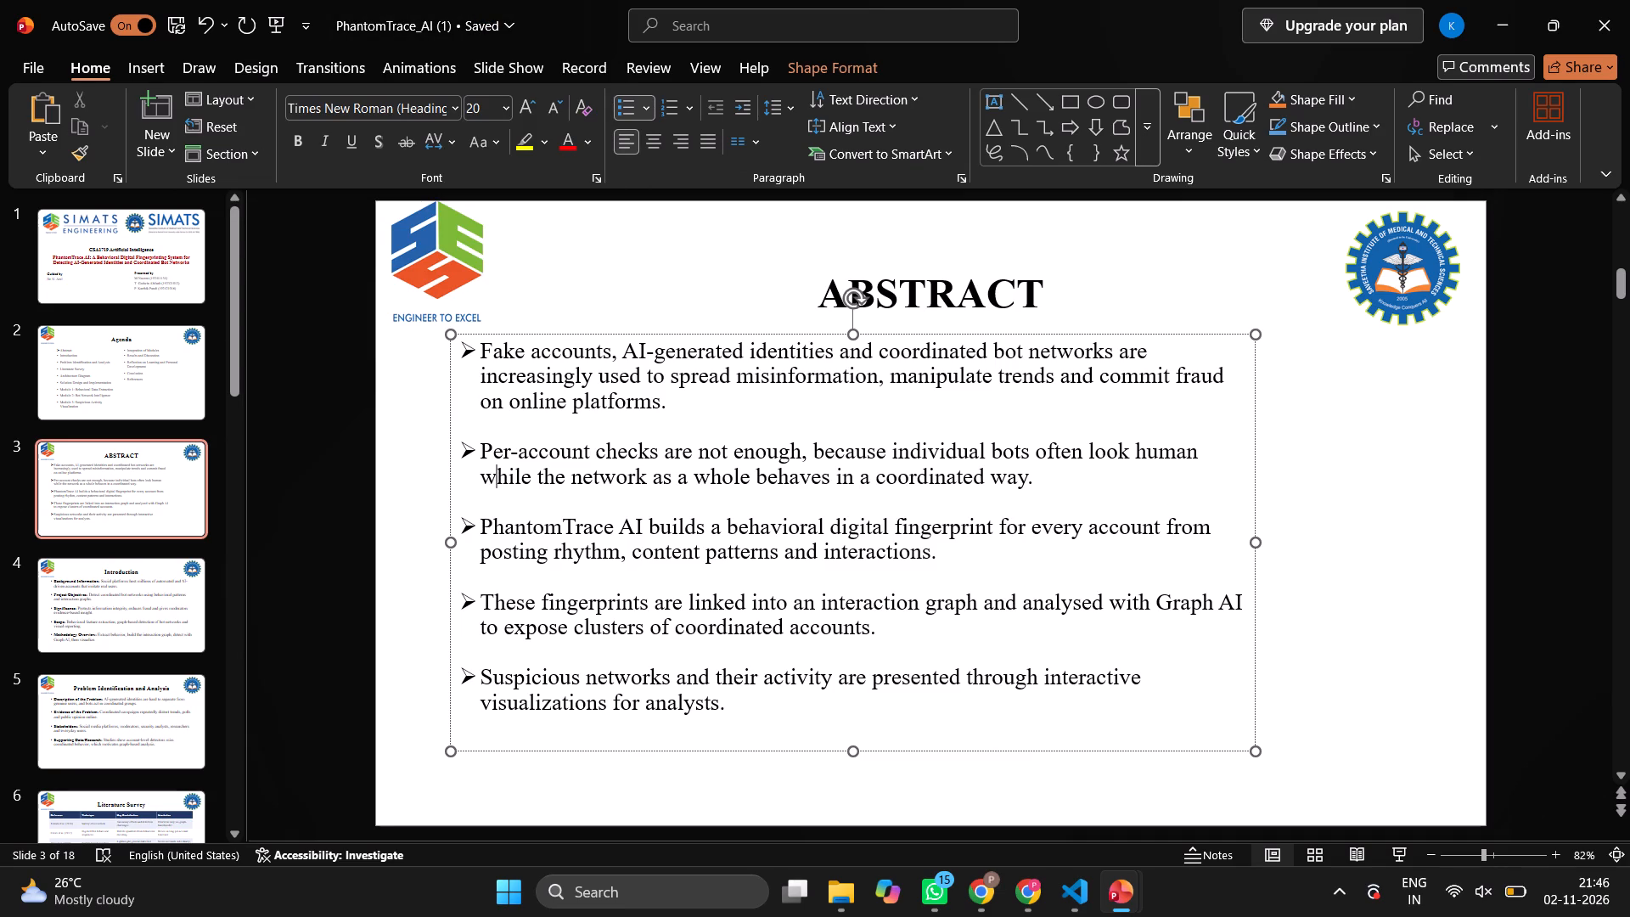
Change the title of the Agenda slide to uppercase.
left_click(165, 559)
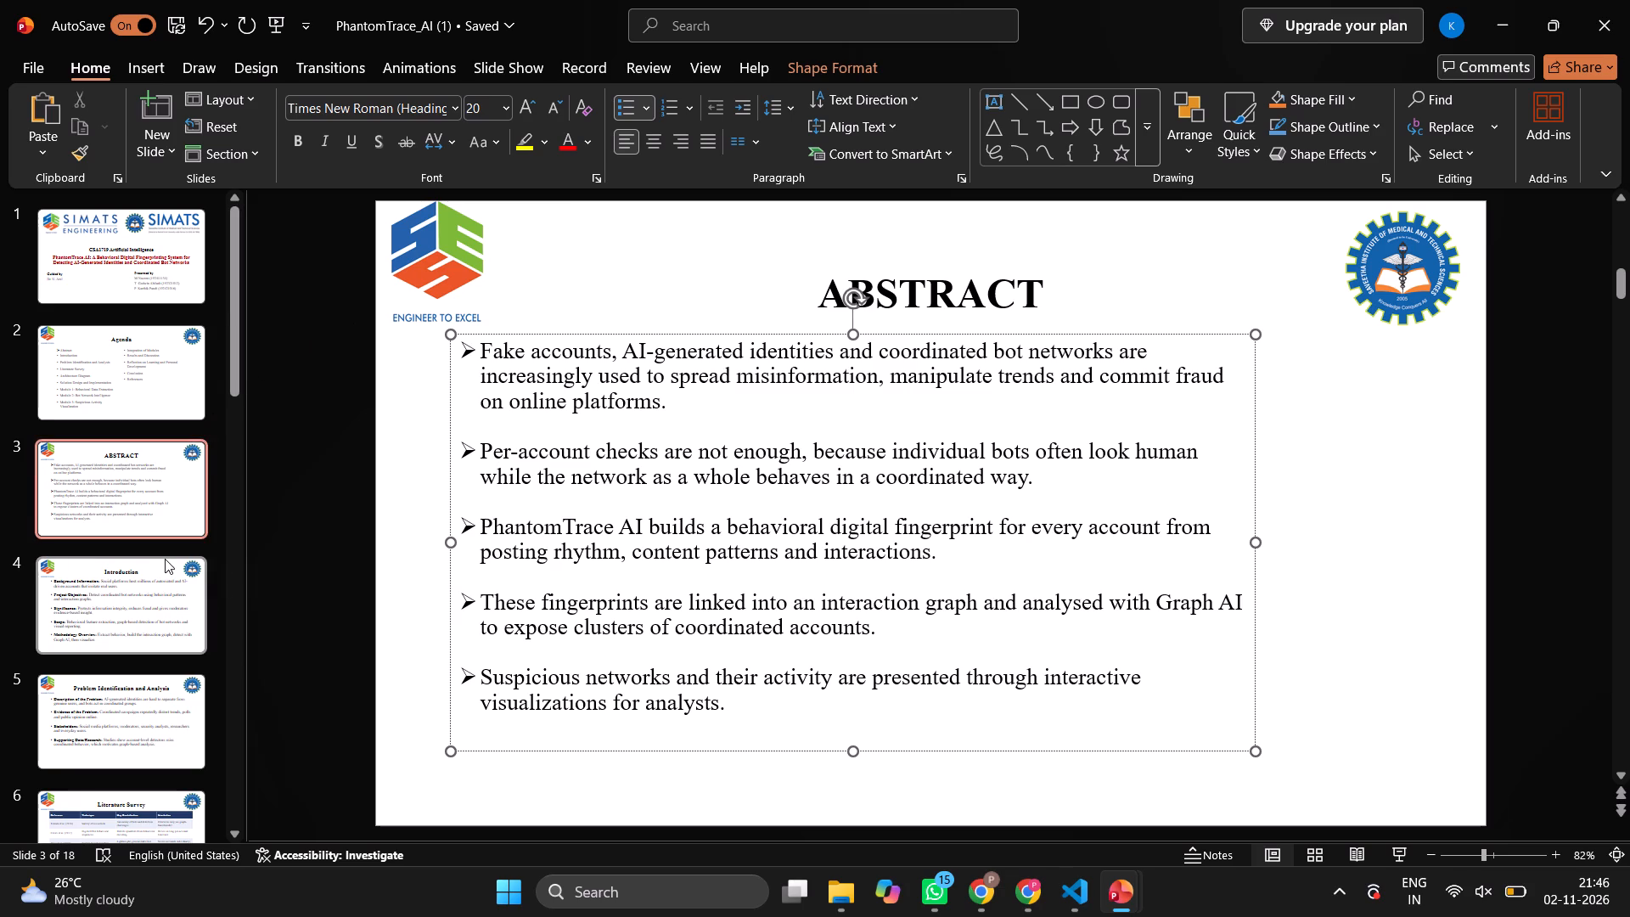
left_click(104, 361)
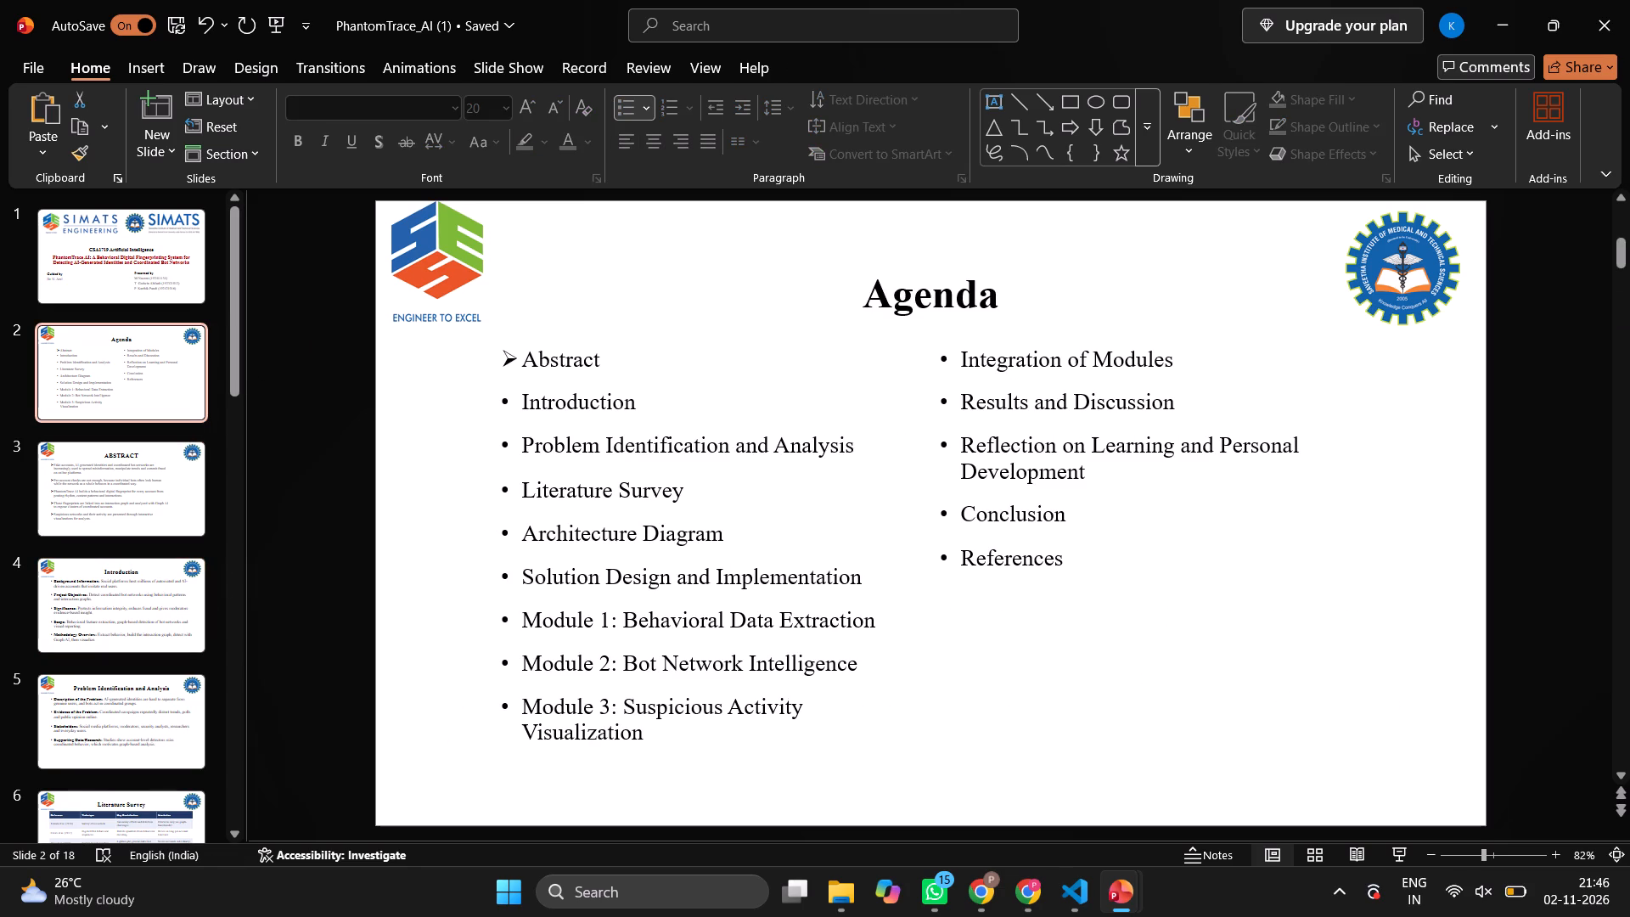
left_click(884, 307)
key("ctrl+a")
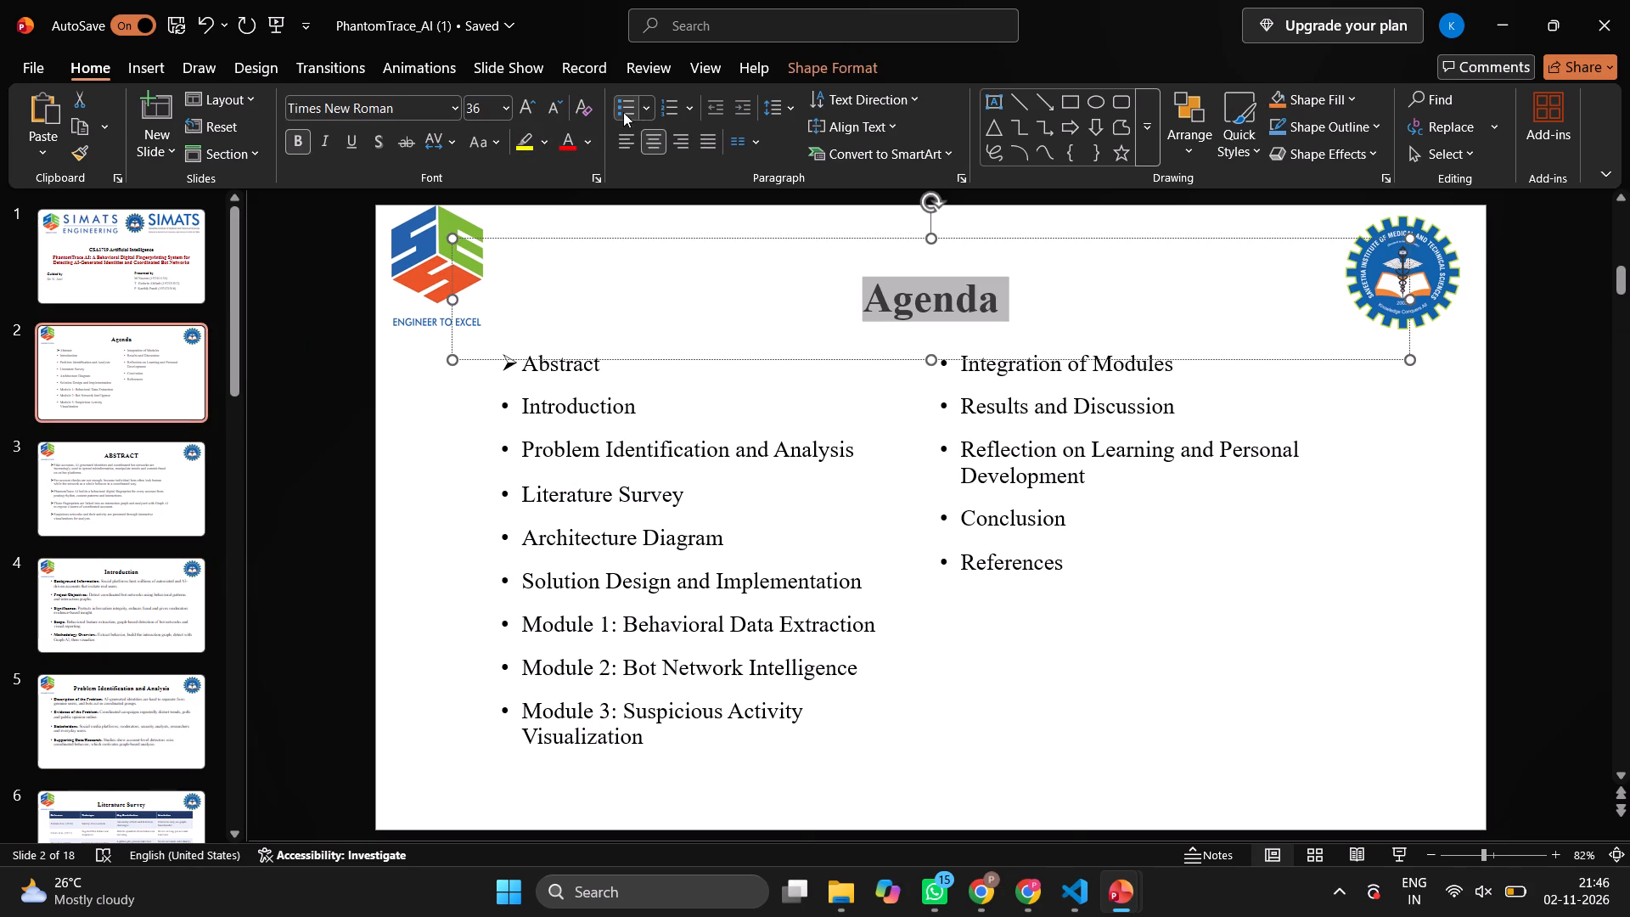
left_click(640, 107)
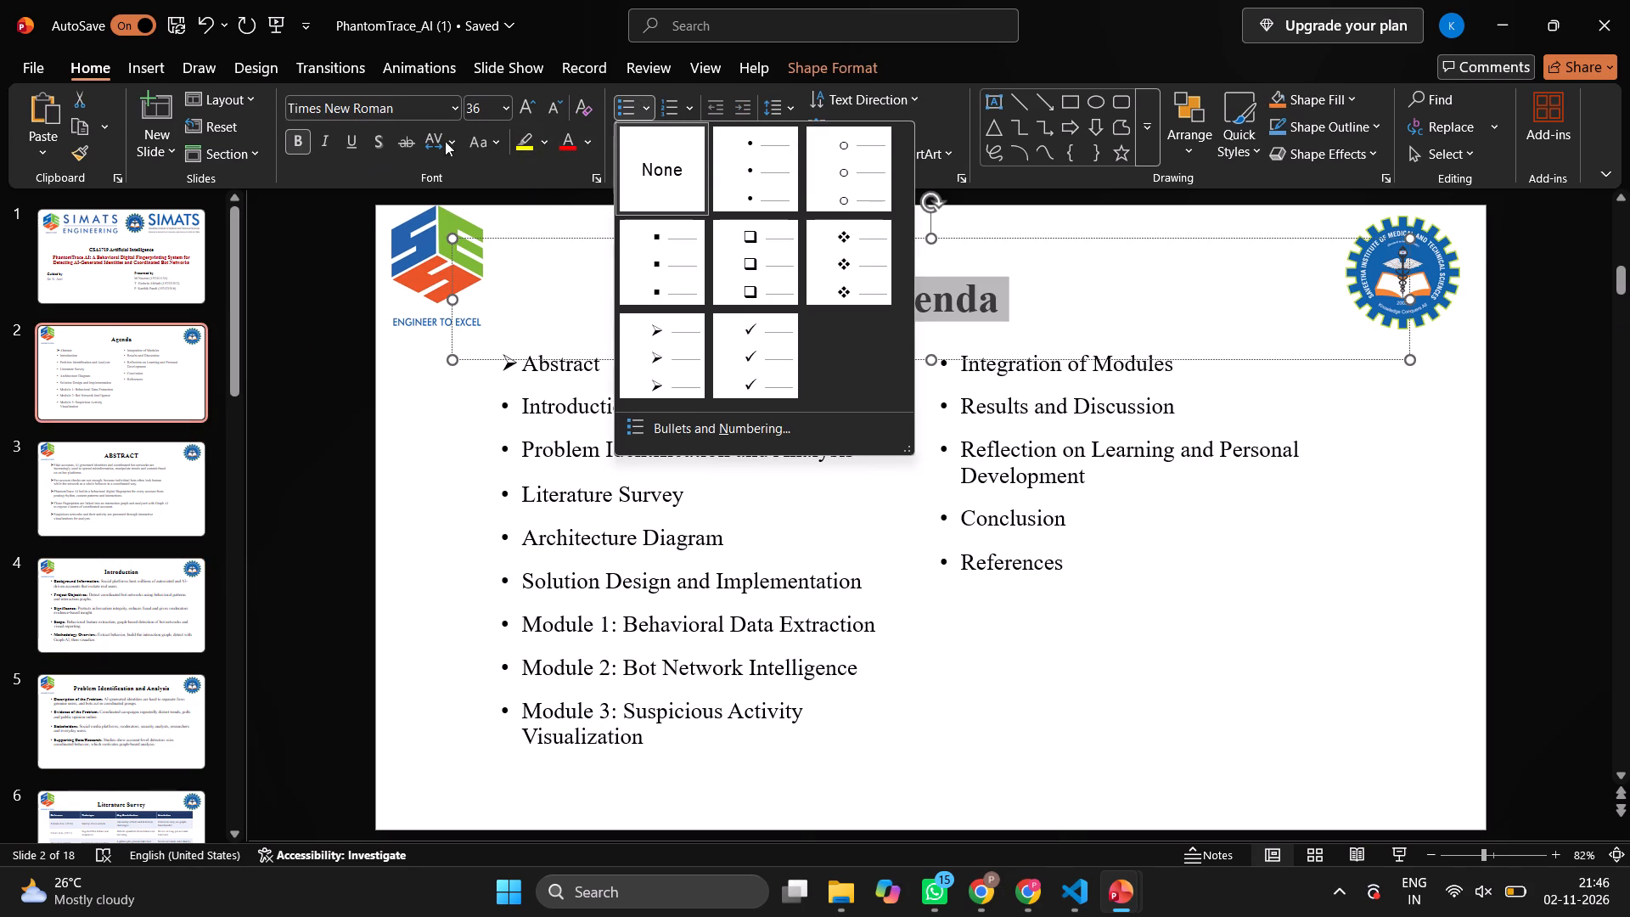
left_click(481, 145)
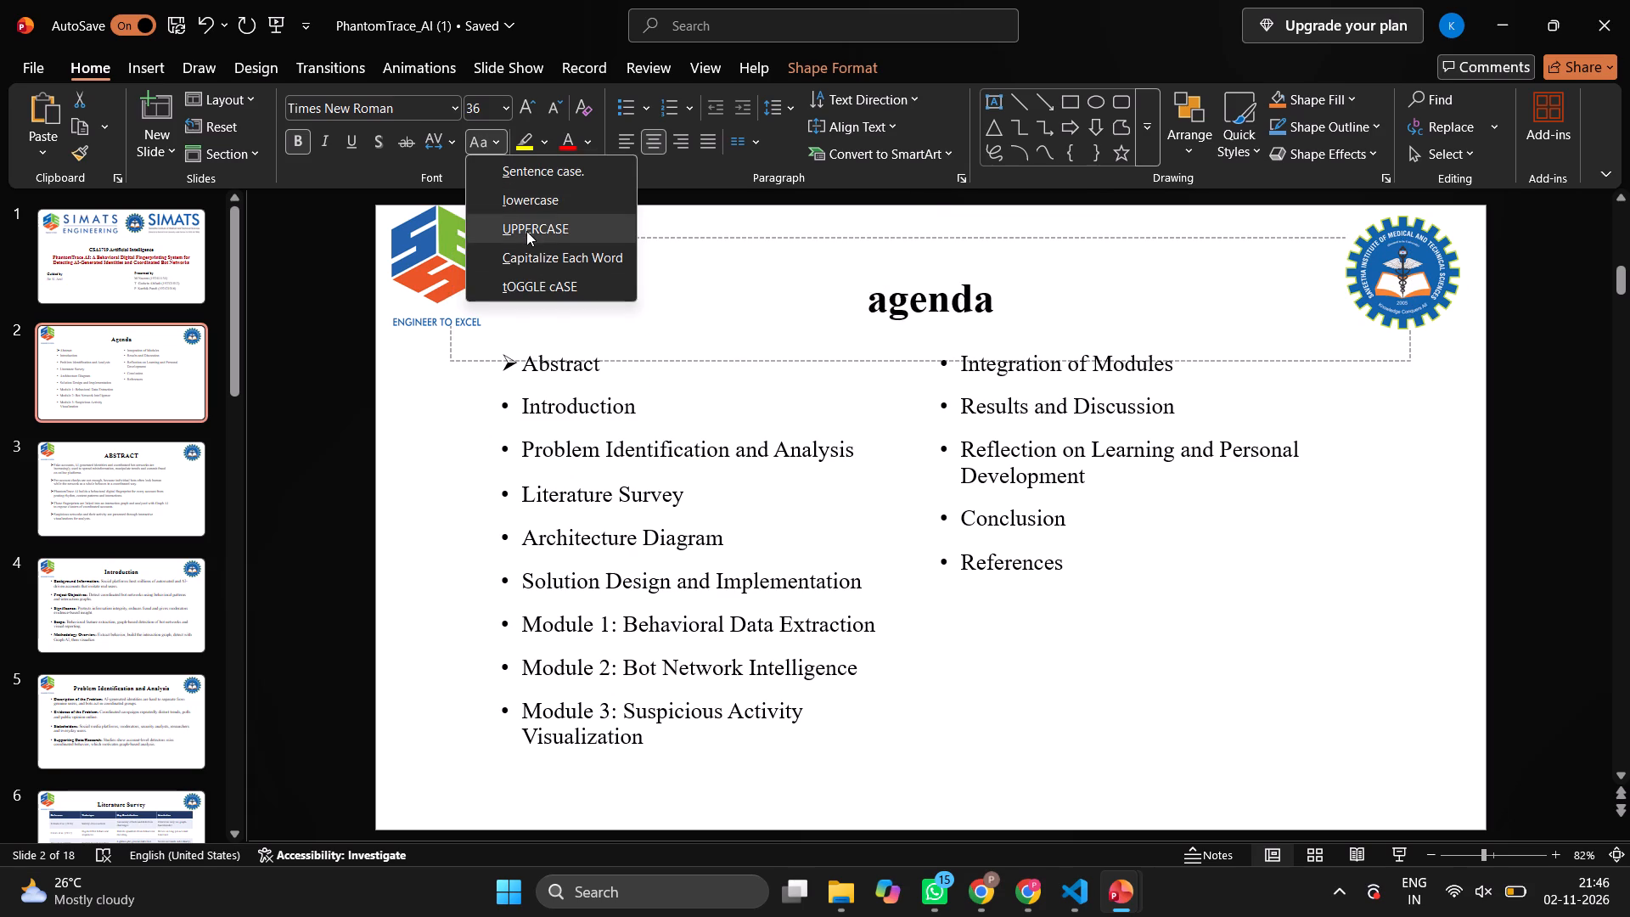
left_click(526, 231)
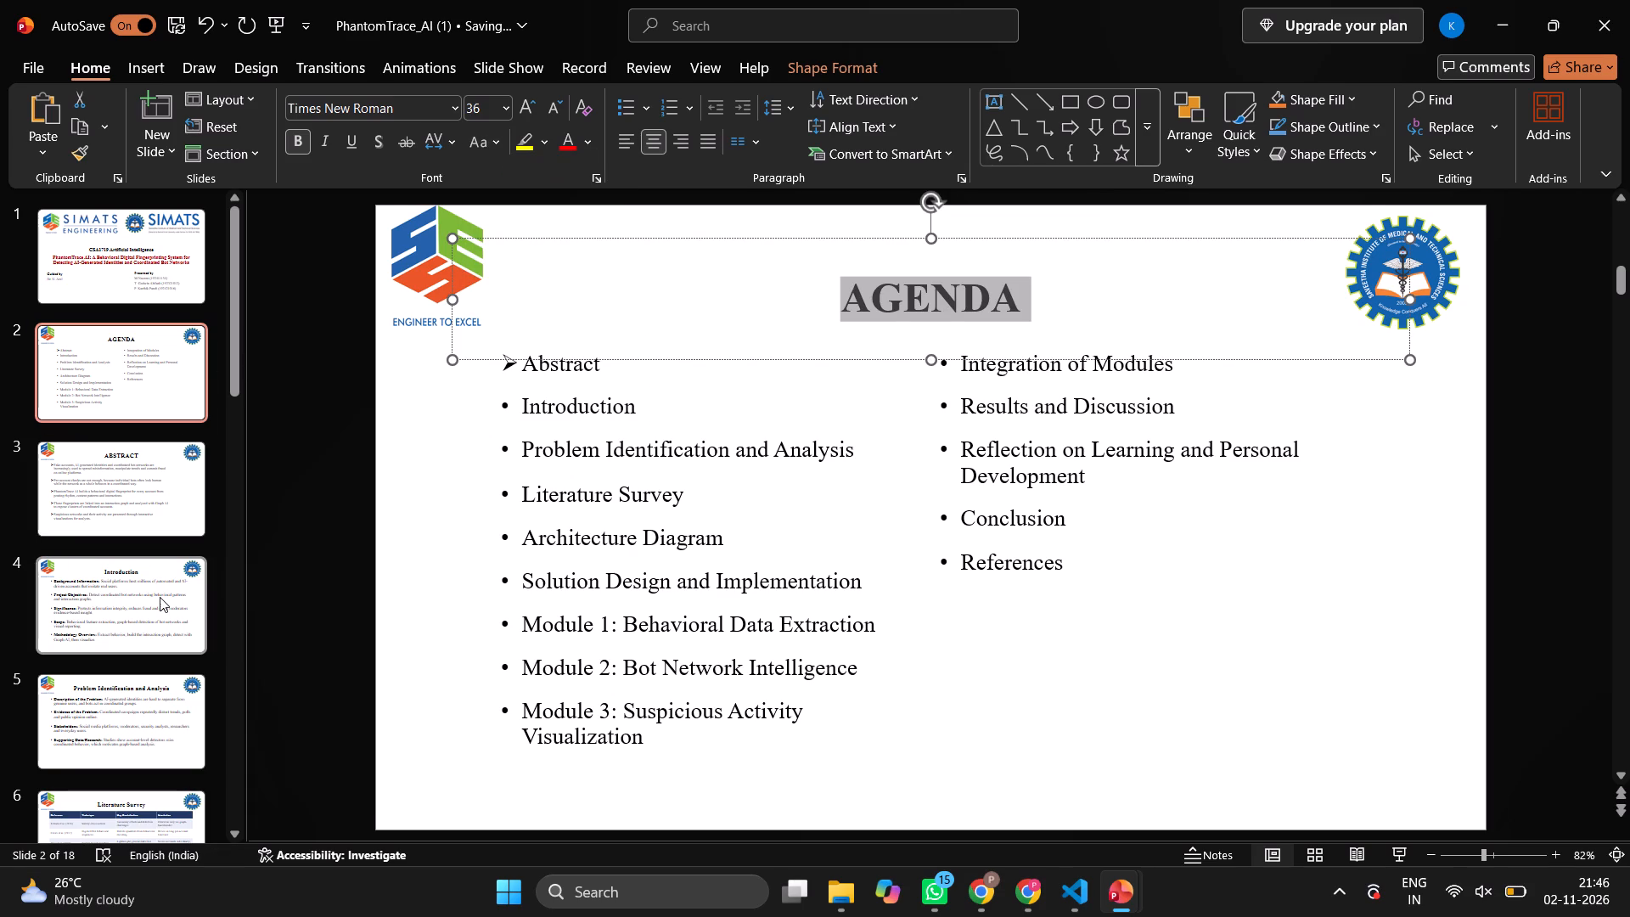
Select all the body text on the Introduction slide.
left_click(160, 597)
left_click(724, 456)
key("ctrl+a")
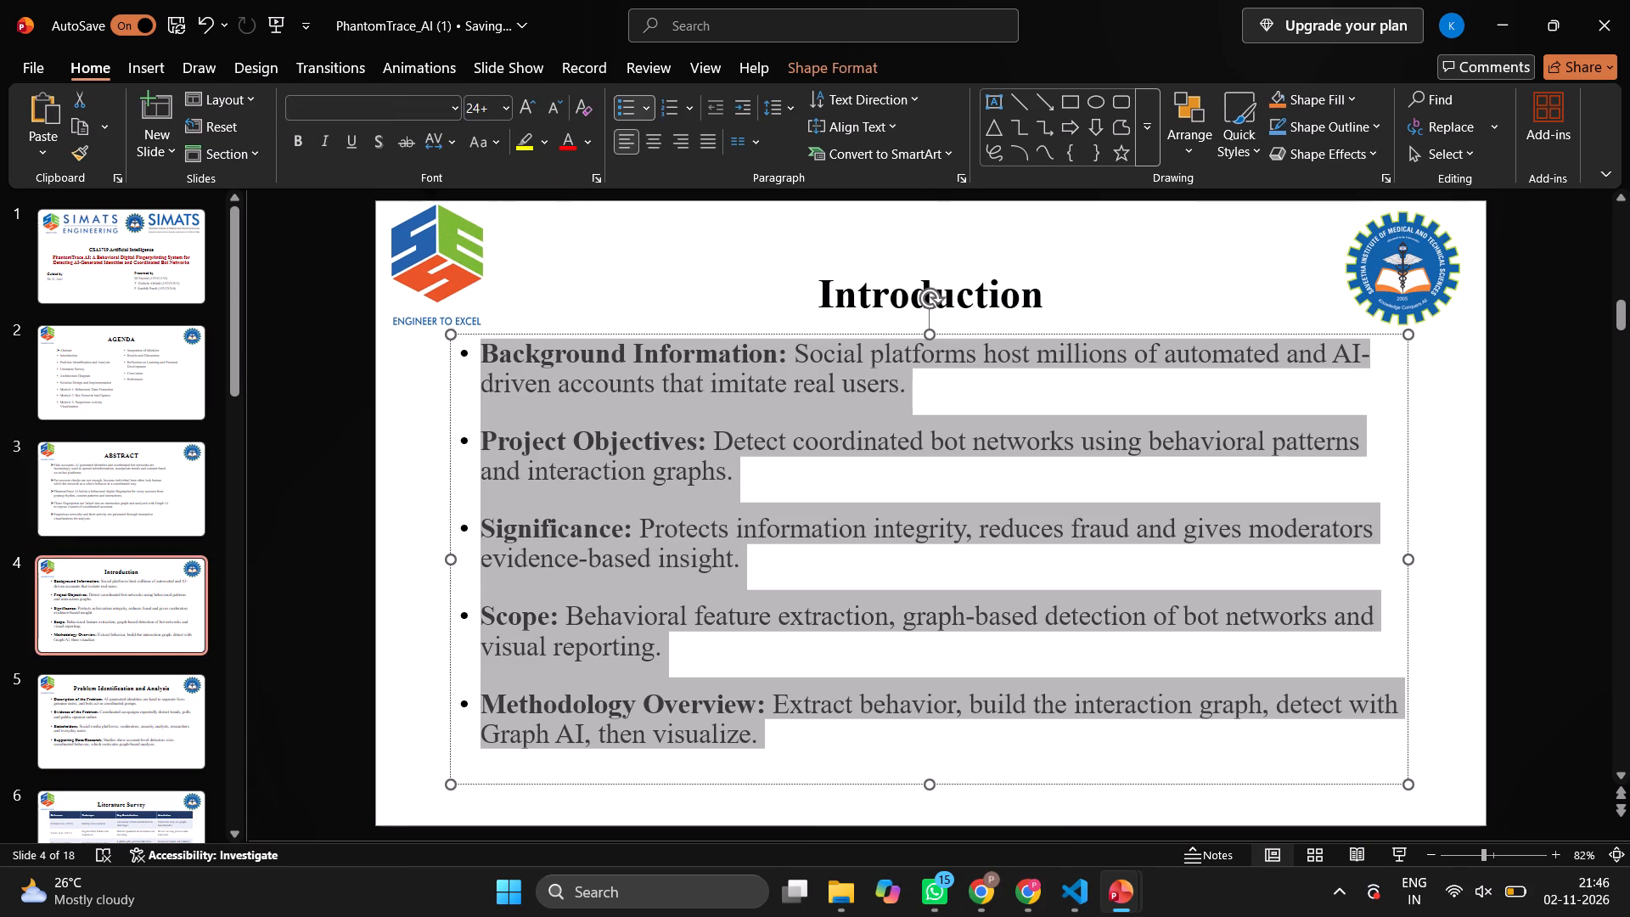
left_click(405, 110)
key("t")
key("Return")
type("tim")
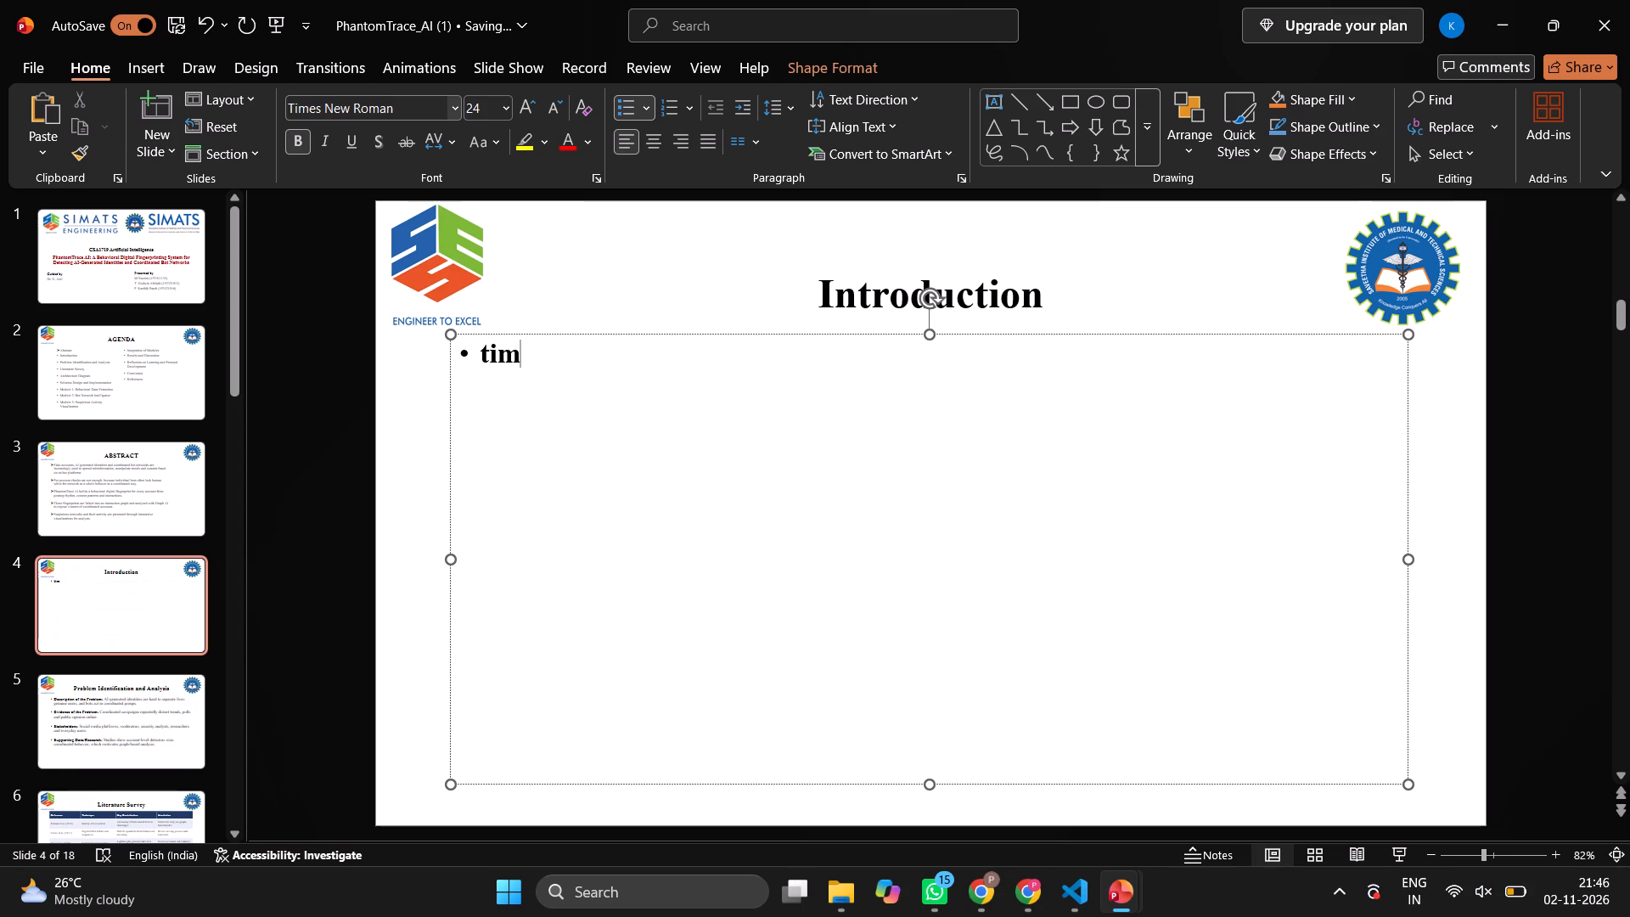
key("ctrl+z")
Set the selected body text on the Introduction slide to Times New Roman (Headings) at size 20.
left_click(405, 110)
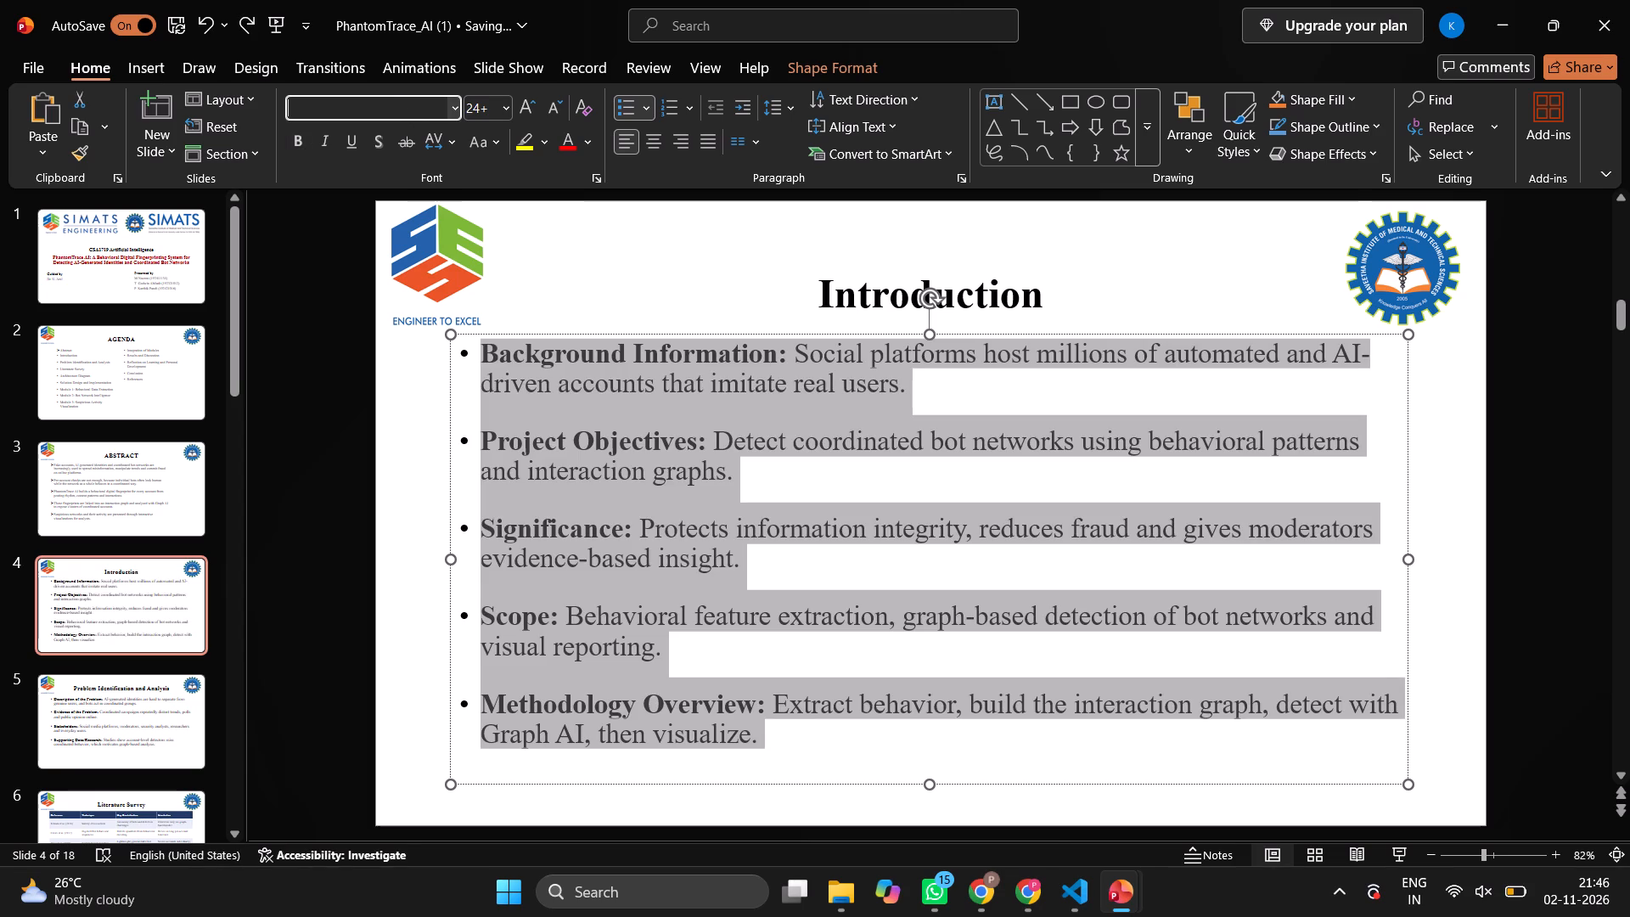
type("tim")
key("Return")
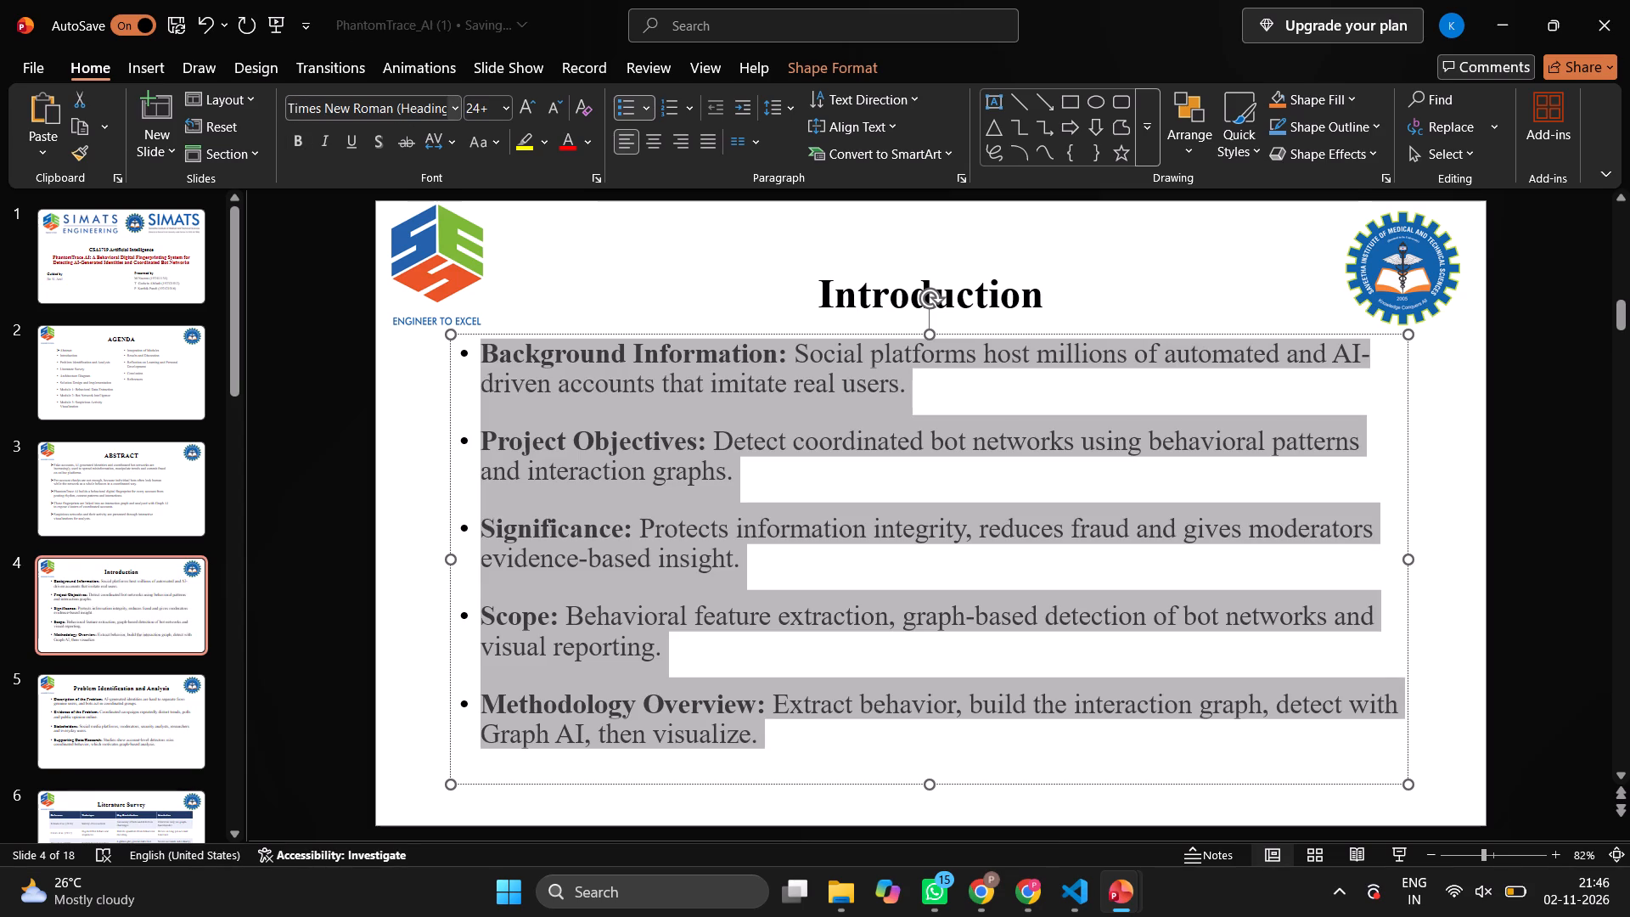
left_click(486, 104)
key("BackSpace")
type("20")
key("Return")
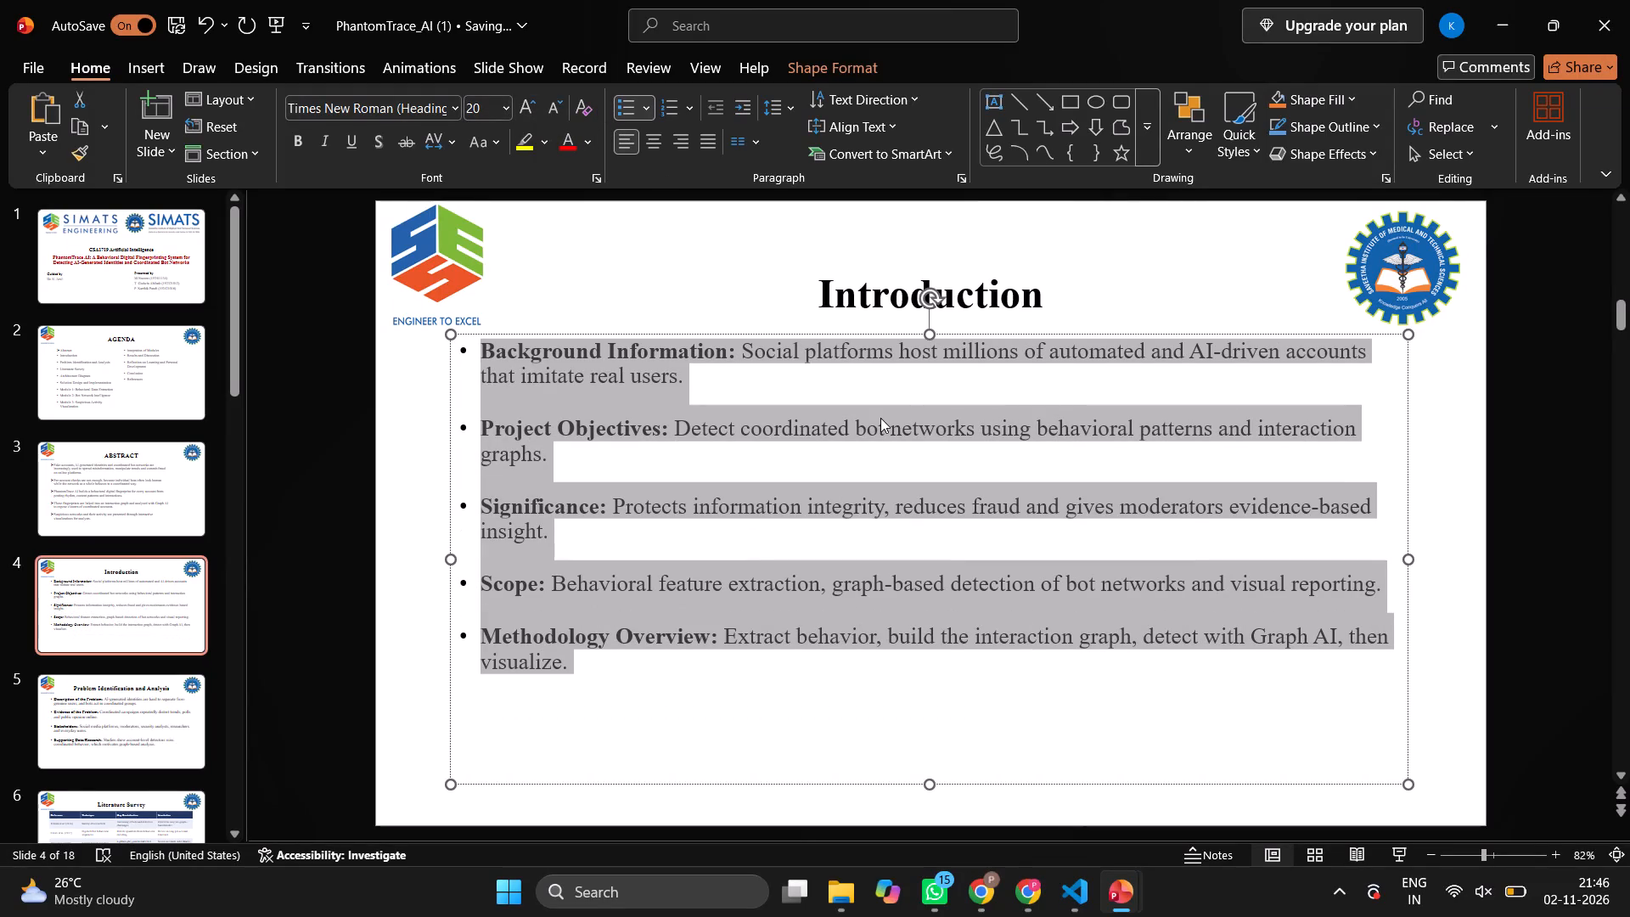
Make the body text box on the Introduction slide narrower by pulling in its right edge.
left_click_drag(1405, 785, 1326, 781)
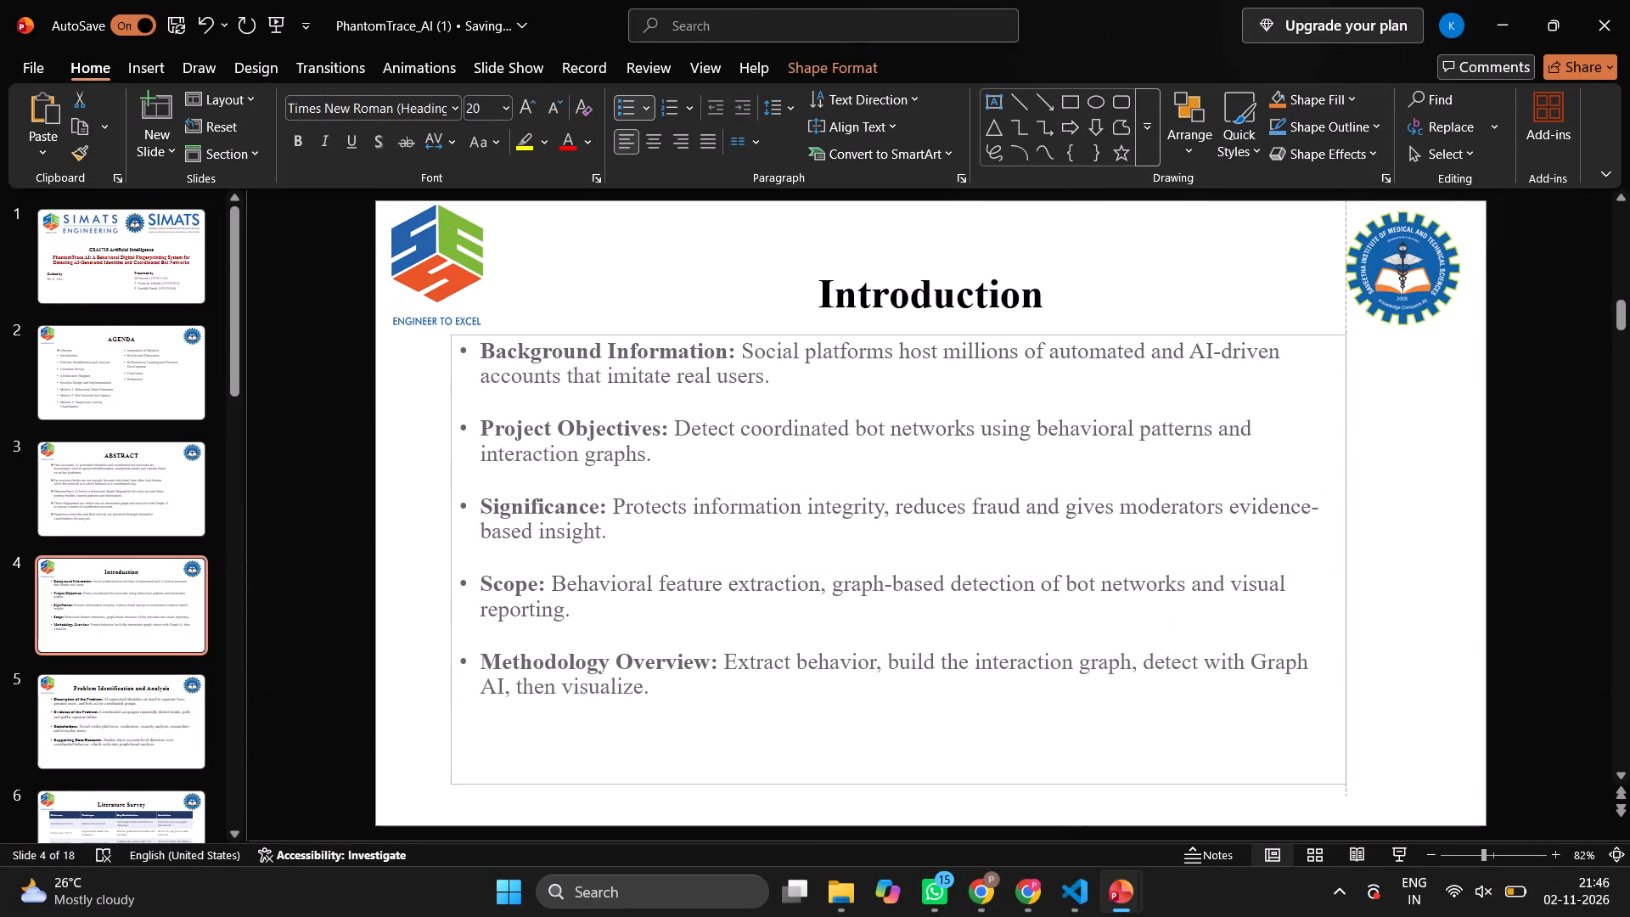
Adjust the Introduction slide's body text box: make it narrower, move it further below the title, and fine-tune its width.
left_click_drag(1326, 781, 1248, 776)
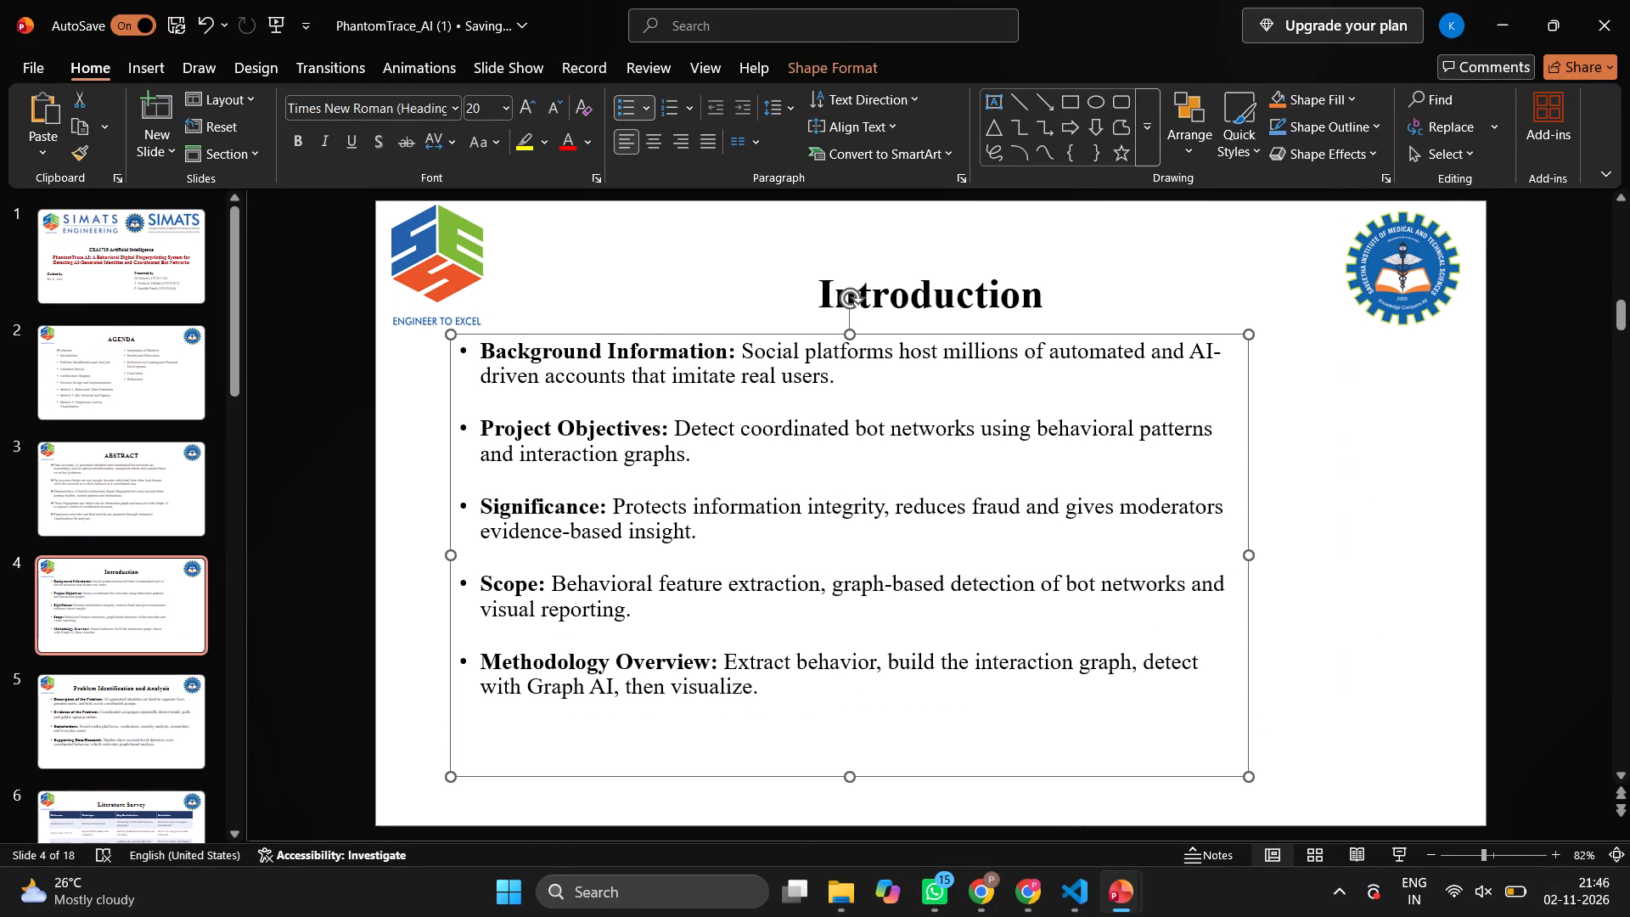
left_click_drag(1247, 720, 1243, 770)
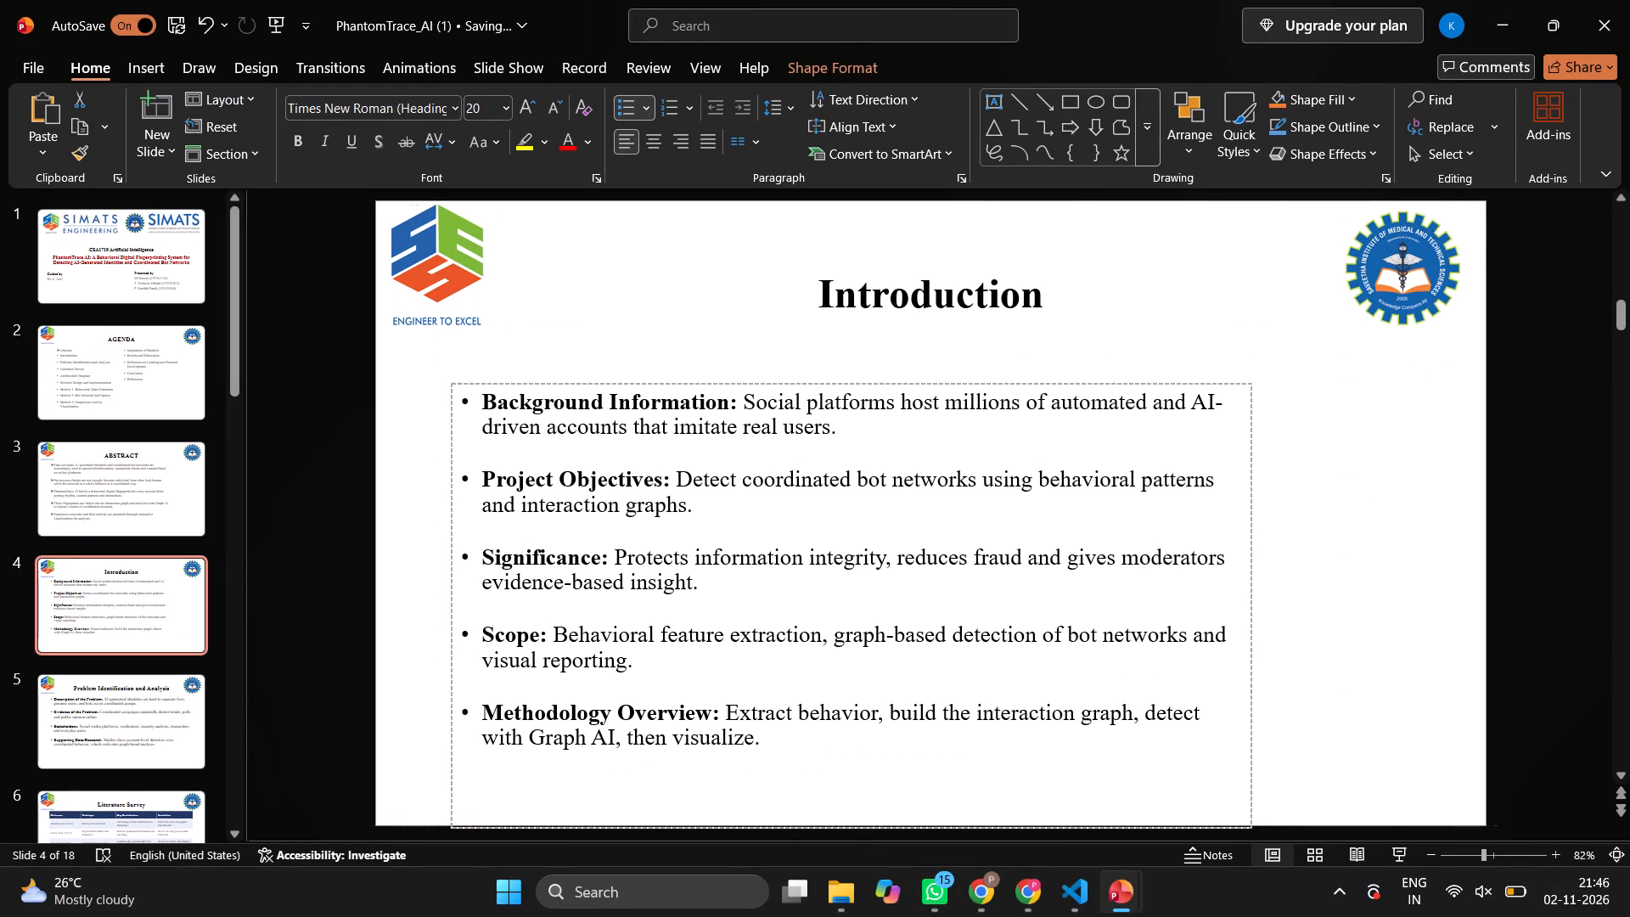
left_click_drag(1243, 770, 1245, 771)
left_click_drag(1248, 596, 1263, 599)
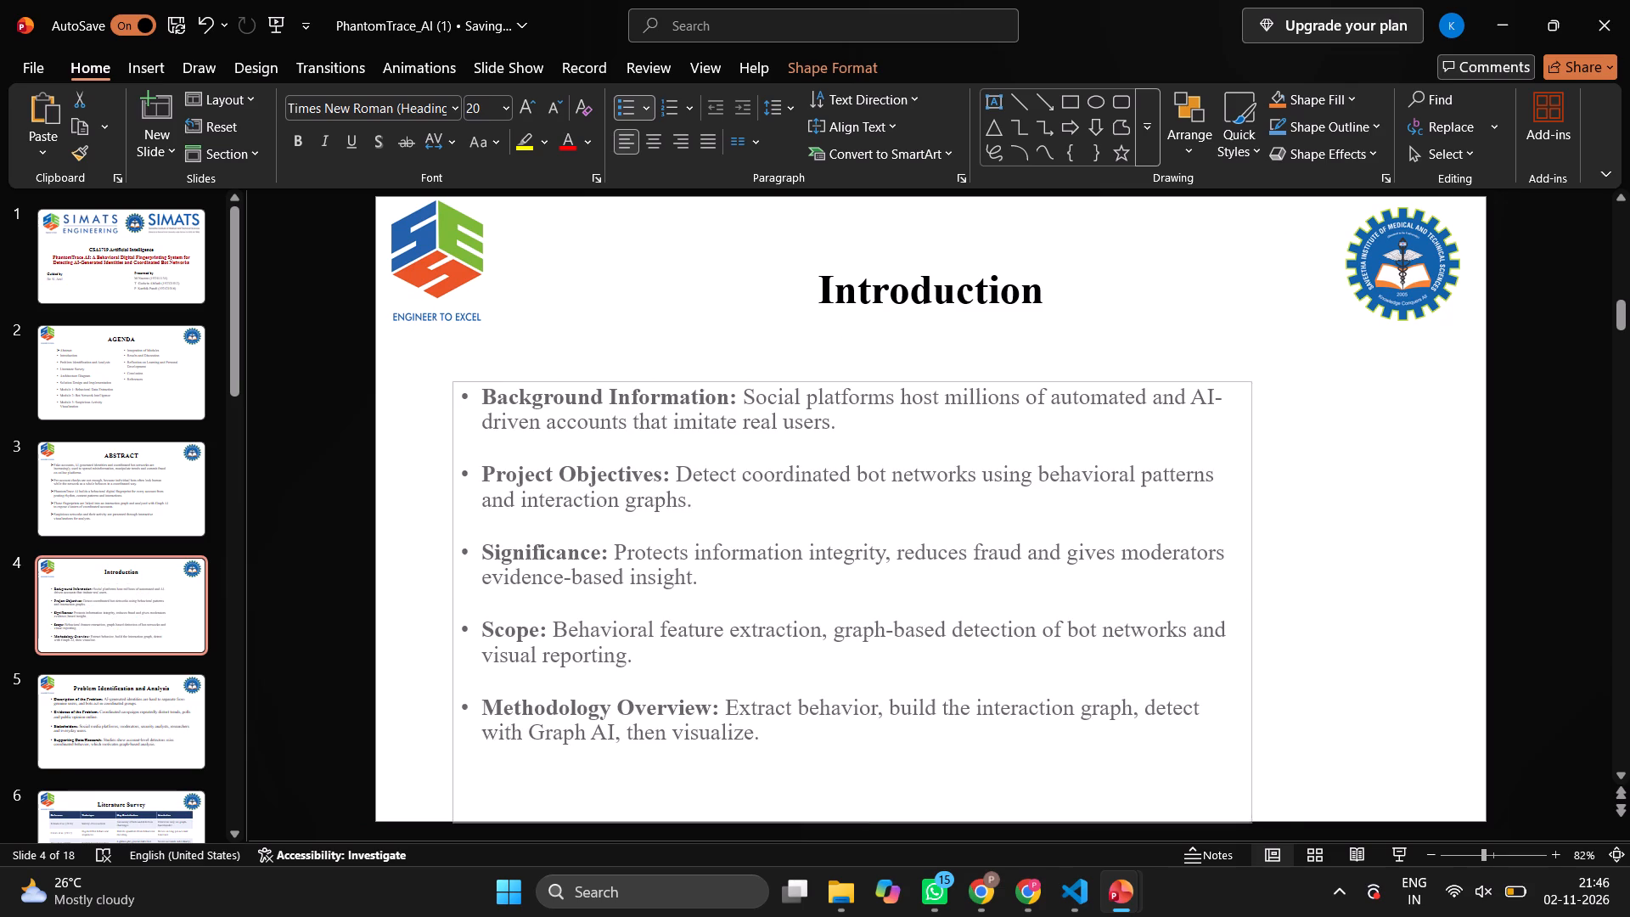
left_click_drag(1263, 599, 1283, 599)
left_click(1332, 595)
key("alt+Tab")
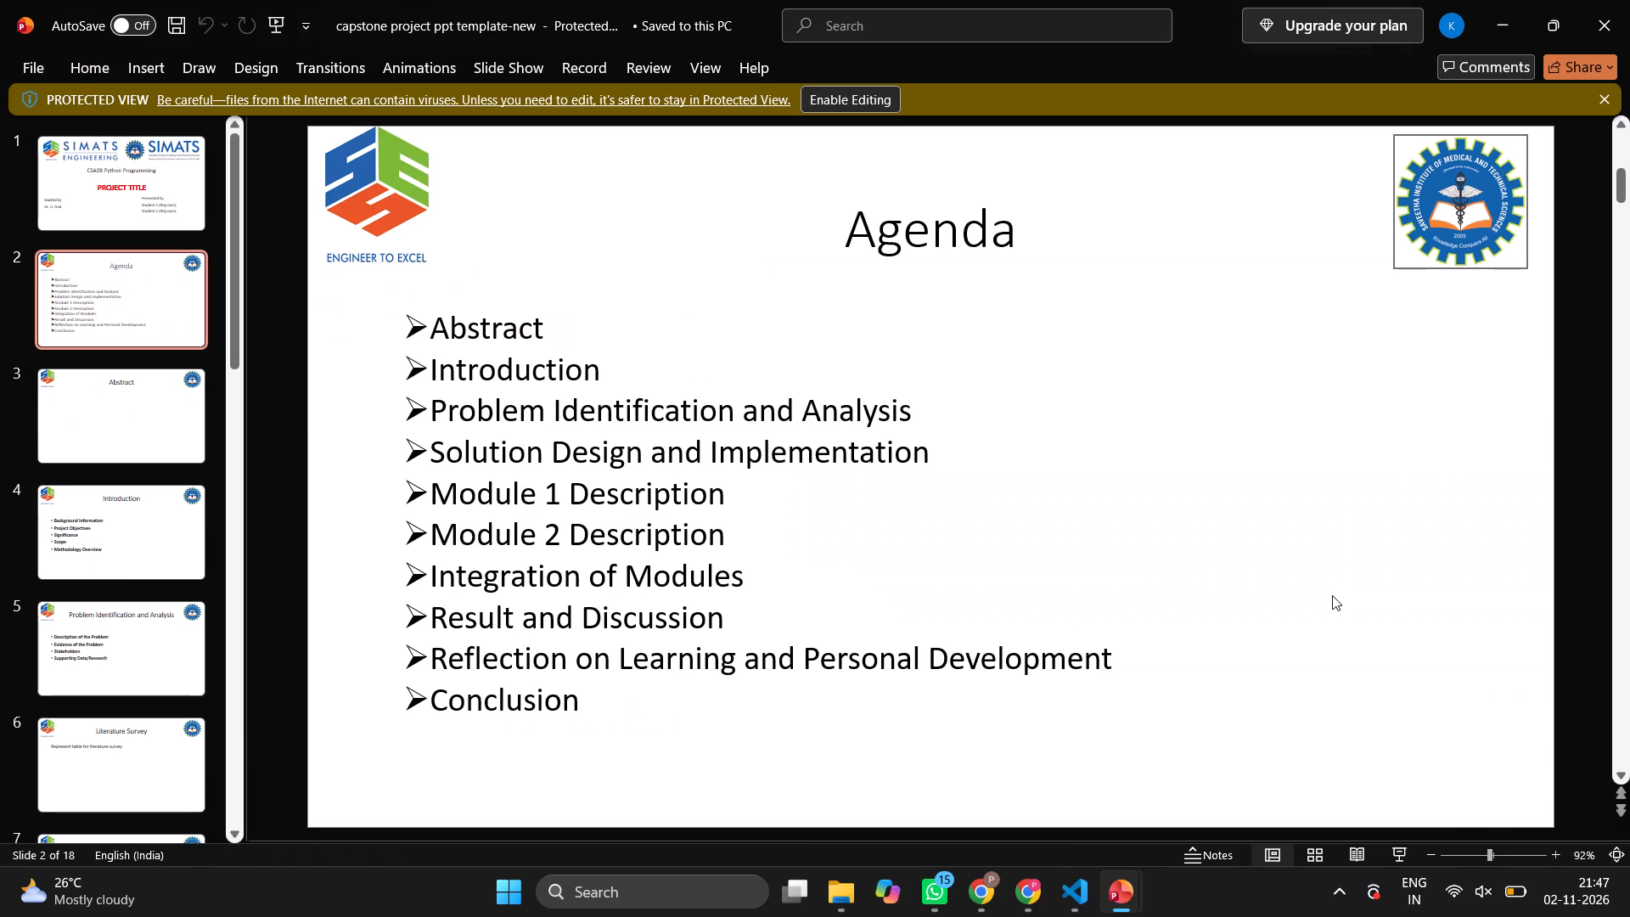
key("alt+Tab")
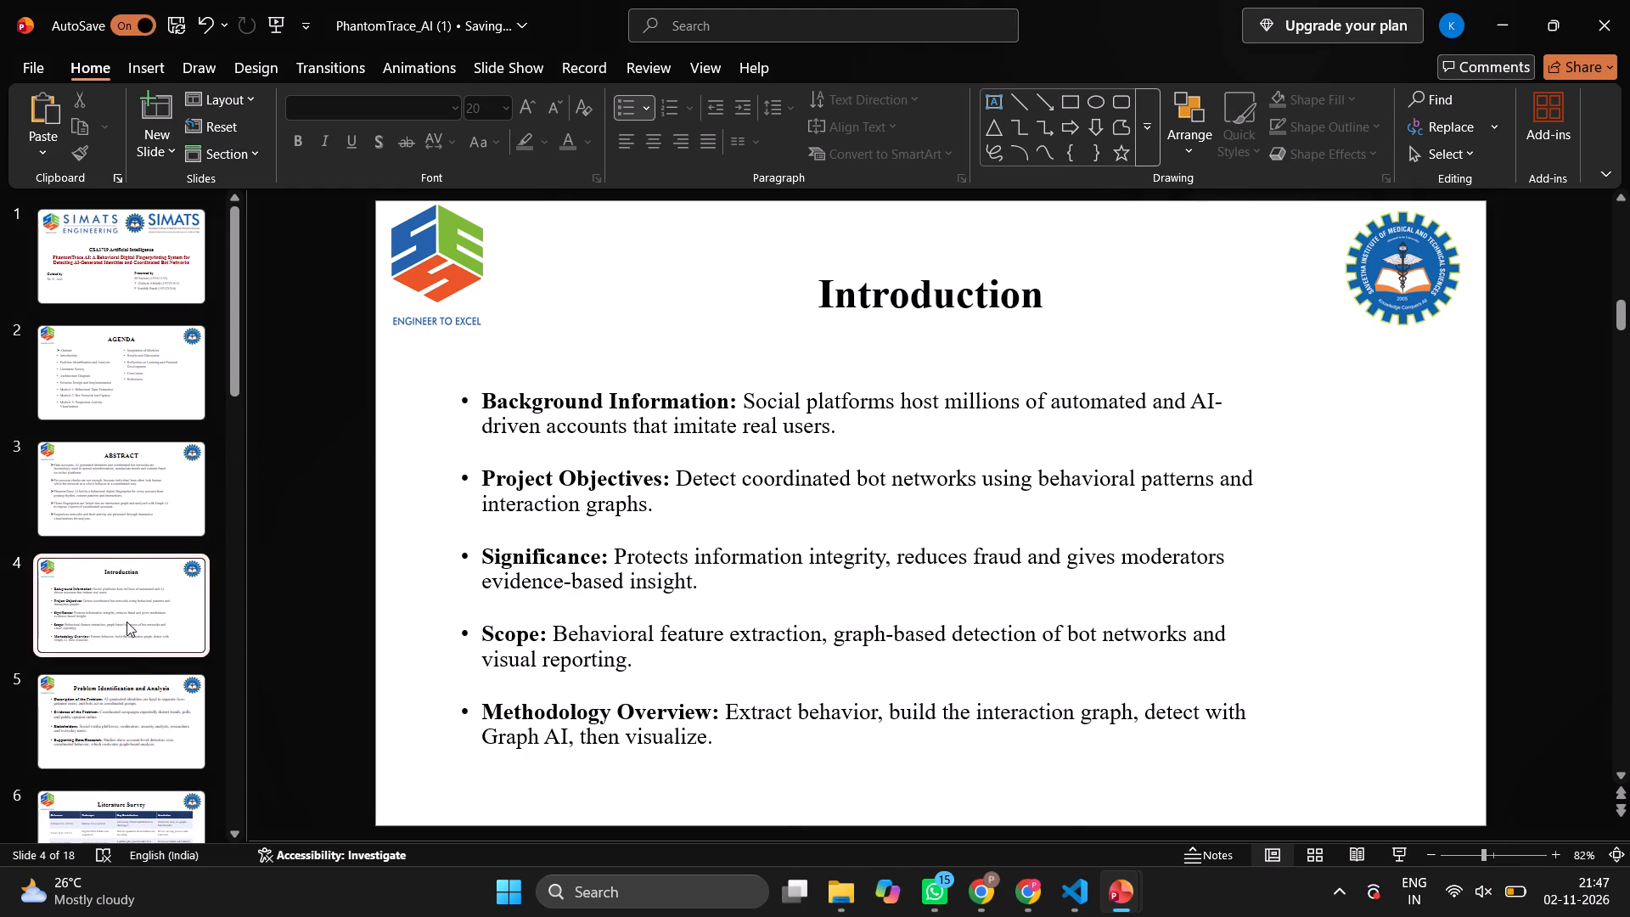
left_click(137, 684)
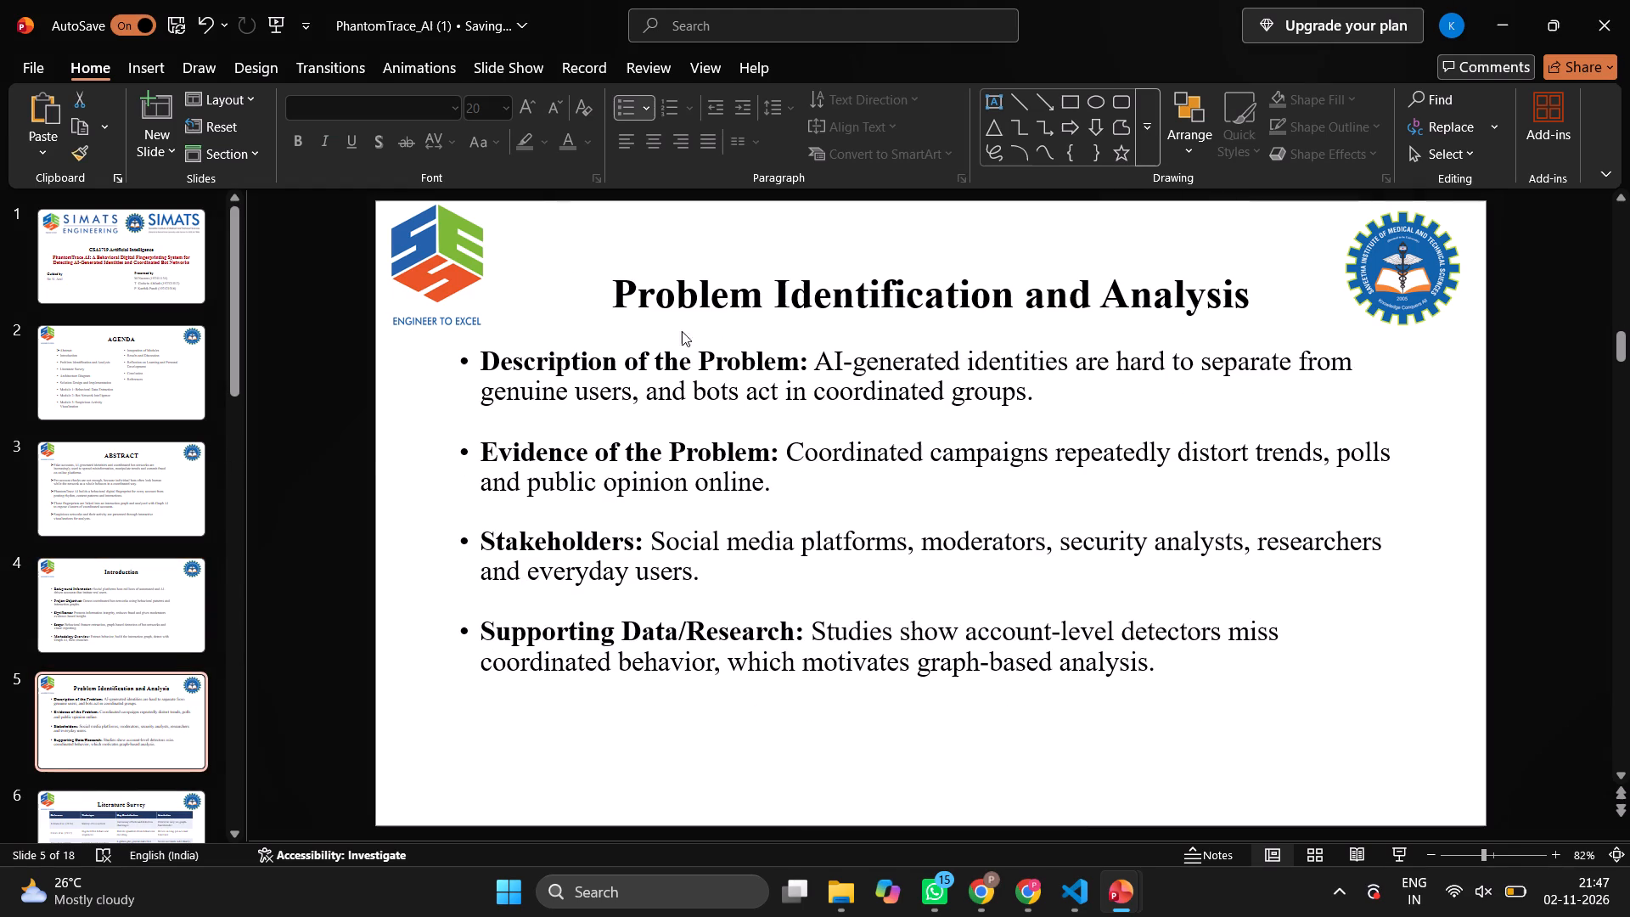
Change the title of the Introduction slide to uppercase.
left_click(169, 597)
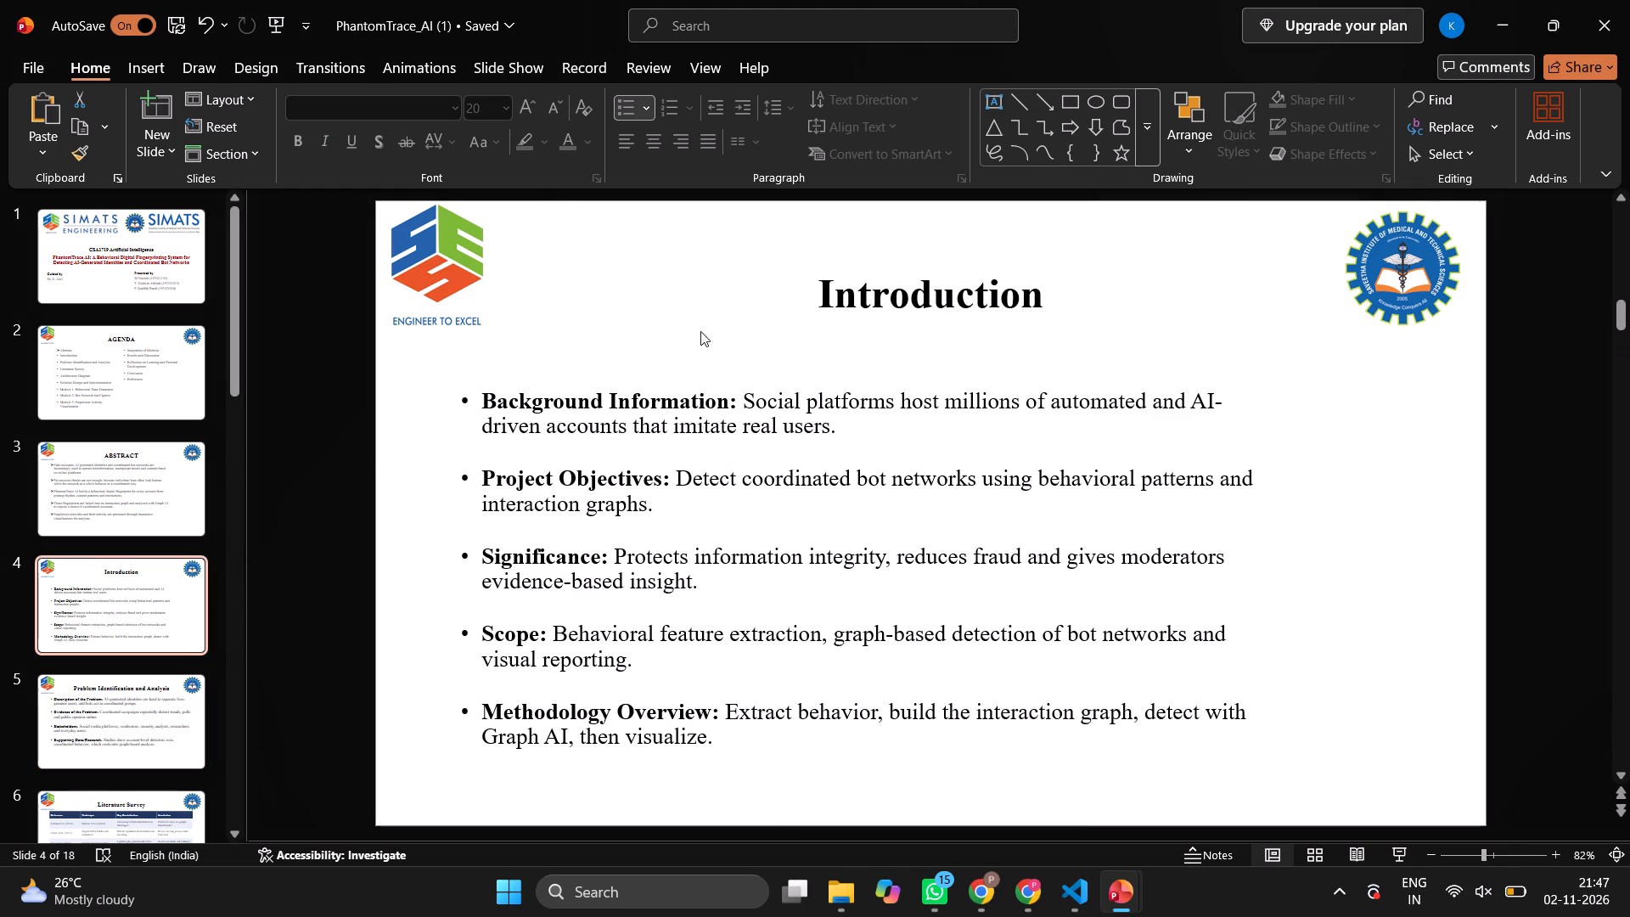
left_click(871, 292)
key("ctrl+a")
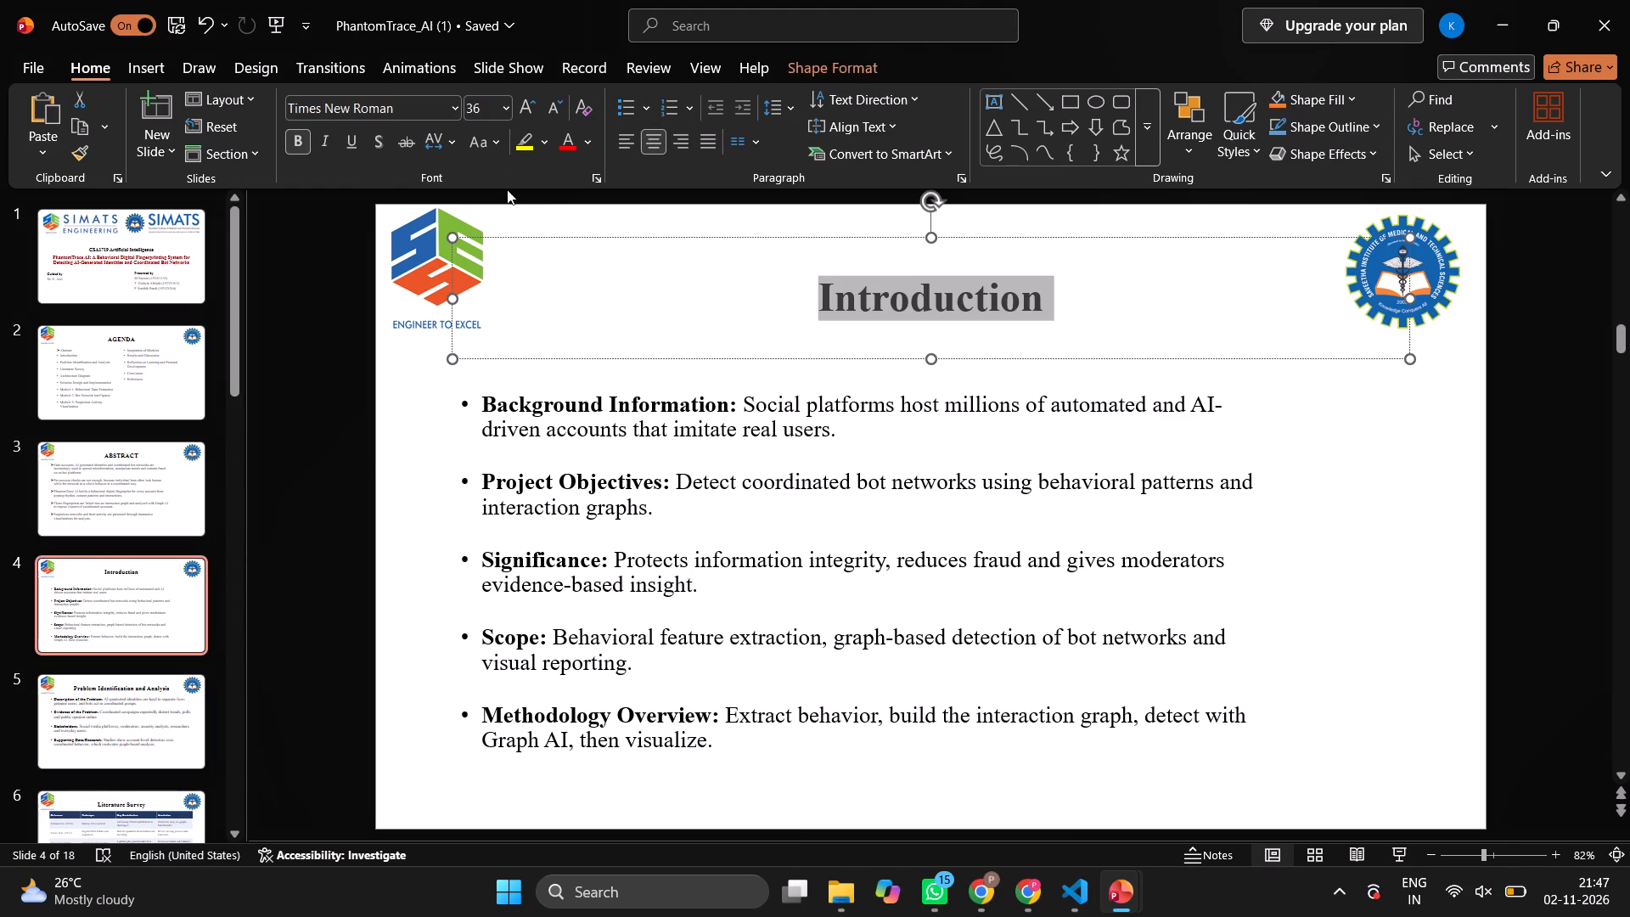
left_click(490, 142)
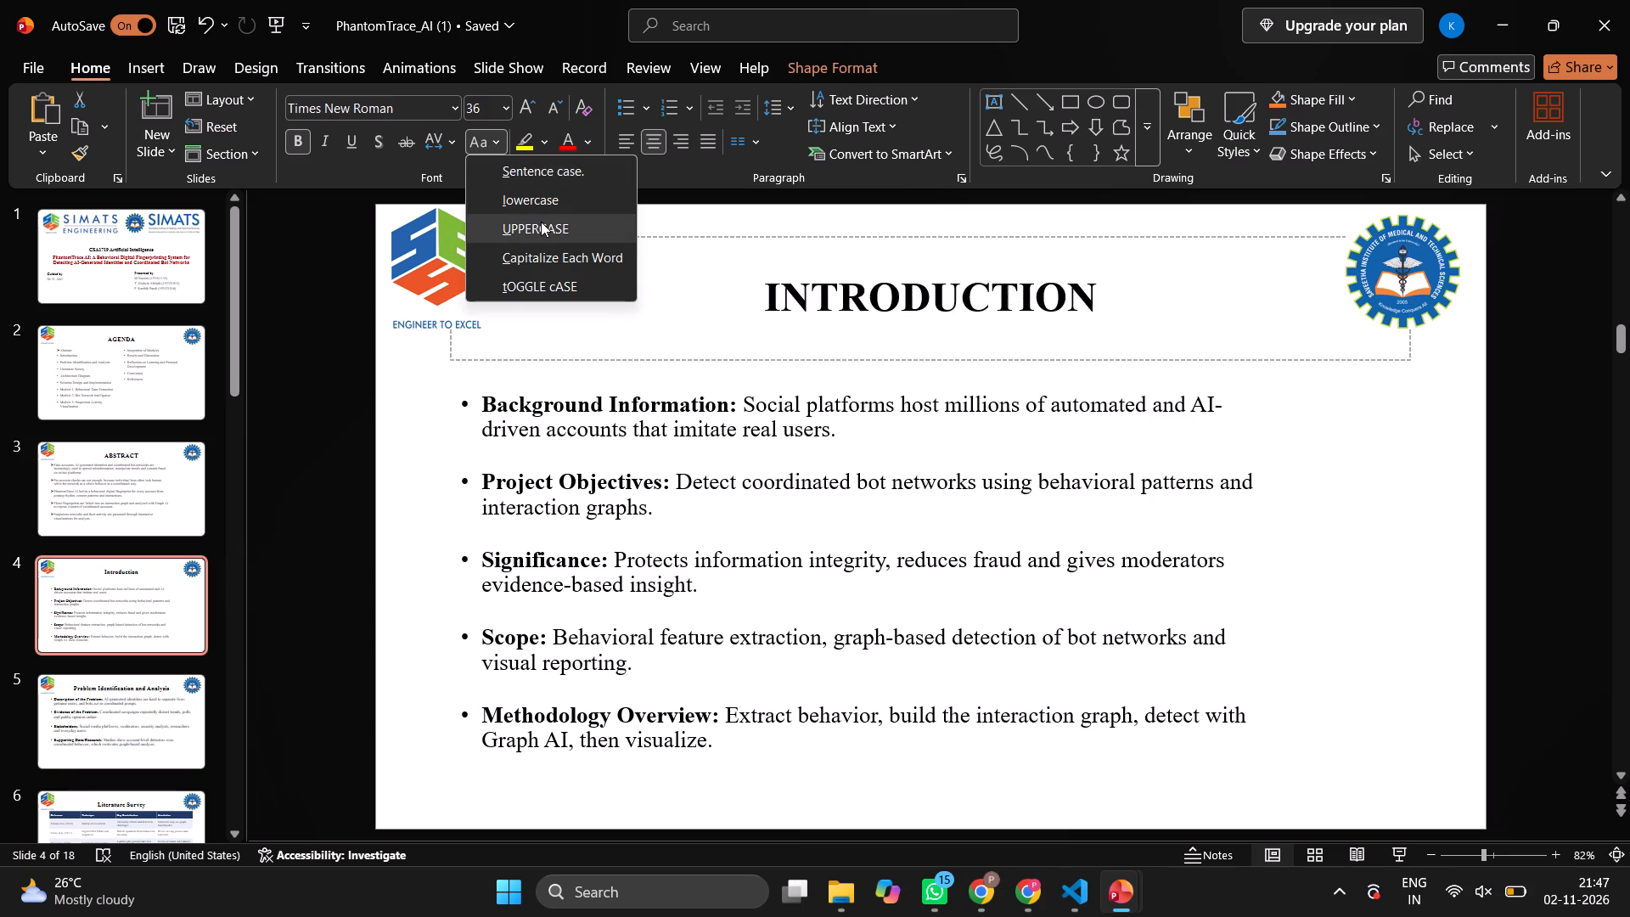
left_click(541, 222)
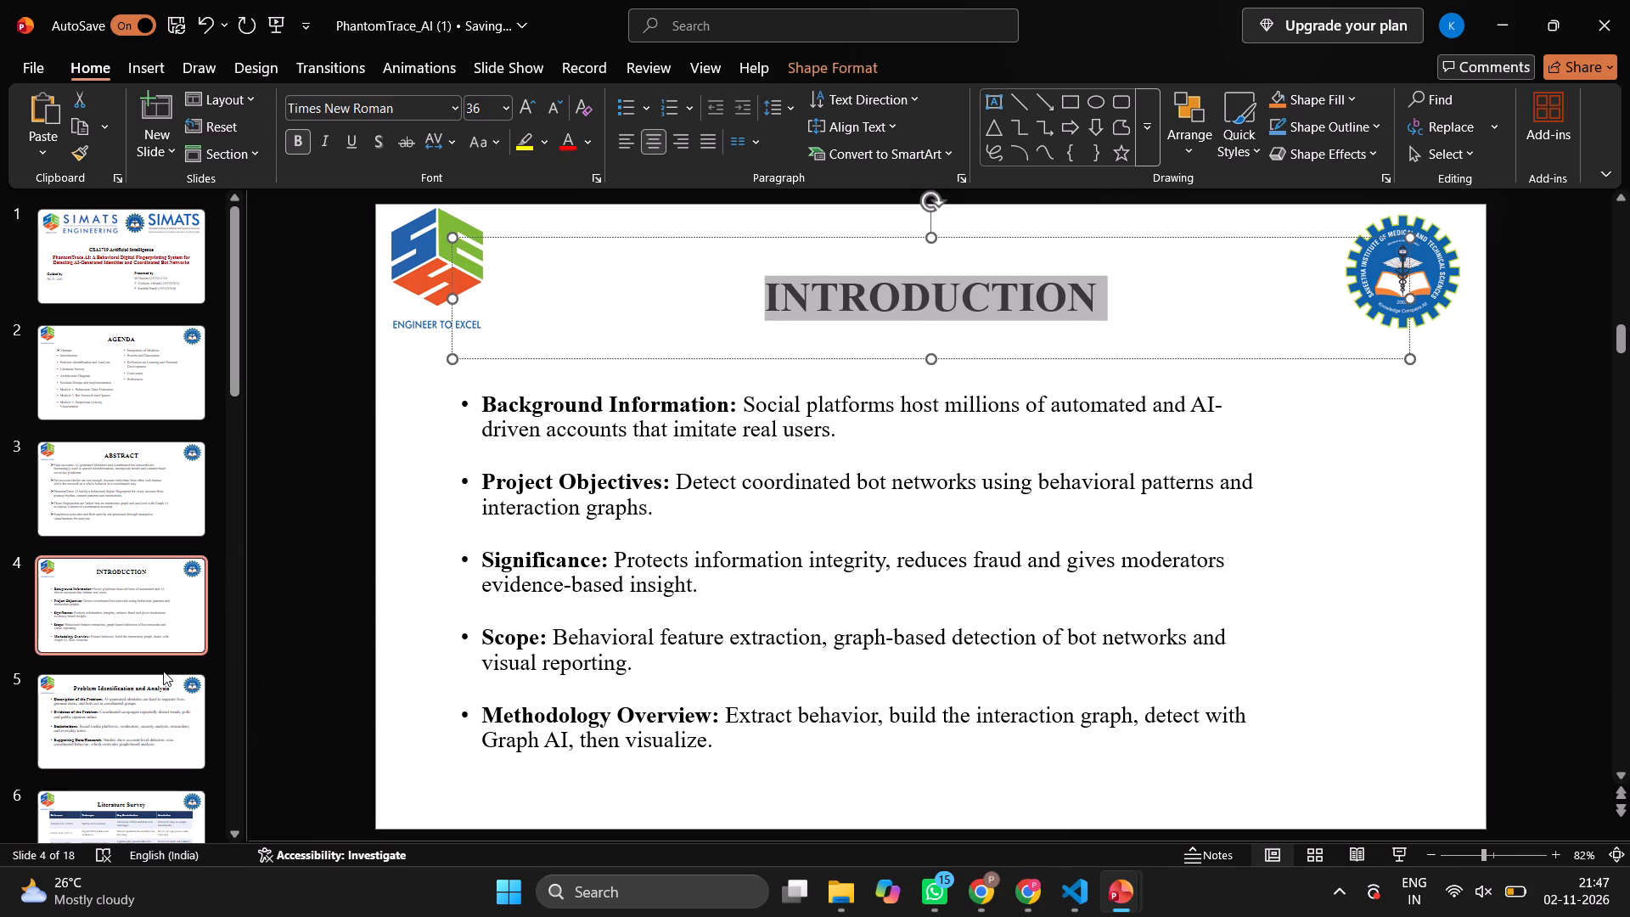
Change the title of the Problem Identification and Analysis slide to uppercase.
left_click(163, 671)
left_click(168, 710)
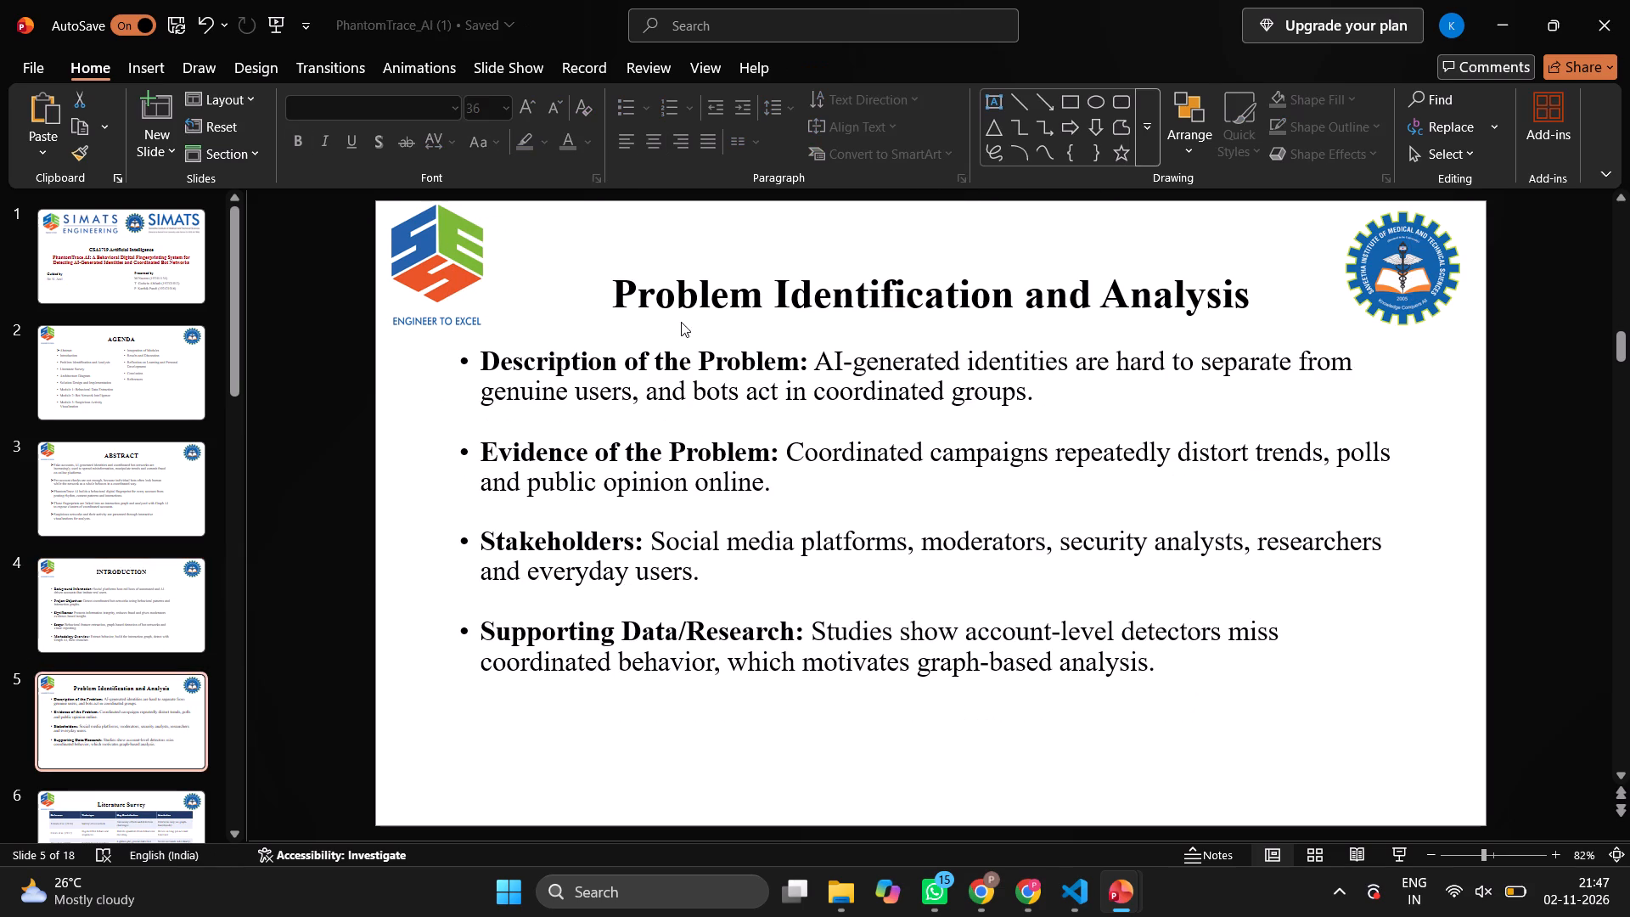
left_click(711, 284)
key("ctrl+a")
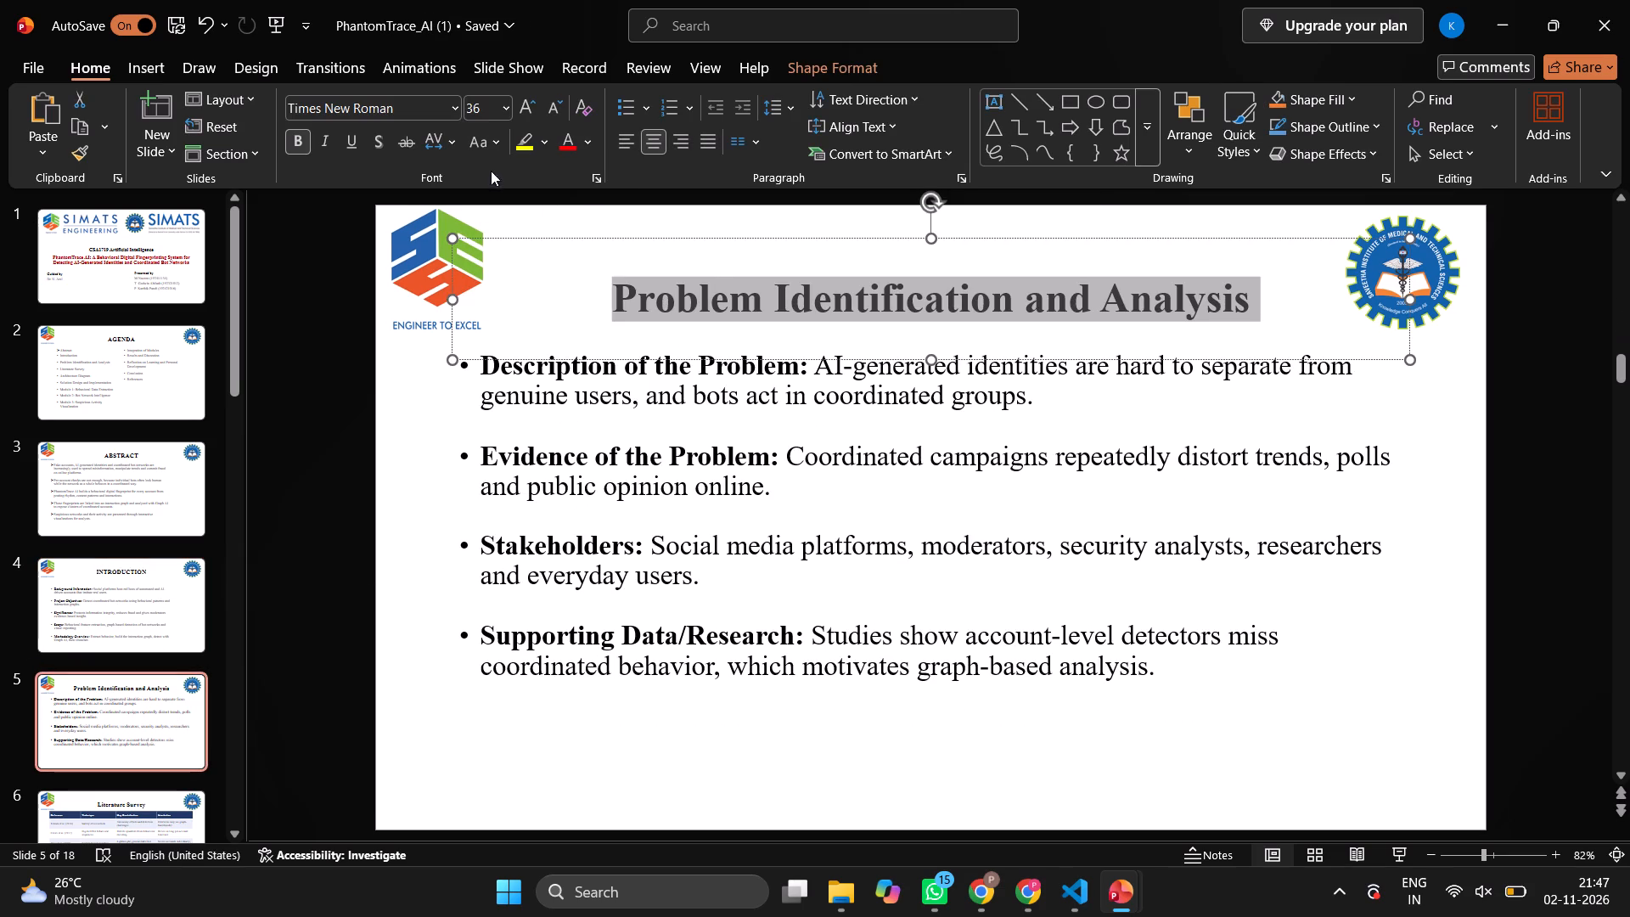
left_click(493, 142)
left_click(531, 226)
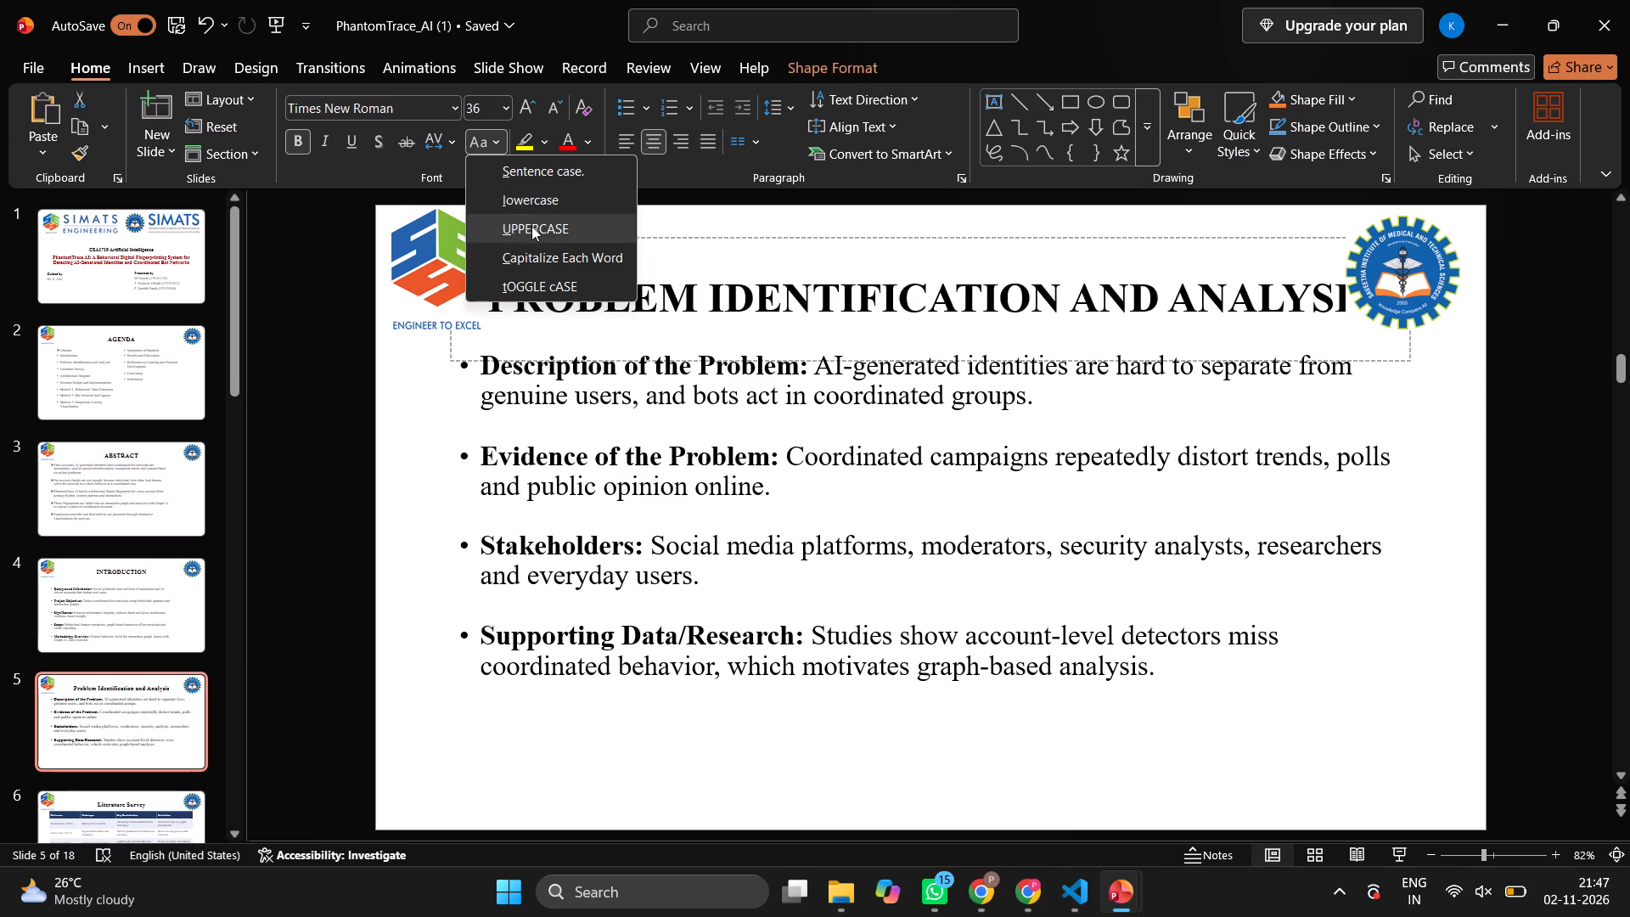
Set all the body text on the Problem Identification and Analysis slide to Times New Roman (Headings) at size 20.
left_click(547, 399)
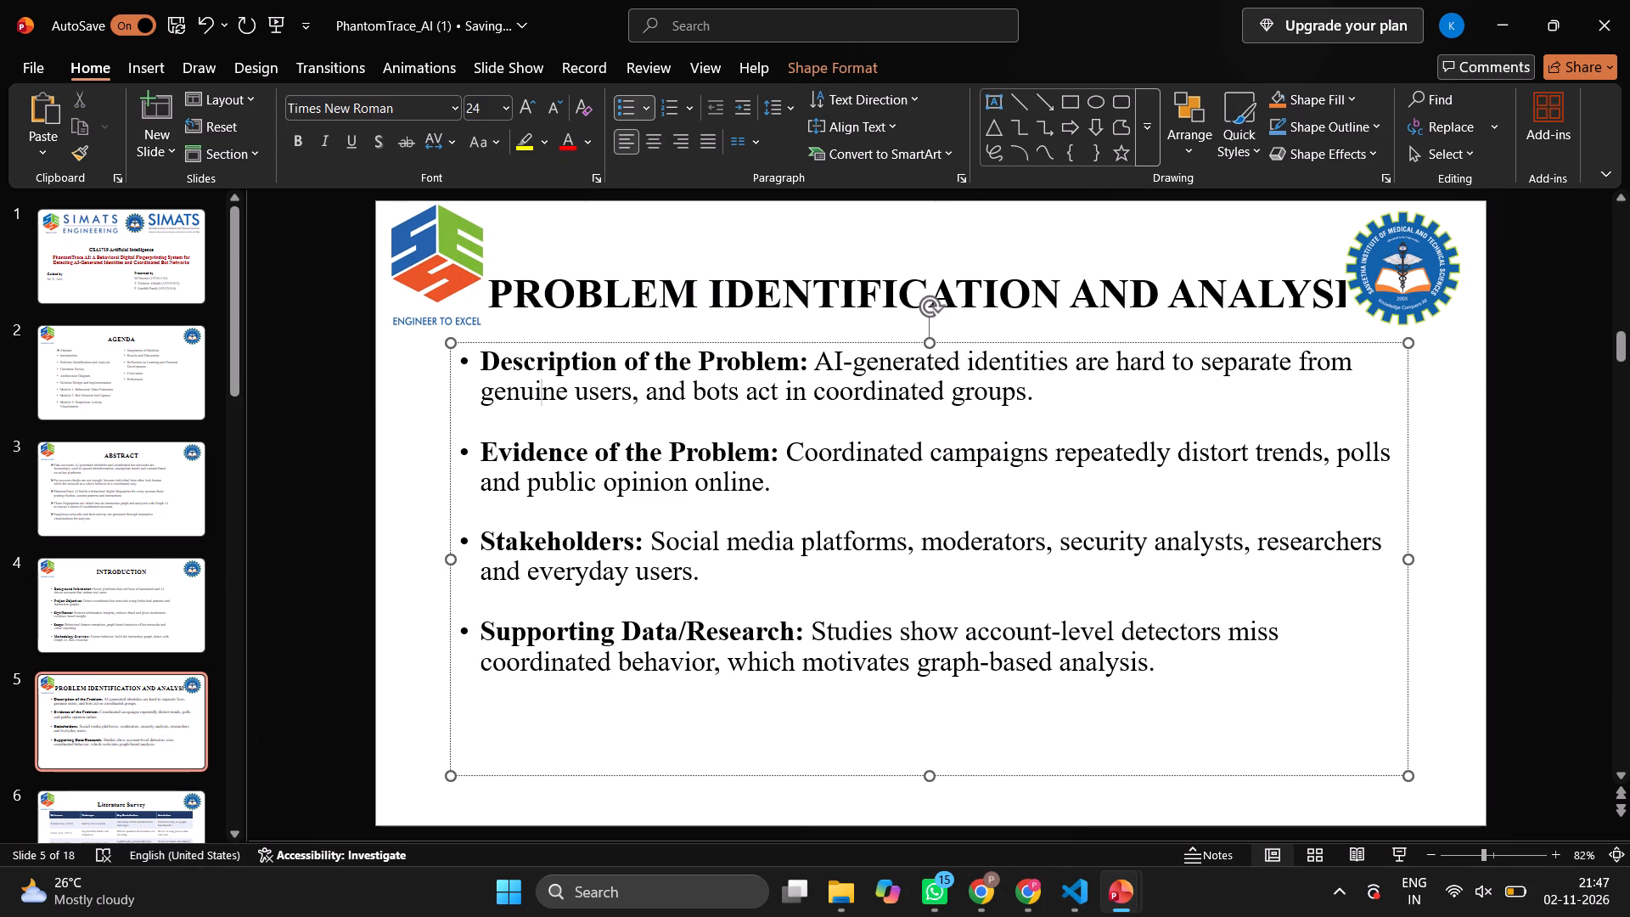
key("ctrl+a")
left_click(403, 106)
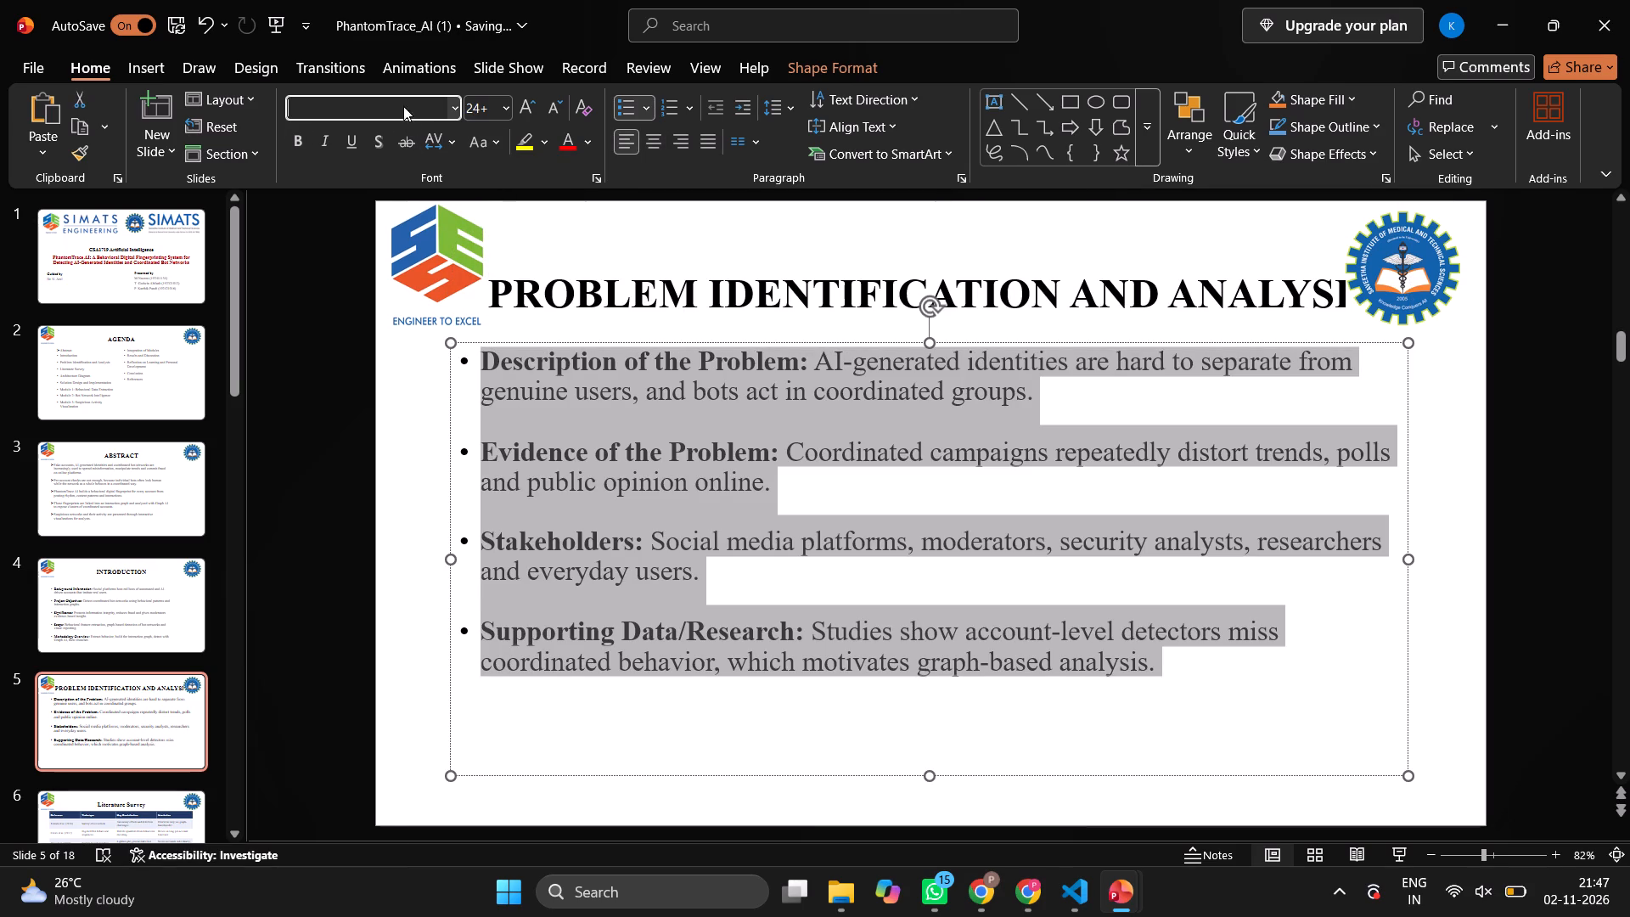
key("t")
key("Return")
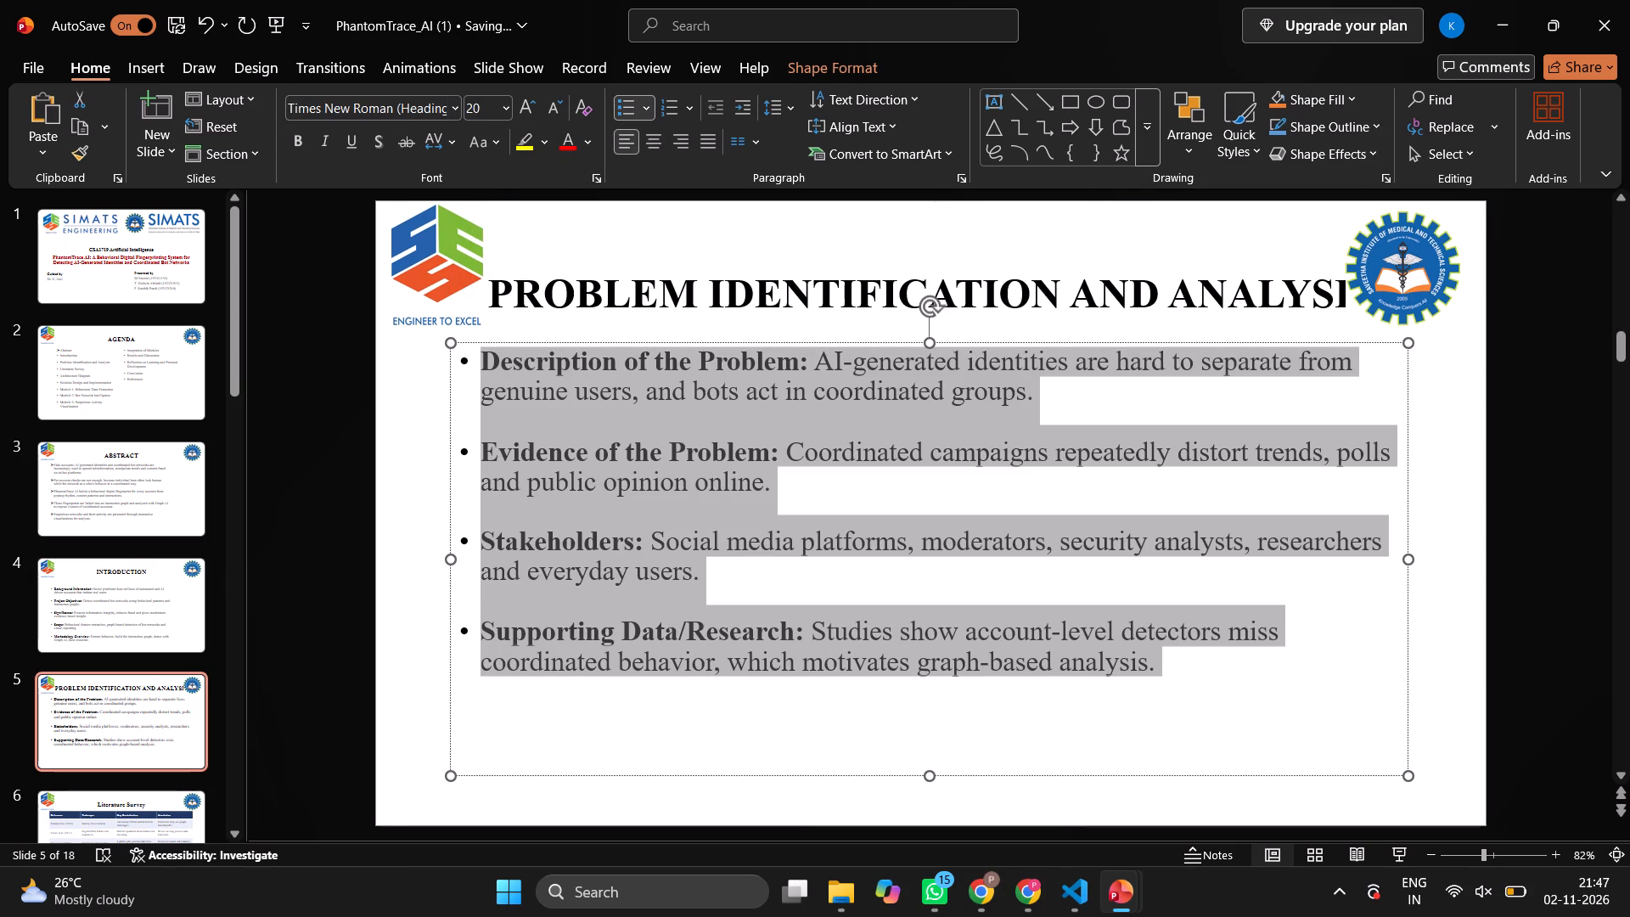
left_click(492, 106)
key("BackSpace")
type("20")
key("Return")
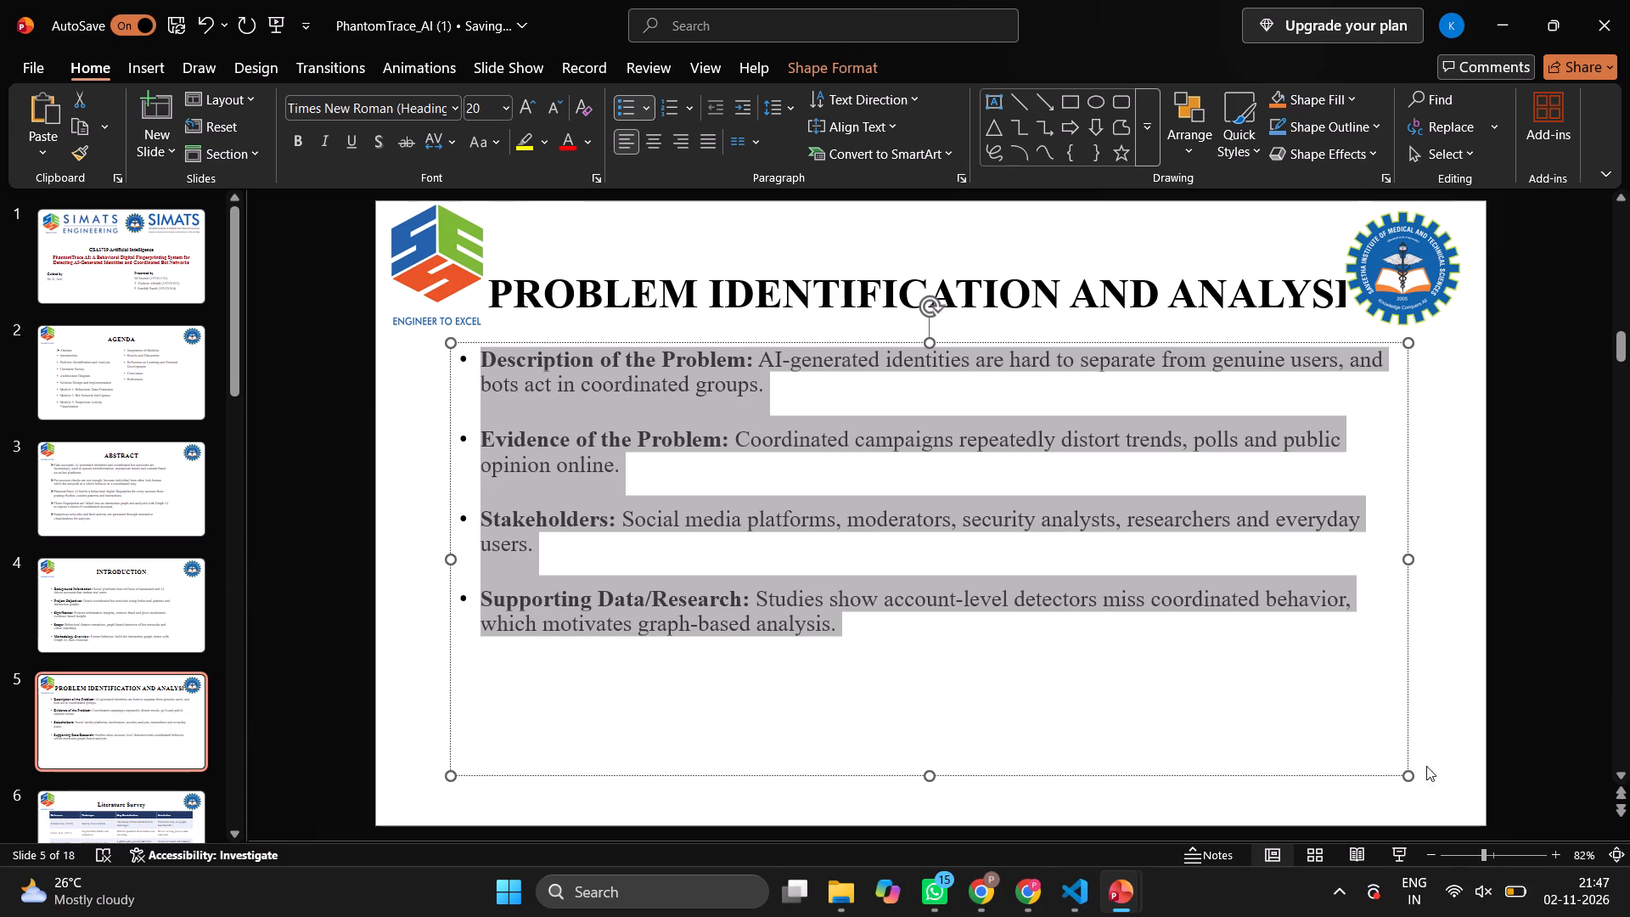
Shrink the body text box on the Problem Identification and Analysis slide, move it down below the title, and widen it slightly.
left_click_drag(1407, 776, 1104, 750)
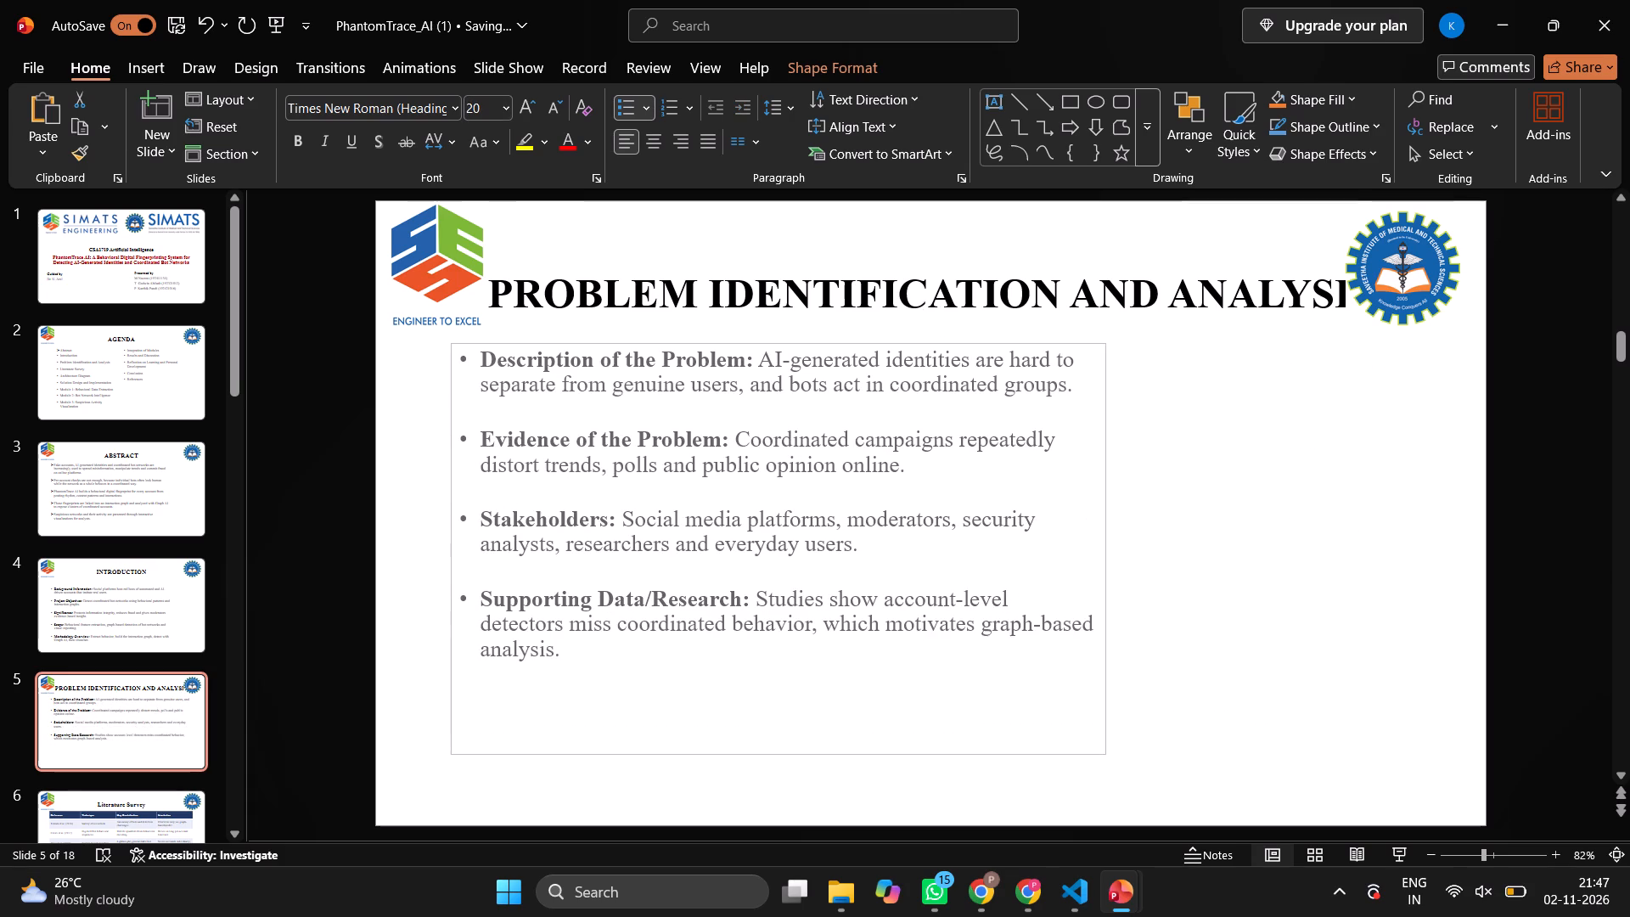
left_click_drag(1104, 750, 1104, 749)
left_click_drag(1103, 554, 1102, 584)
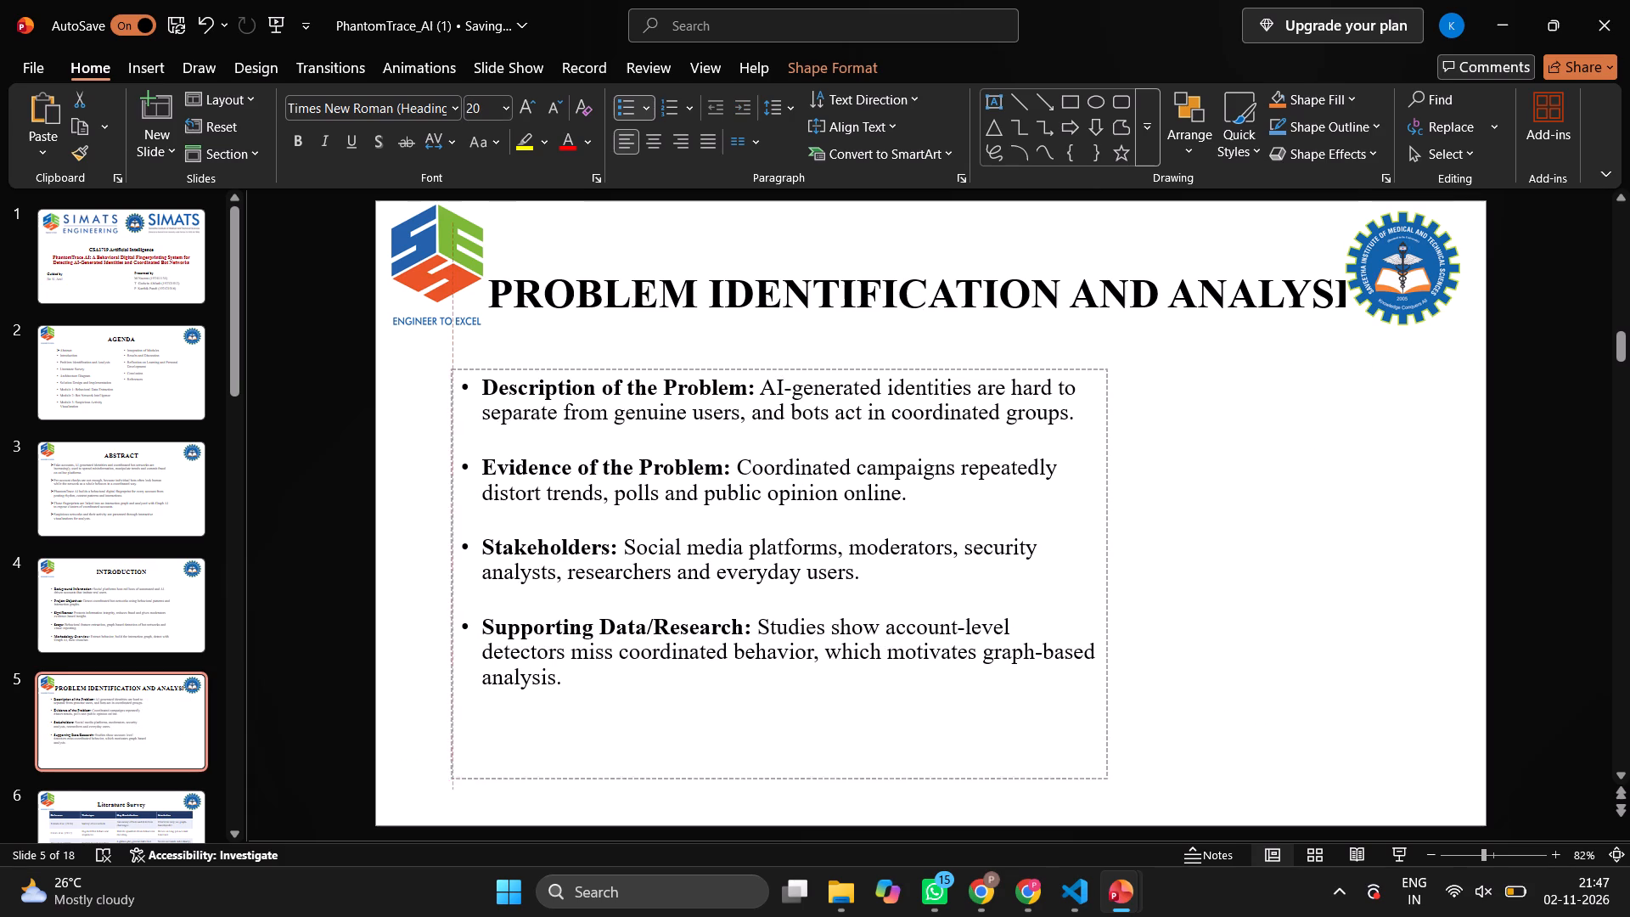
left_click_drag(1102, 584, 1098, 599)
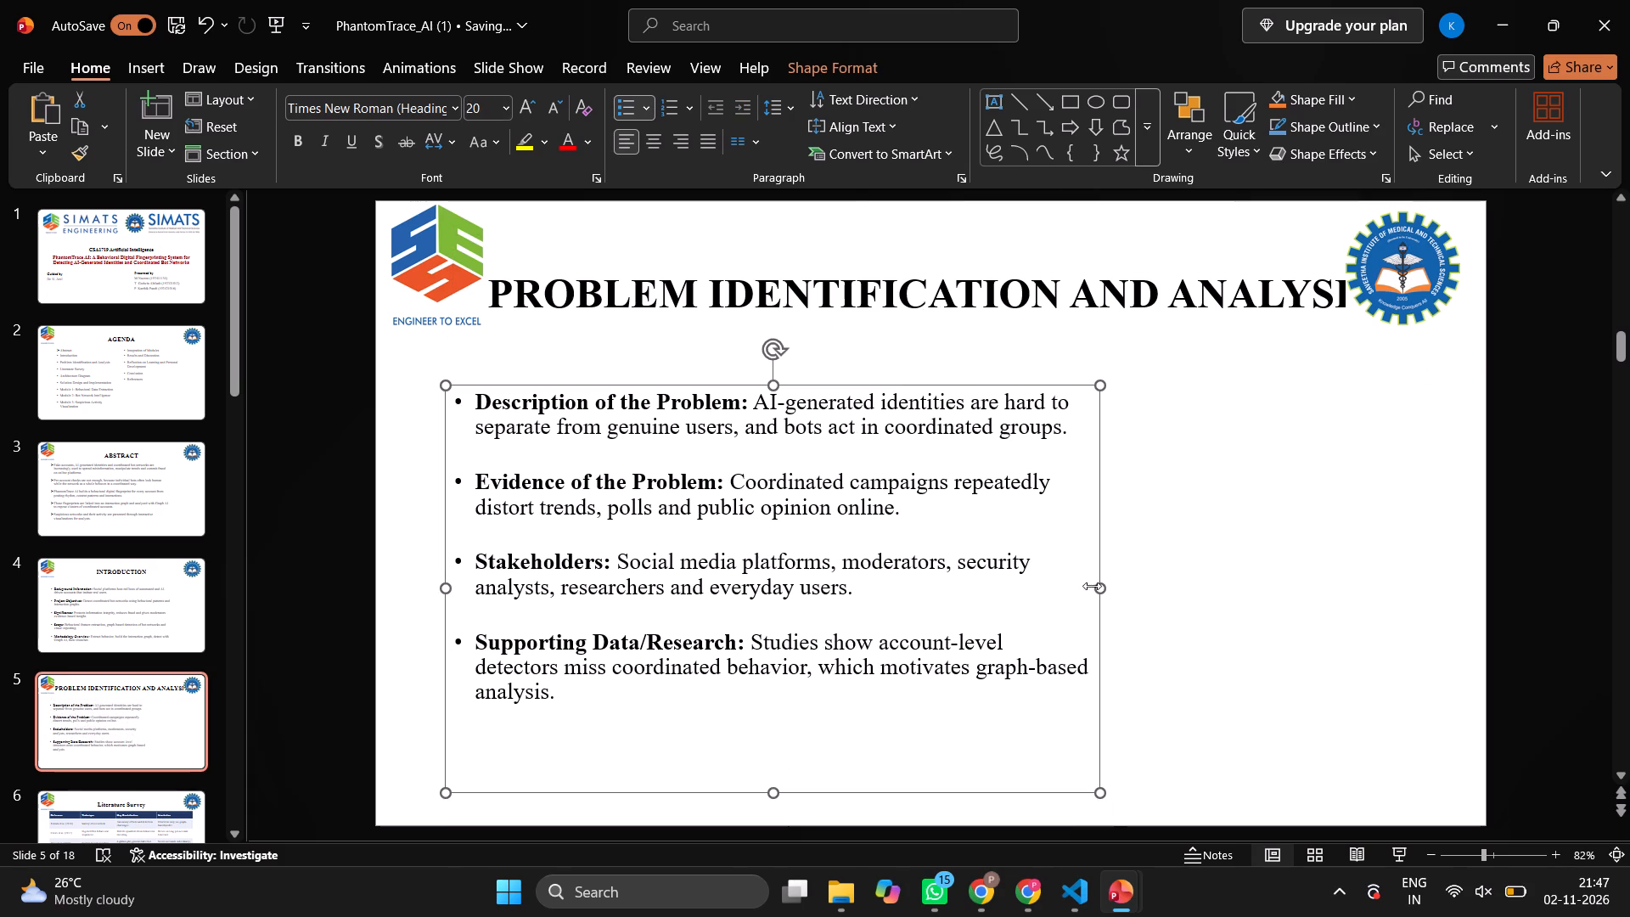
left_click_drag(1099, 589, 1144, 638)
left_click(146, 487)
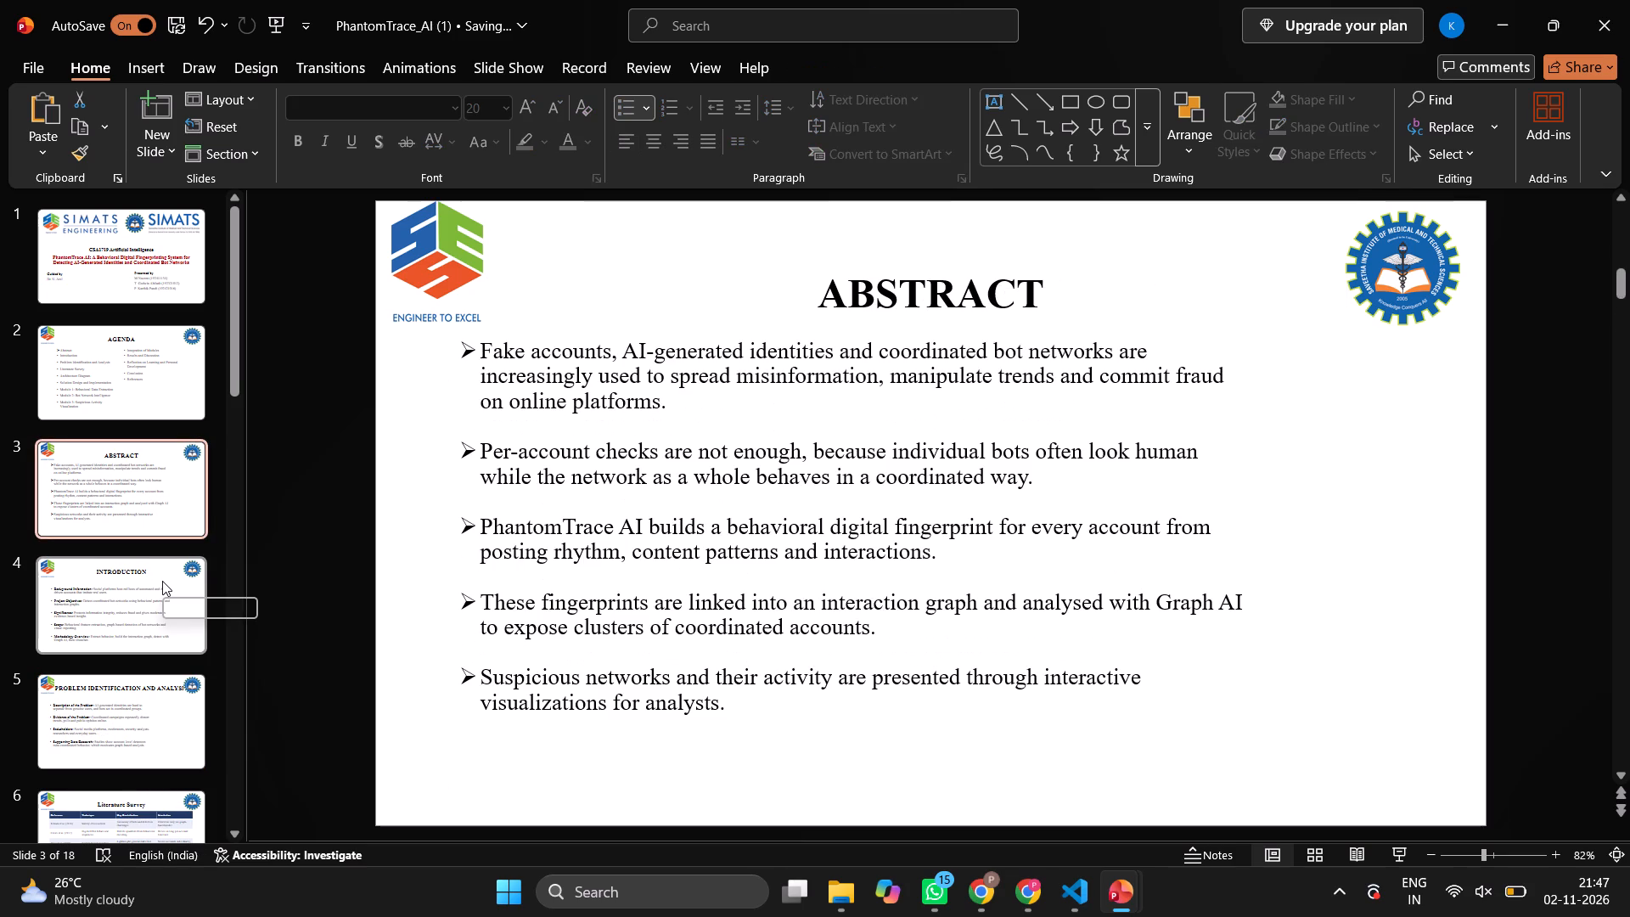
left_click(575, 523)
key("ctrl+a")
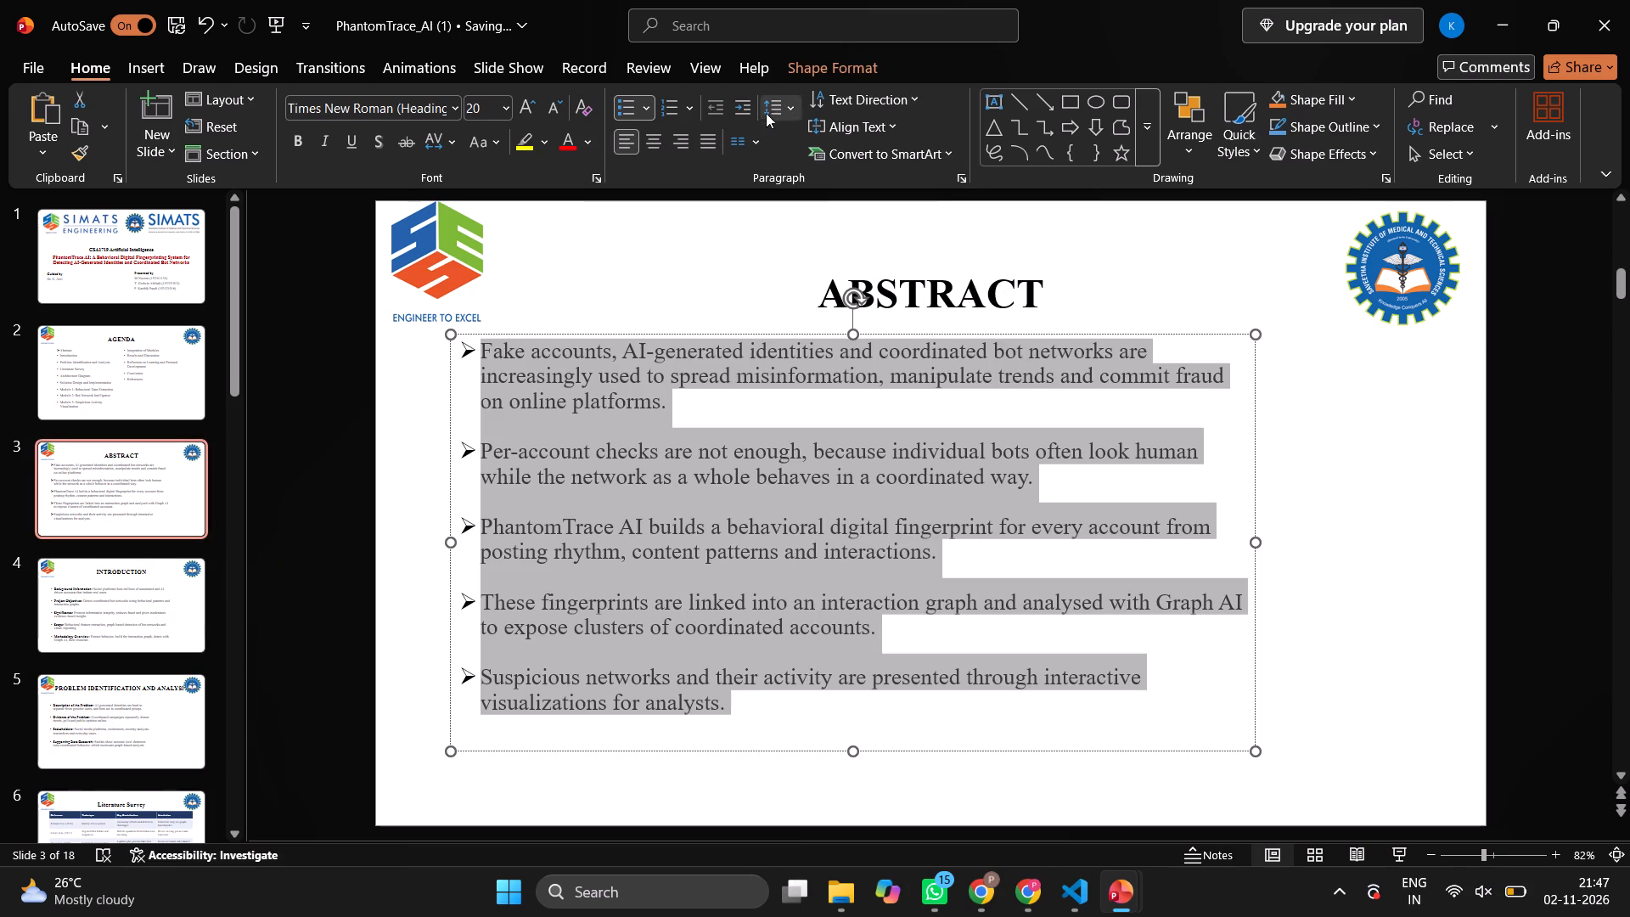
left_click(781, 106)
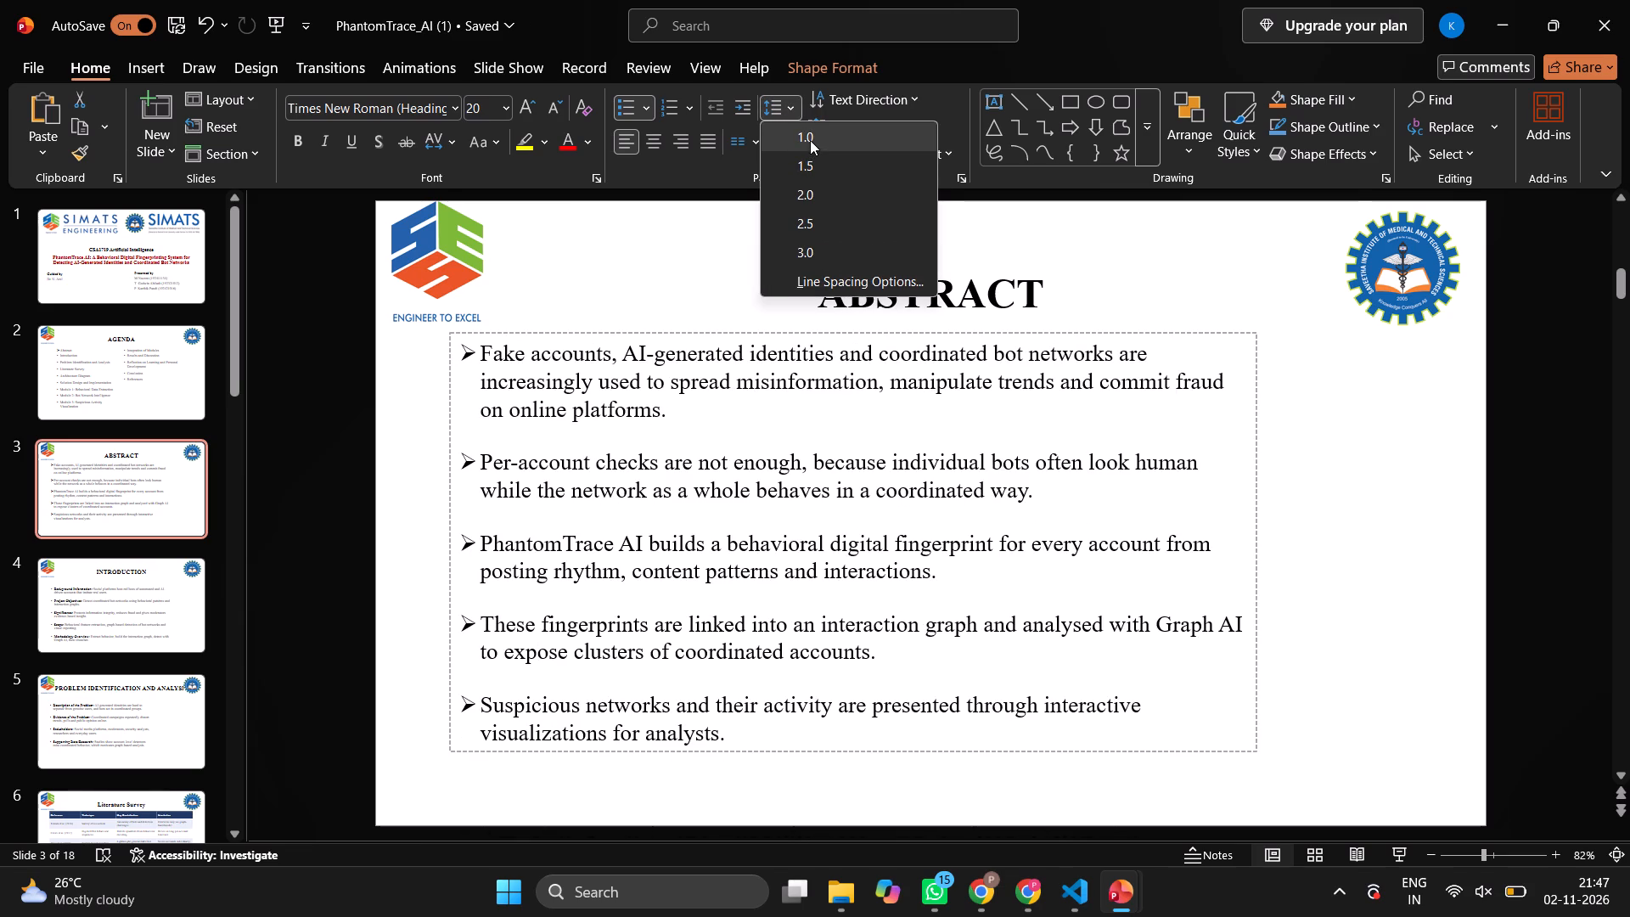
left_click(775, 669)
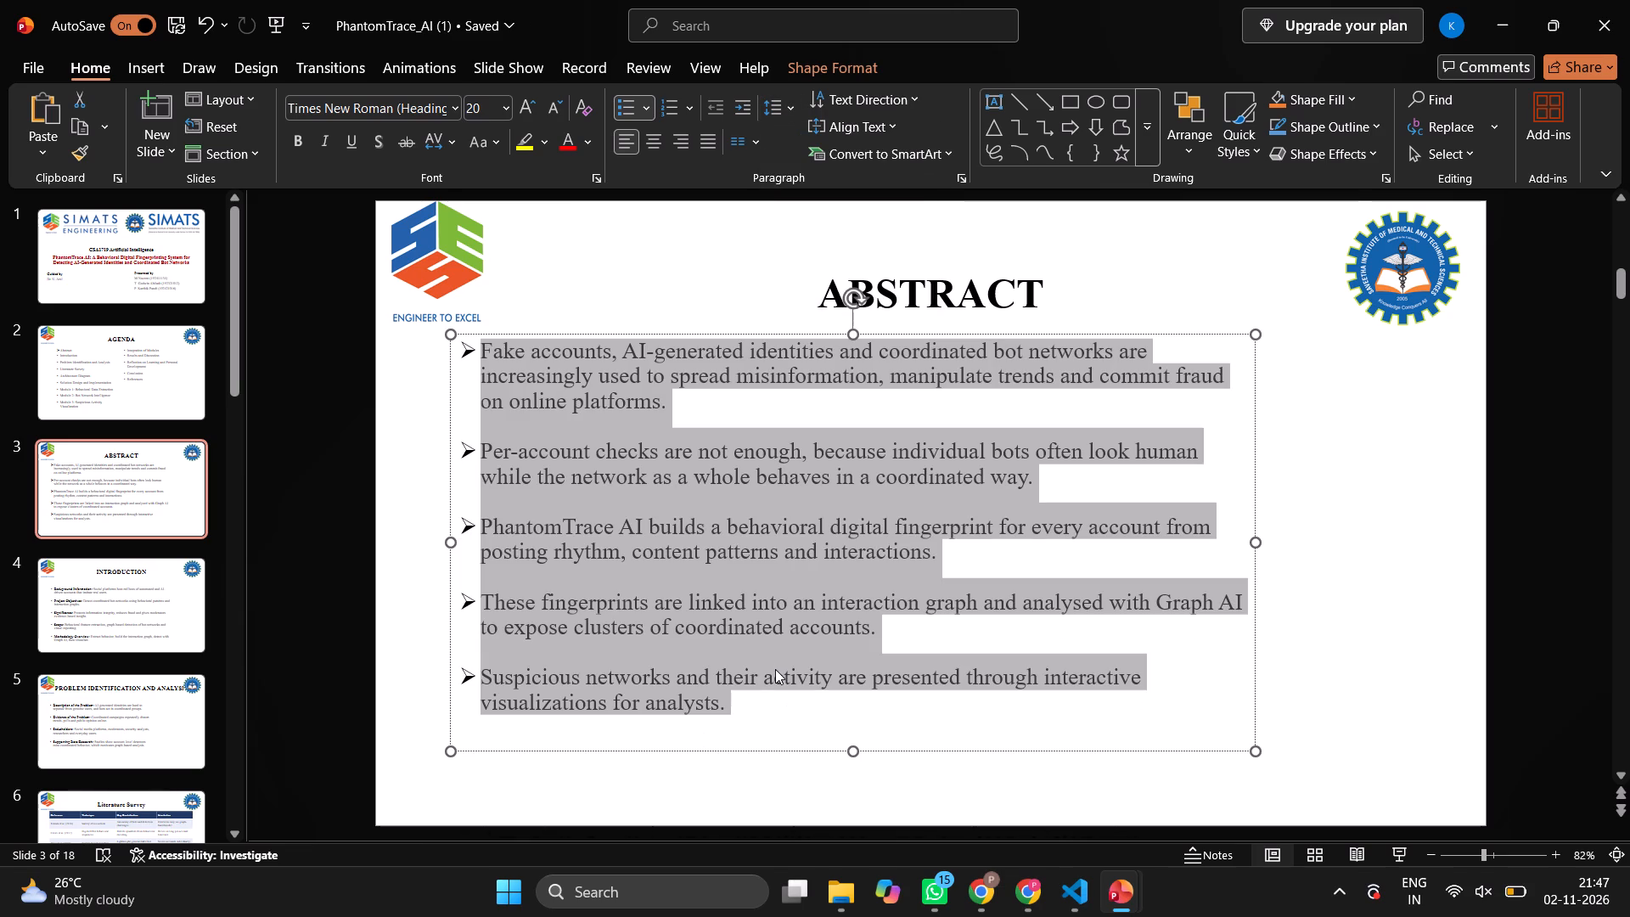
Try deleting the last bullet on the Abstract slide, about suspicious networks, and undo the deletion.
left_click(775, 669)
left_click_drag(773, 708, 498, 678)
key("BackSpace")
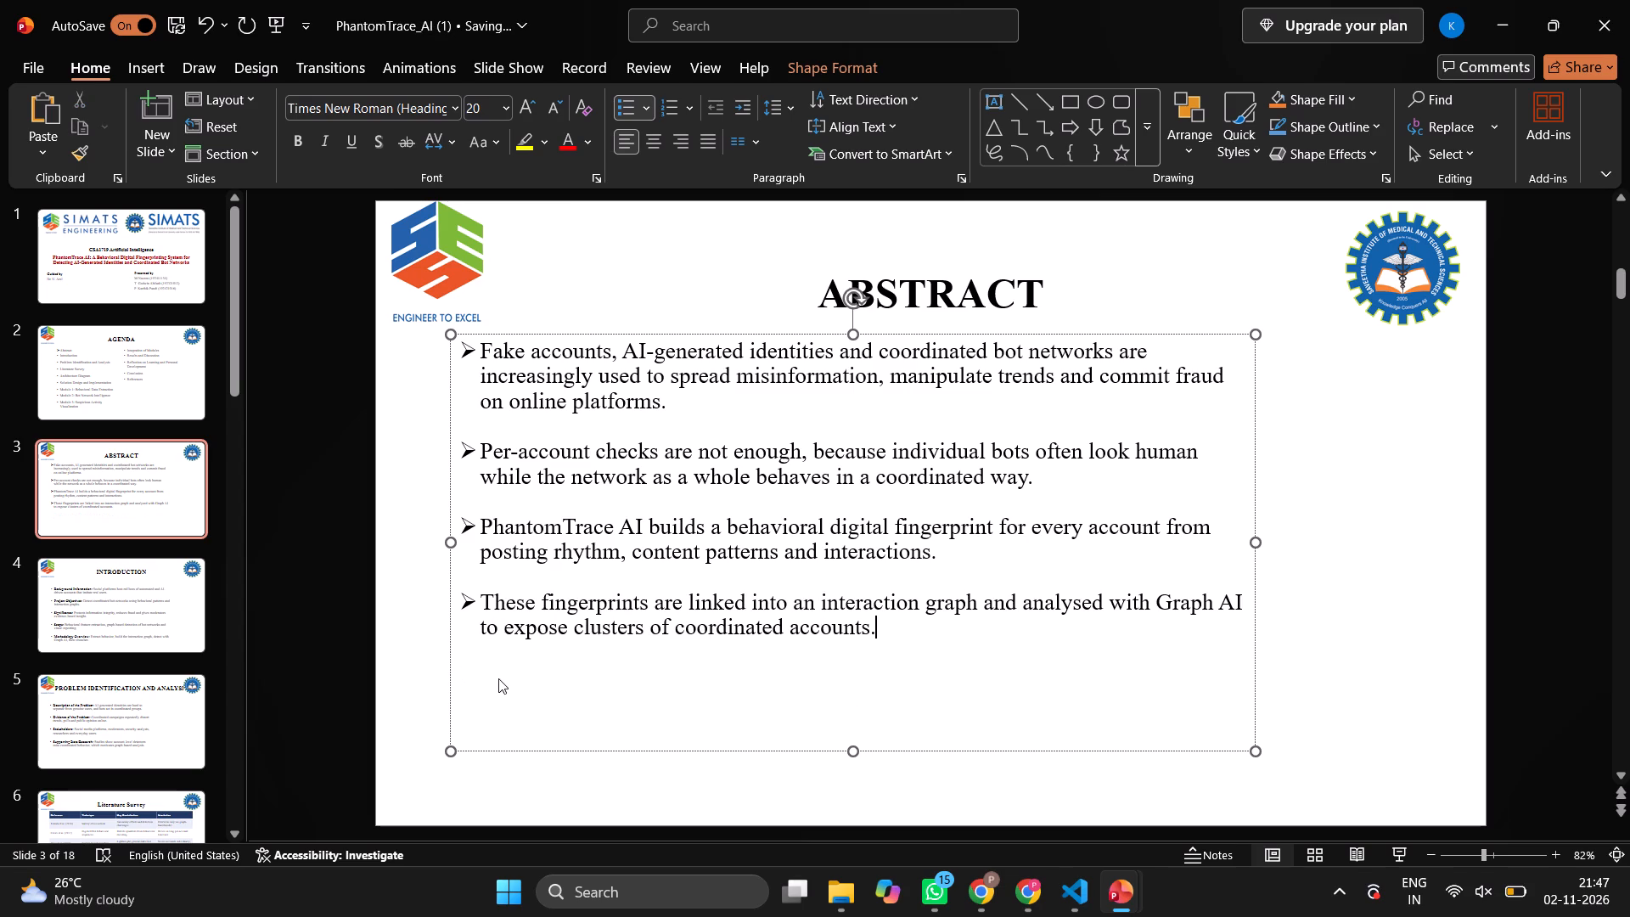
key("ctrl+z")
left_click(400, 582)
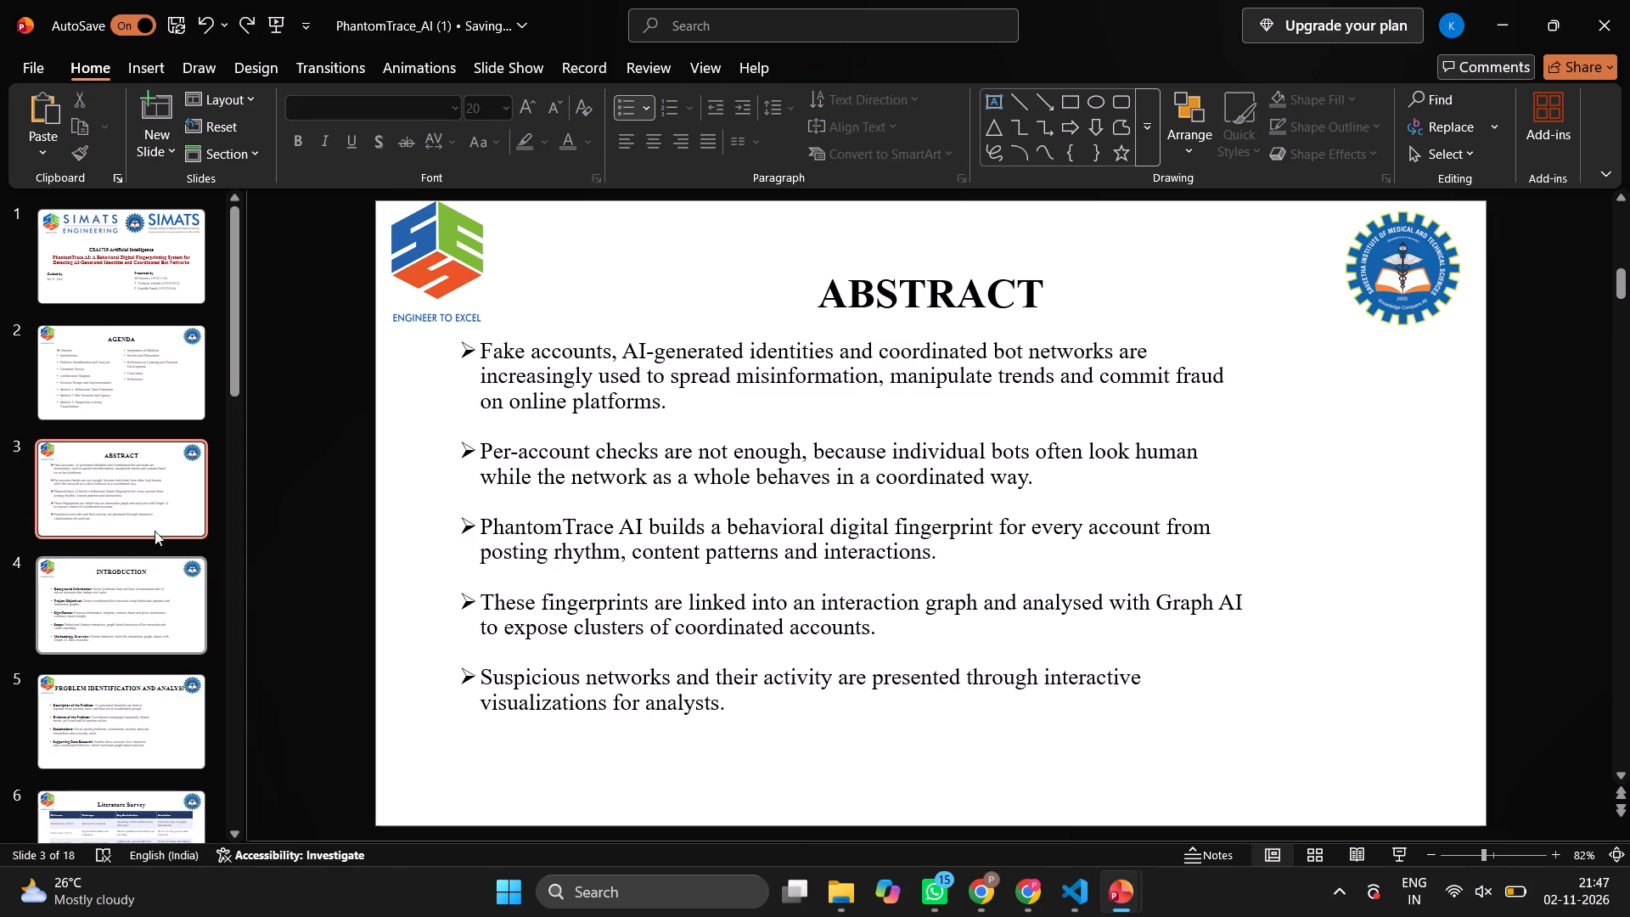
Move the body text box on the Abstract slide slightly down, away from the title.
left_click(160, 469)
double_click(160, 469)
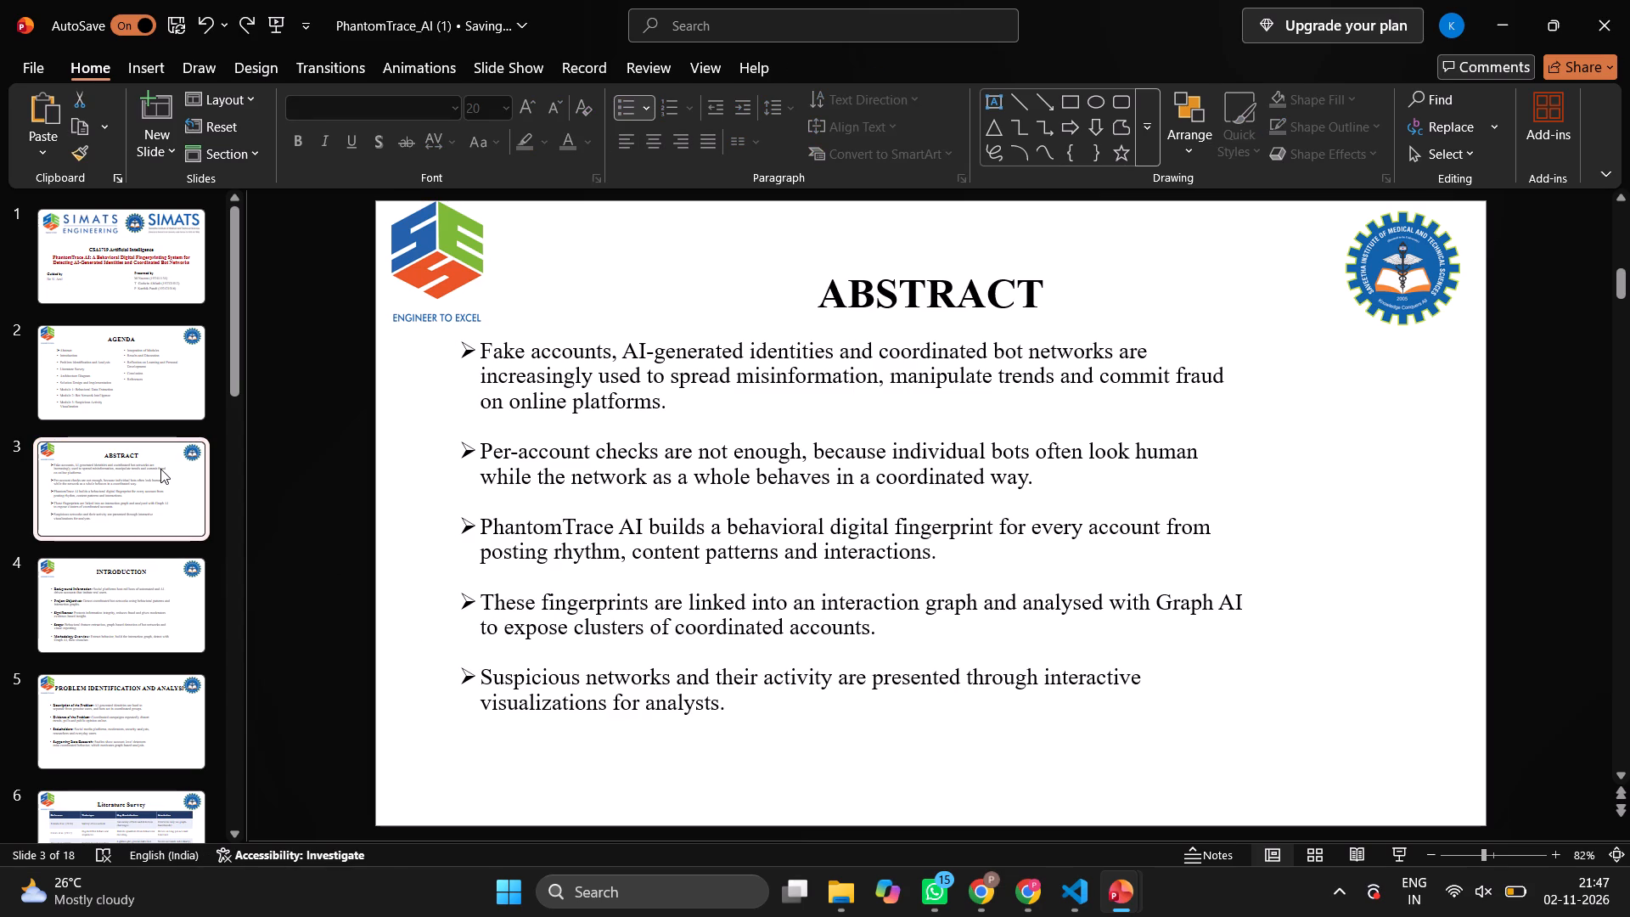
left_click(576, 512)
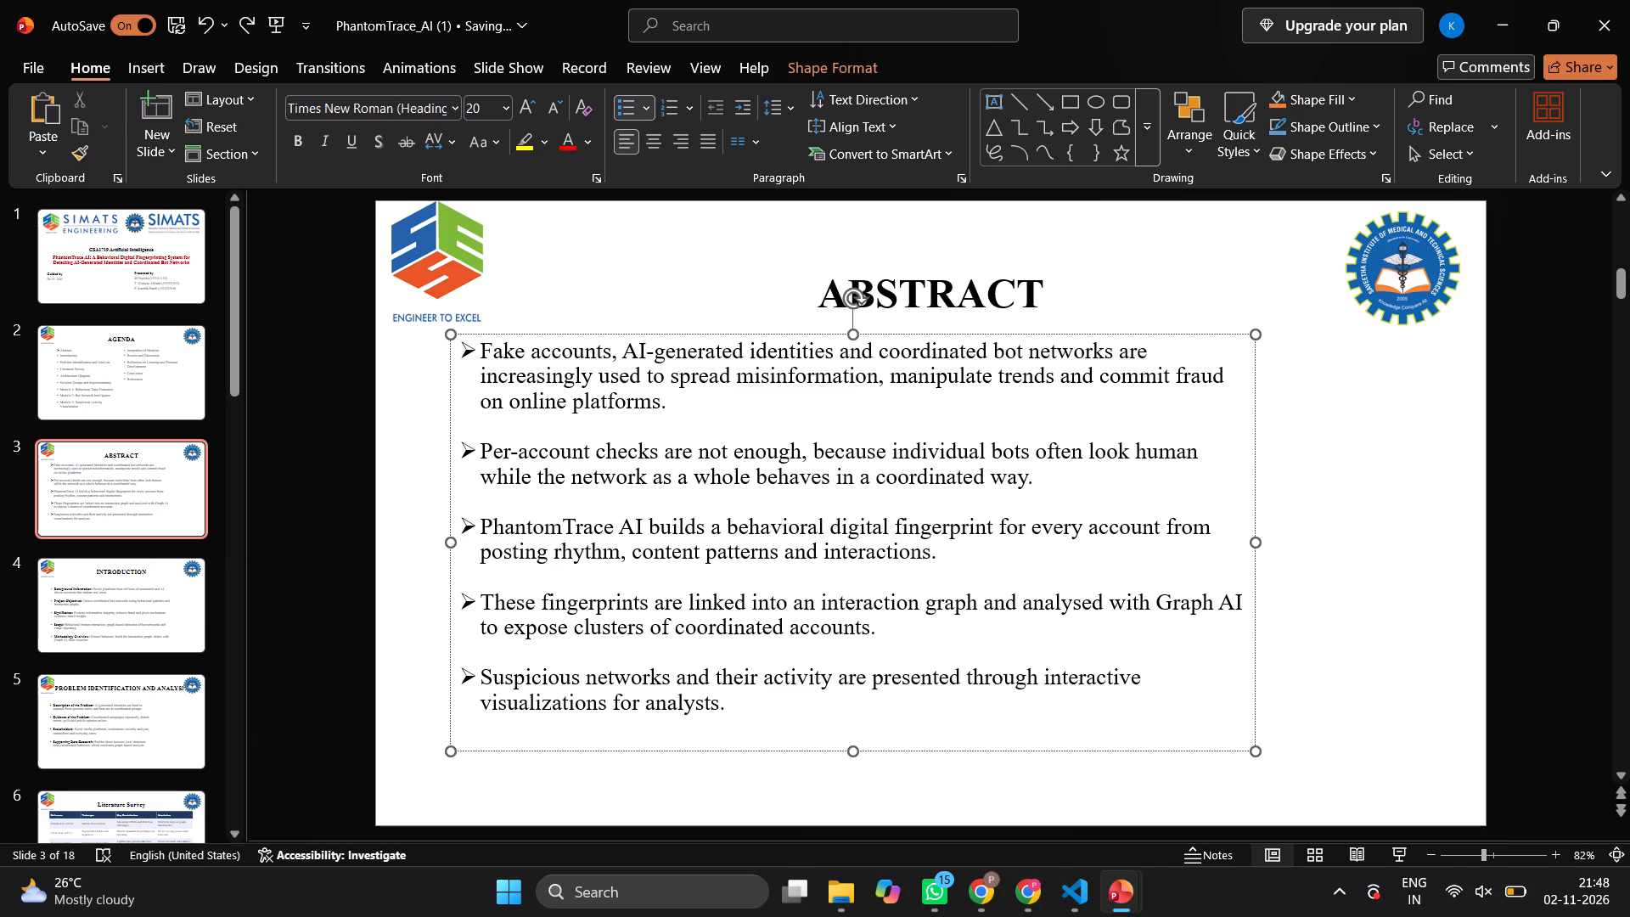
left_click_drag(602, 333, 603, 361)
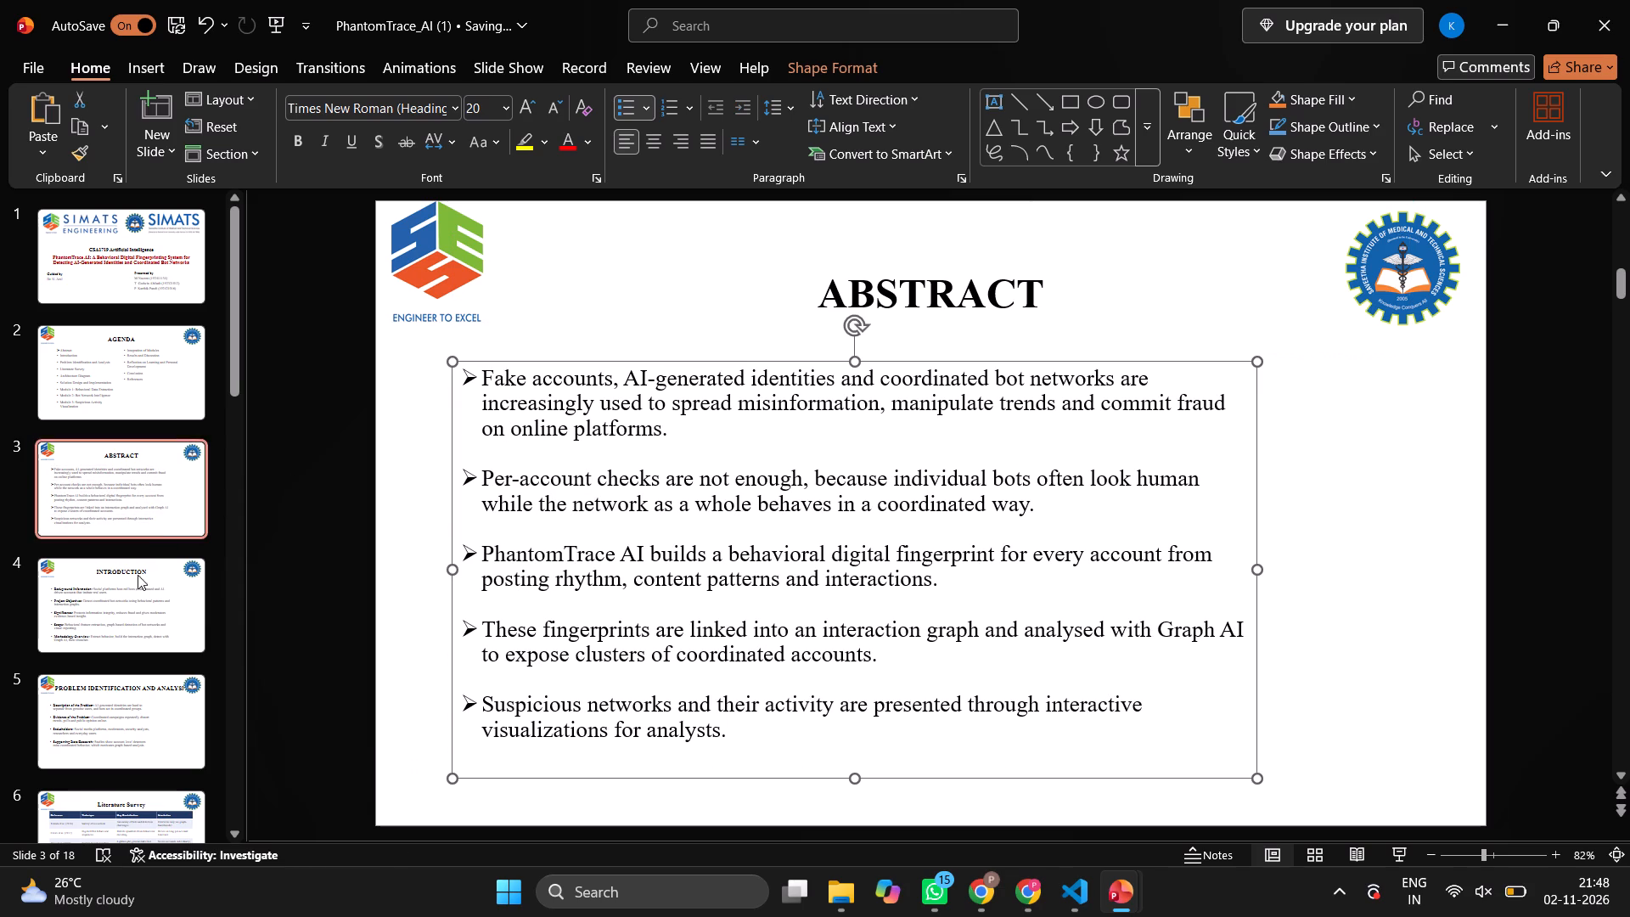
Apply arrow bullets and left alignment to all the body text on the Introduction slide.
left_click(135, 582)
left_click(563, 467)
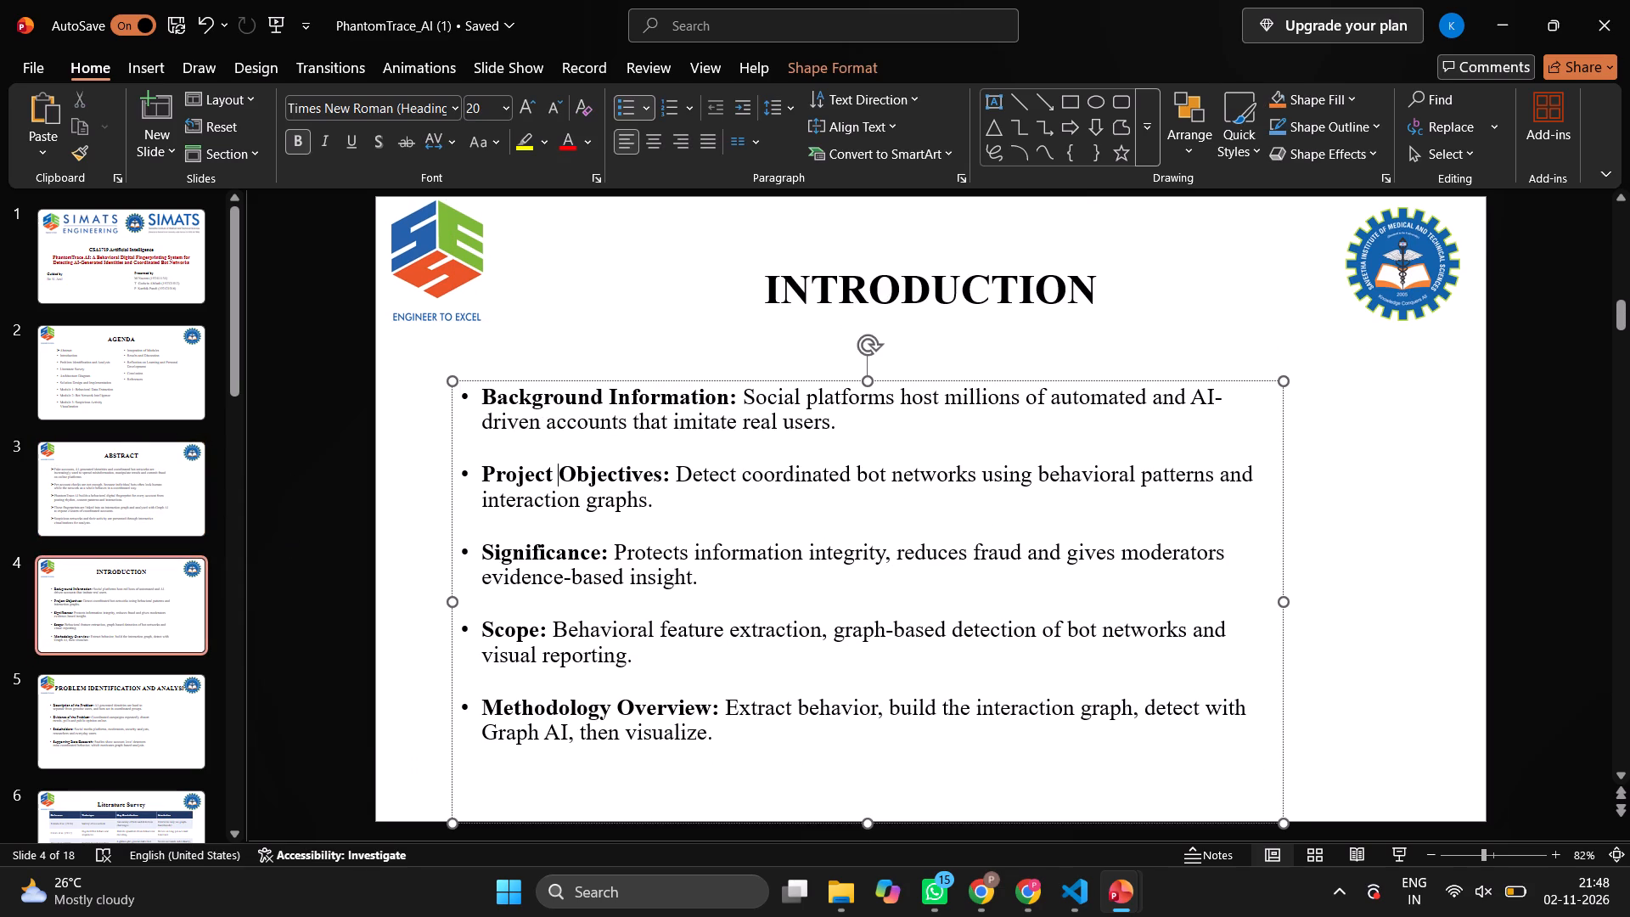
left_click(717, 426)
key("ctrl+a")
left_click(650, 101)
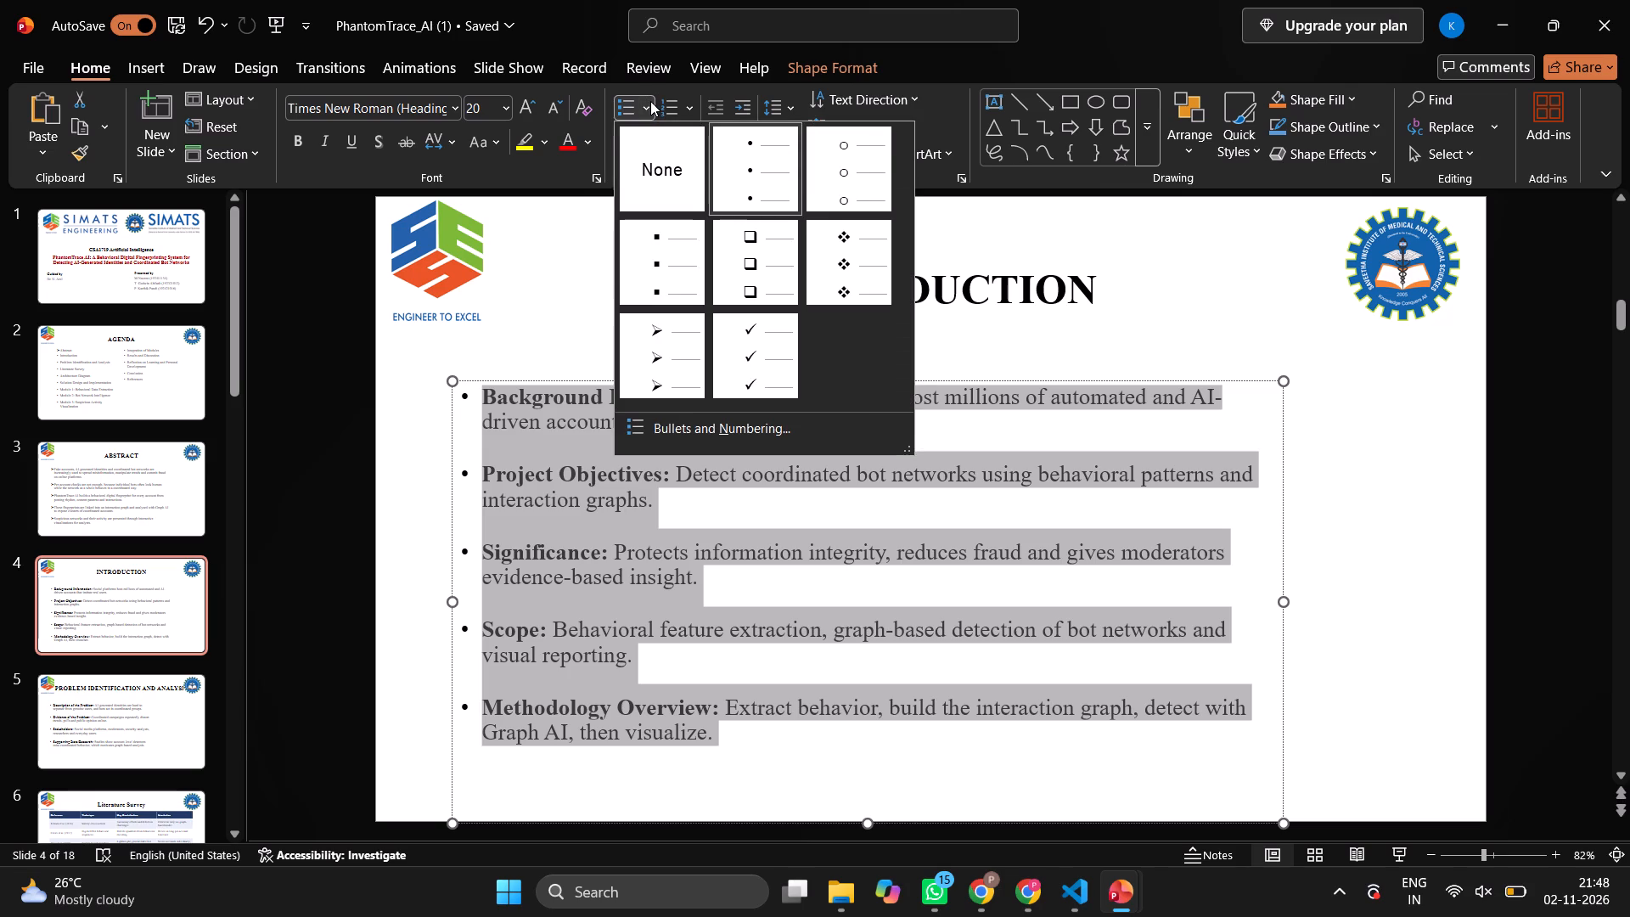
left_click(661, 345)
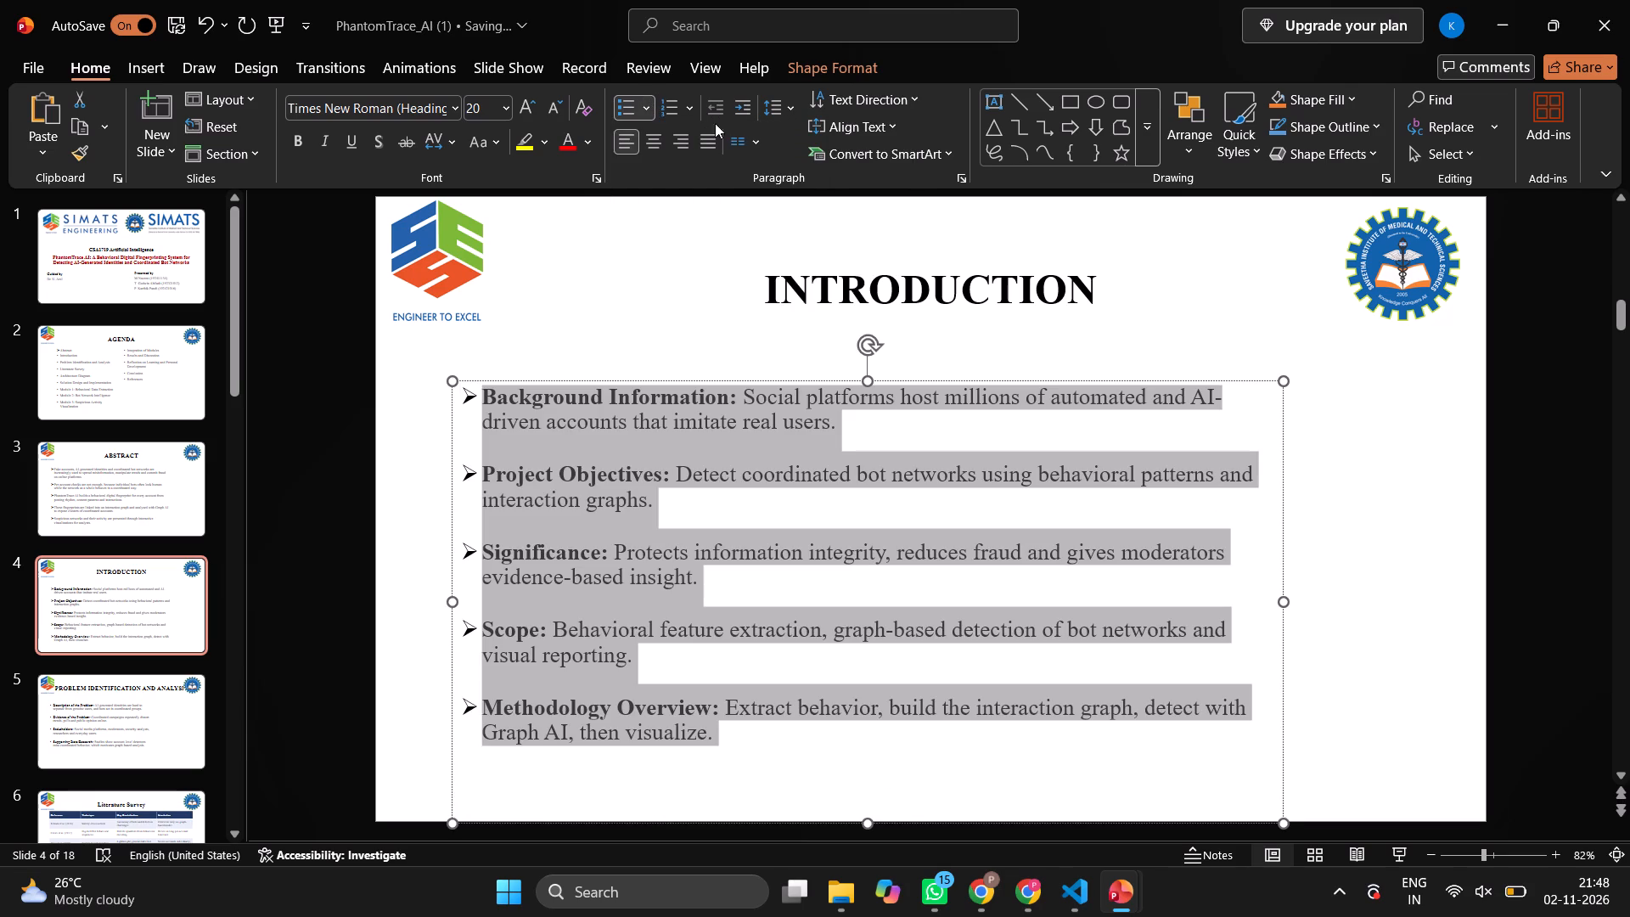
left_click(632, 138)
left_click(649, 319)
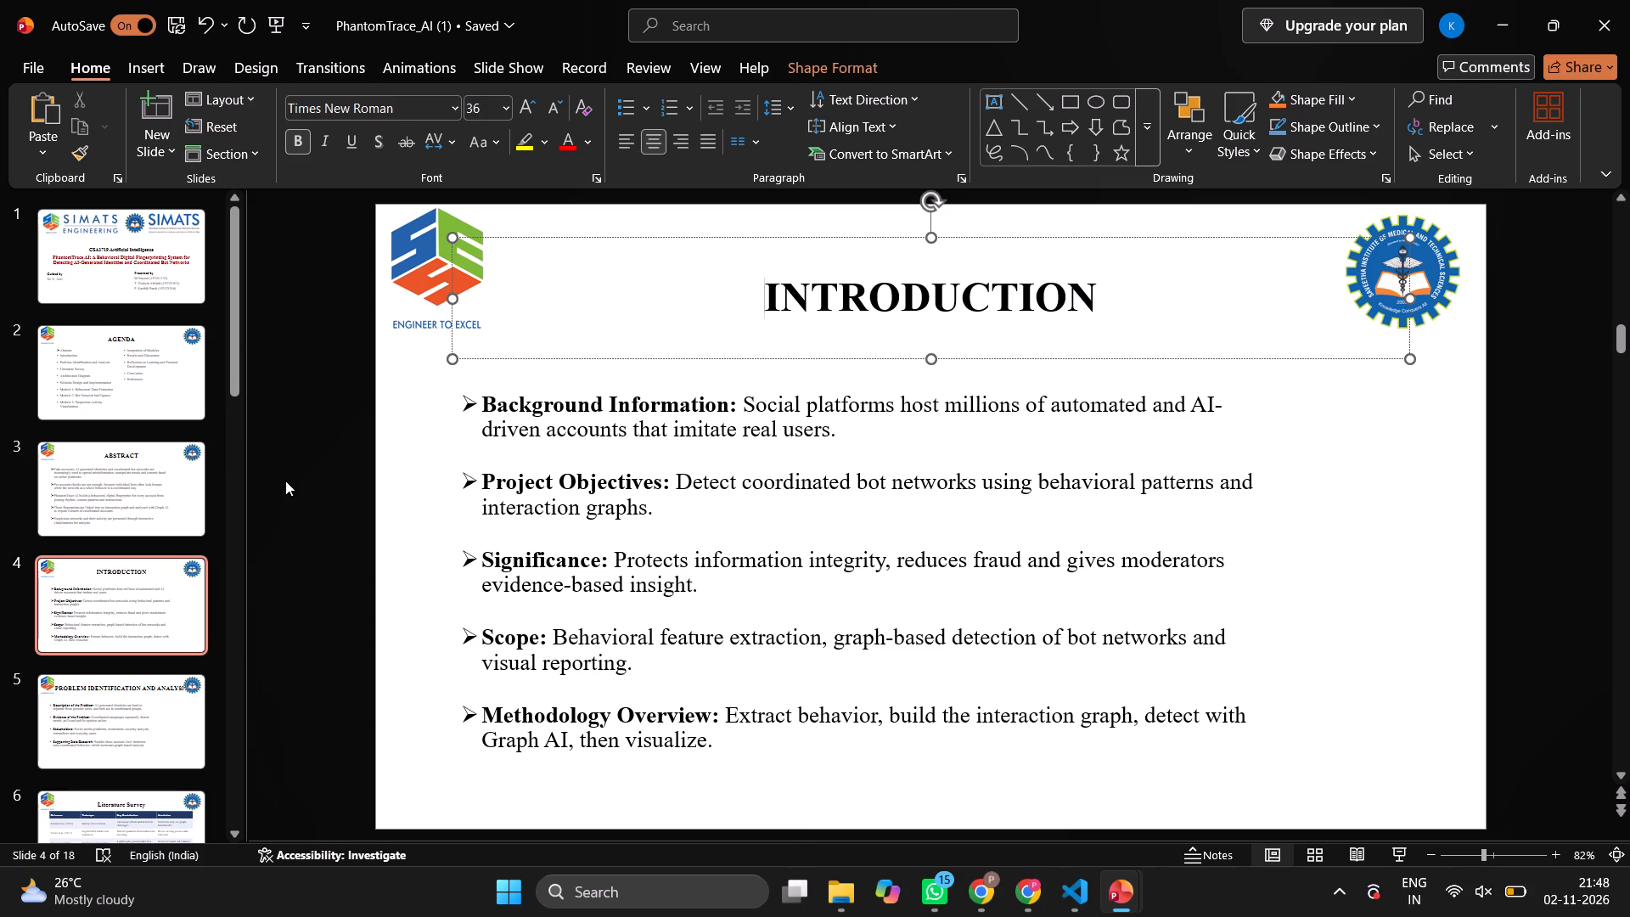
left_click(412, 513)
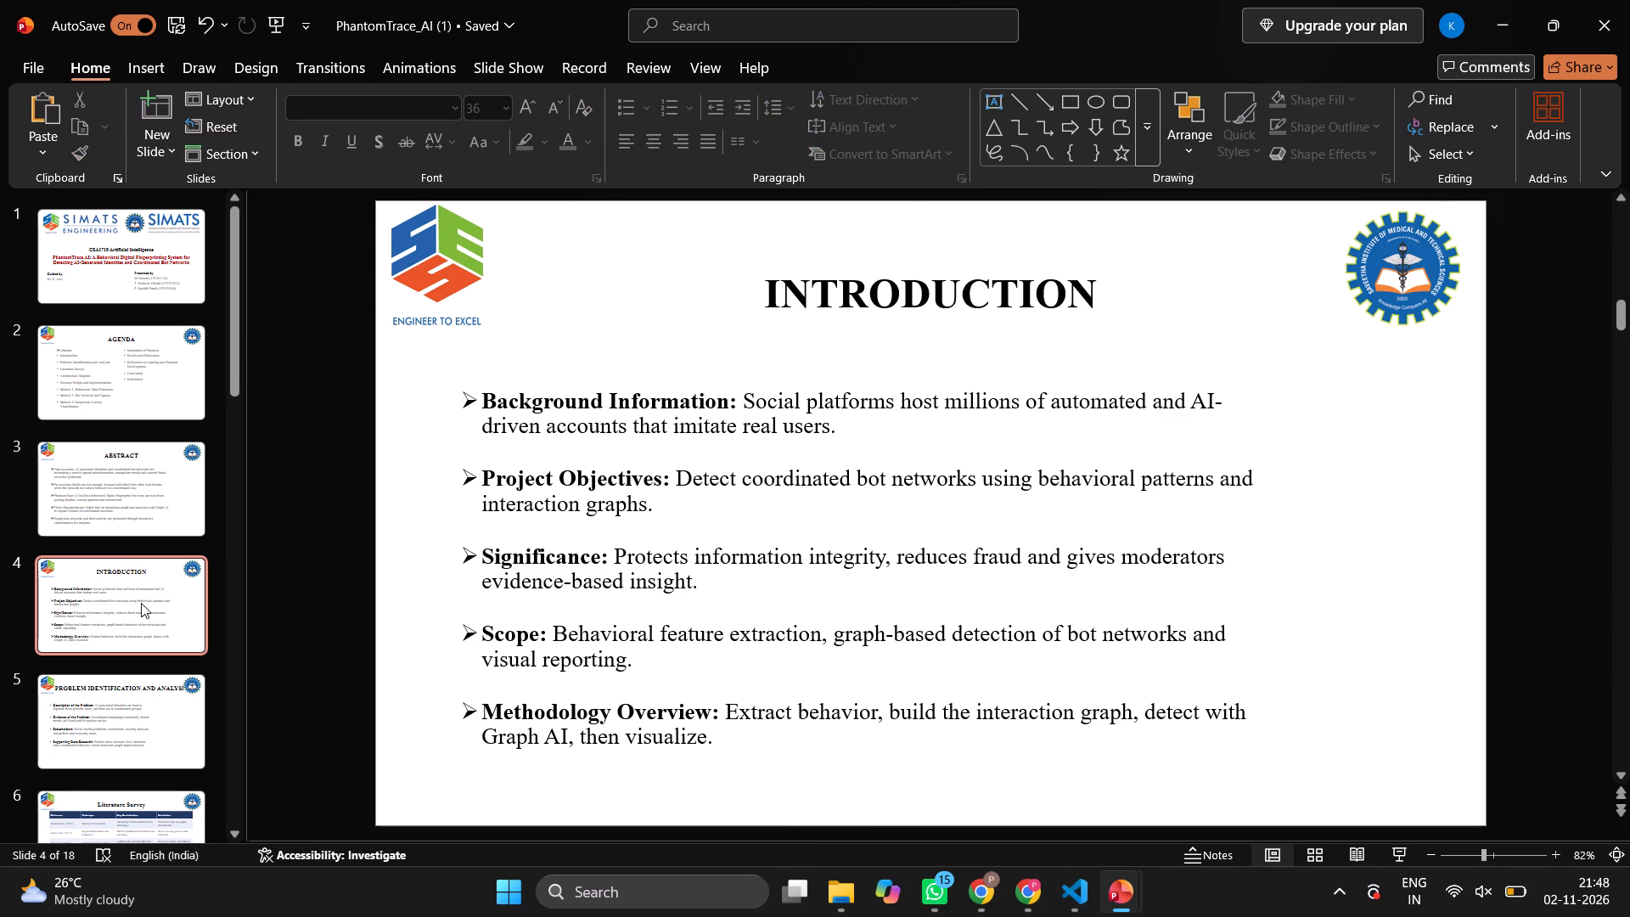
Apply arrow bullets to all the body text on the Problem Identification and Analysis slide.
left_click(155, 704)
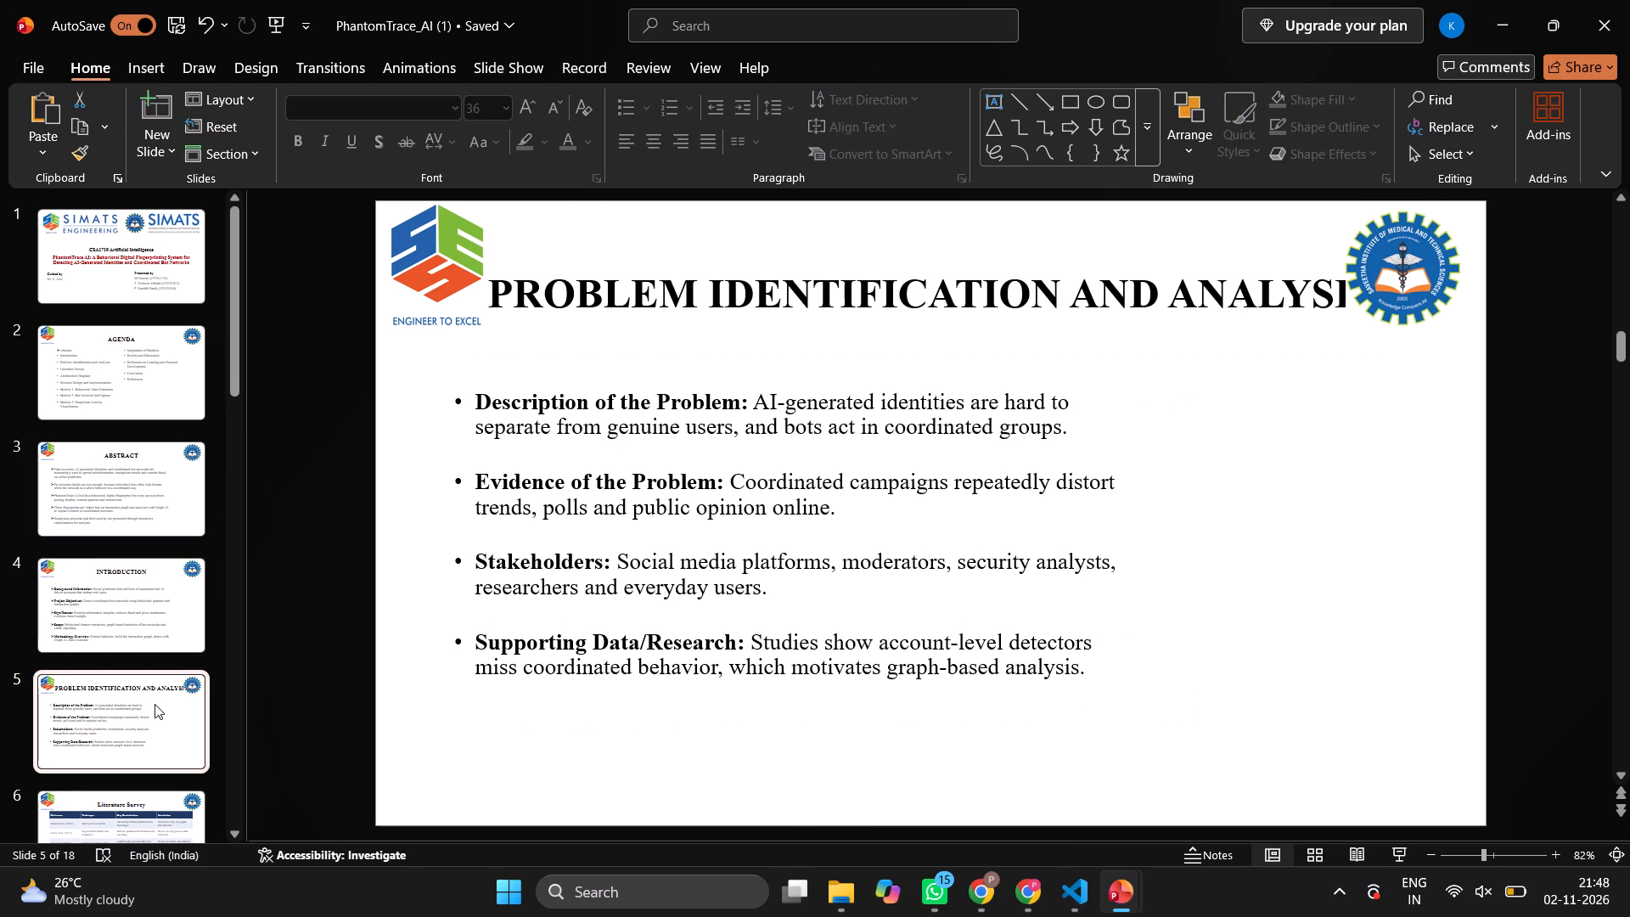
left_click(597, 602)
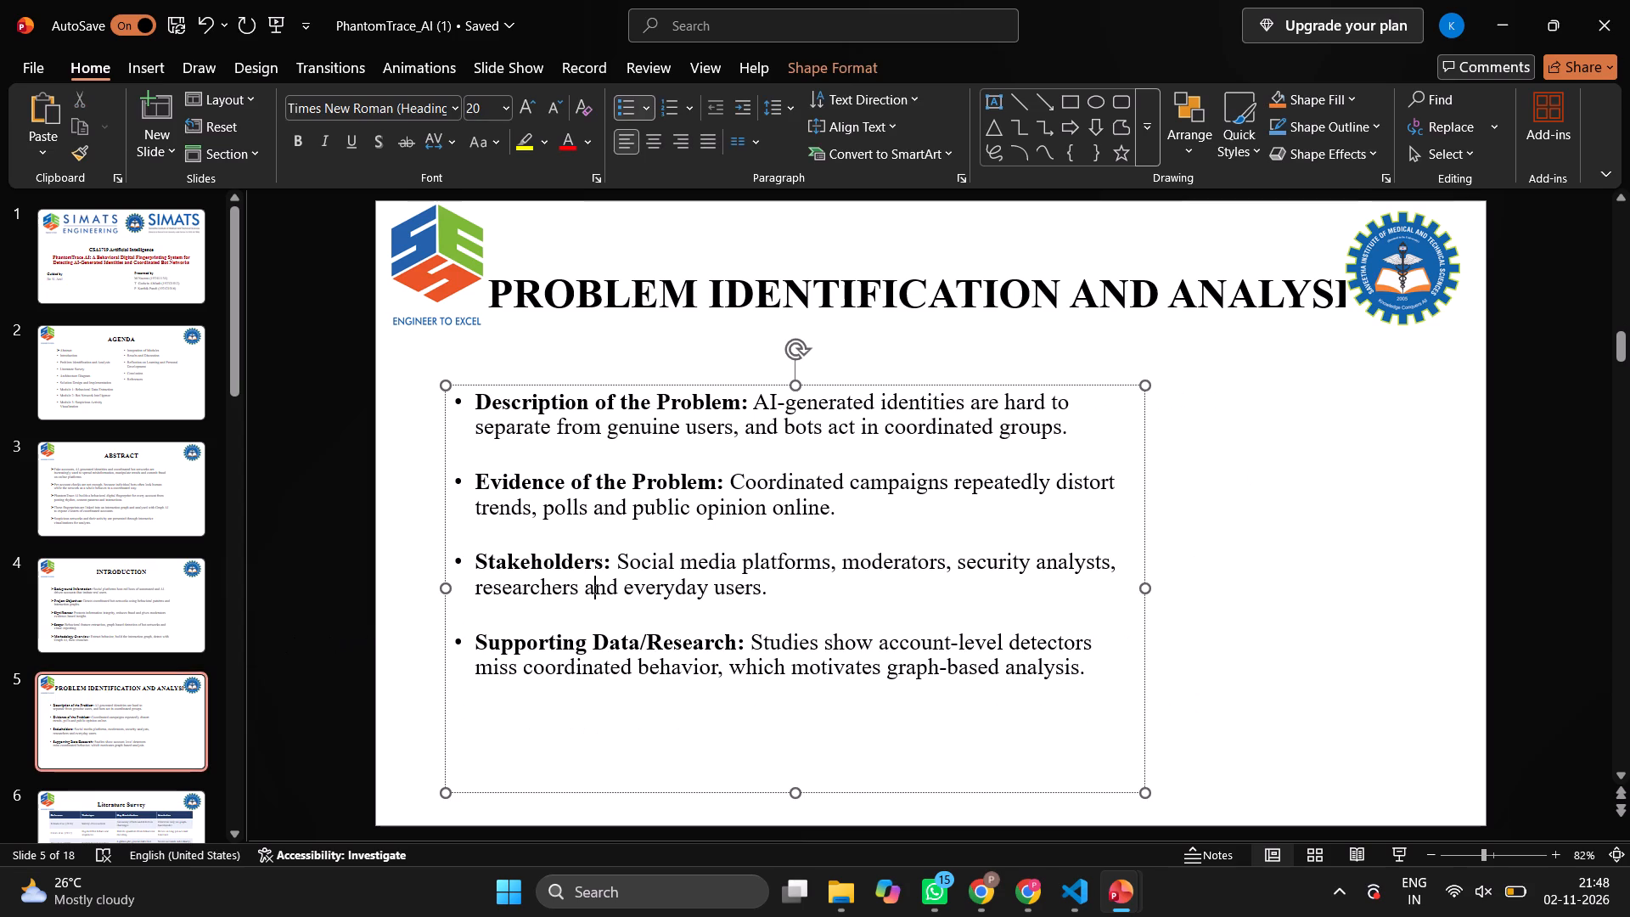
key("ctrl+a")
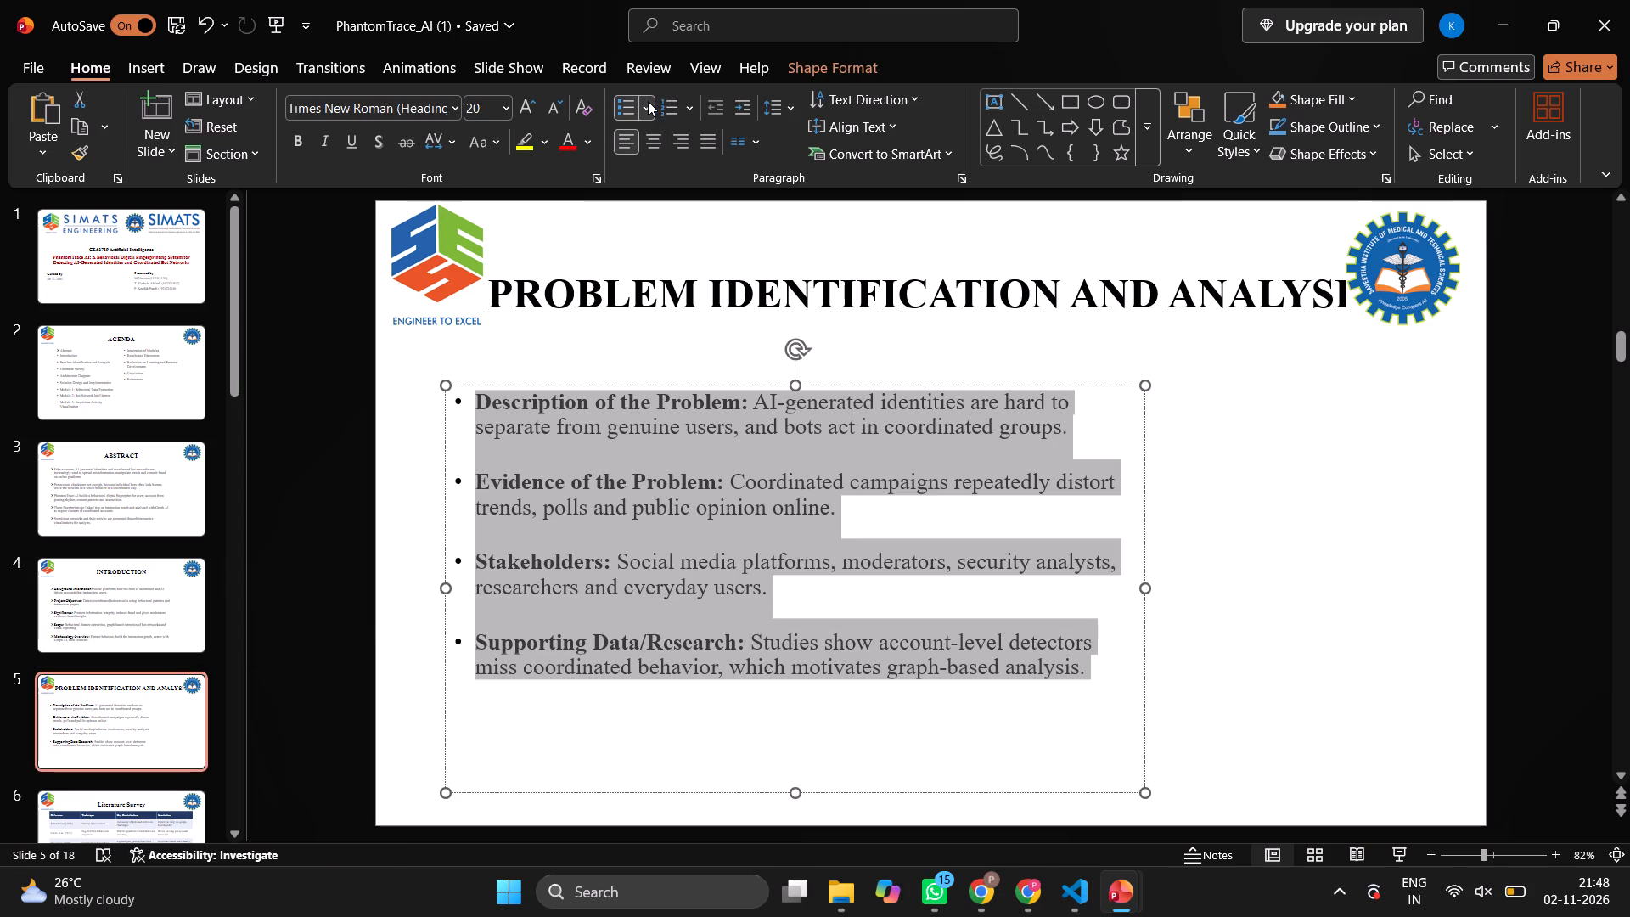
left_click(649, 101)
left_click(661, 374)
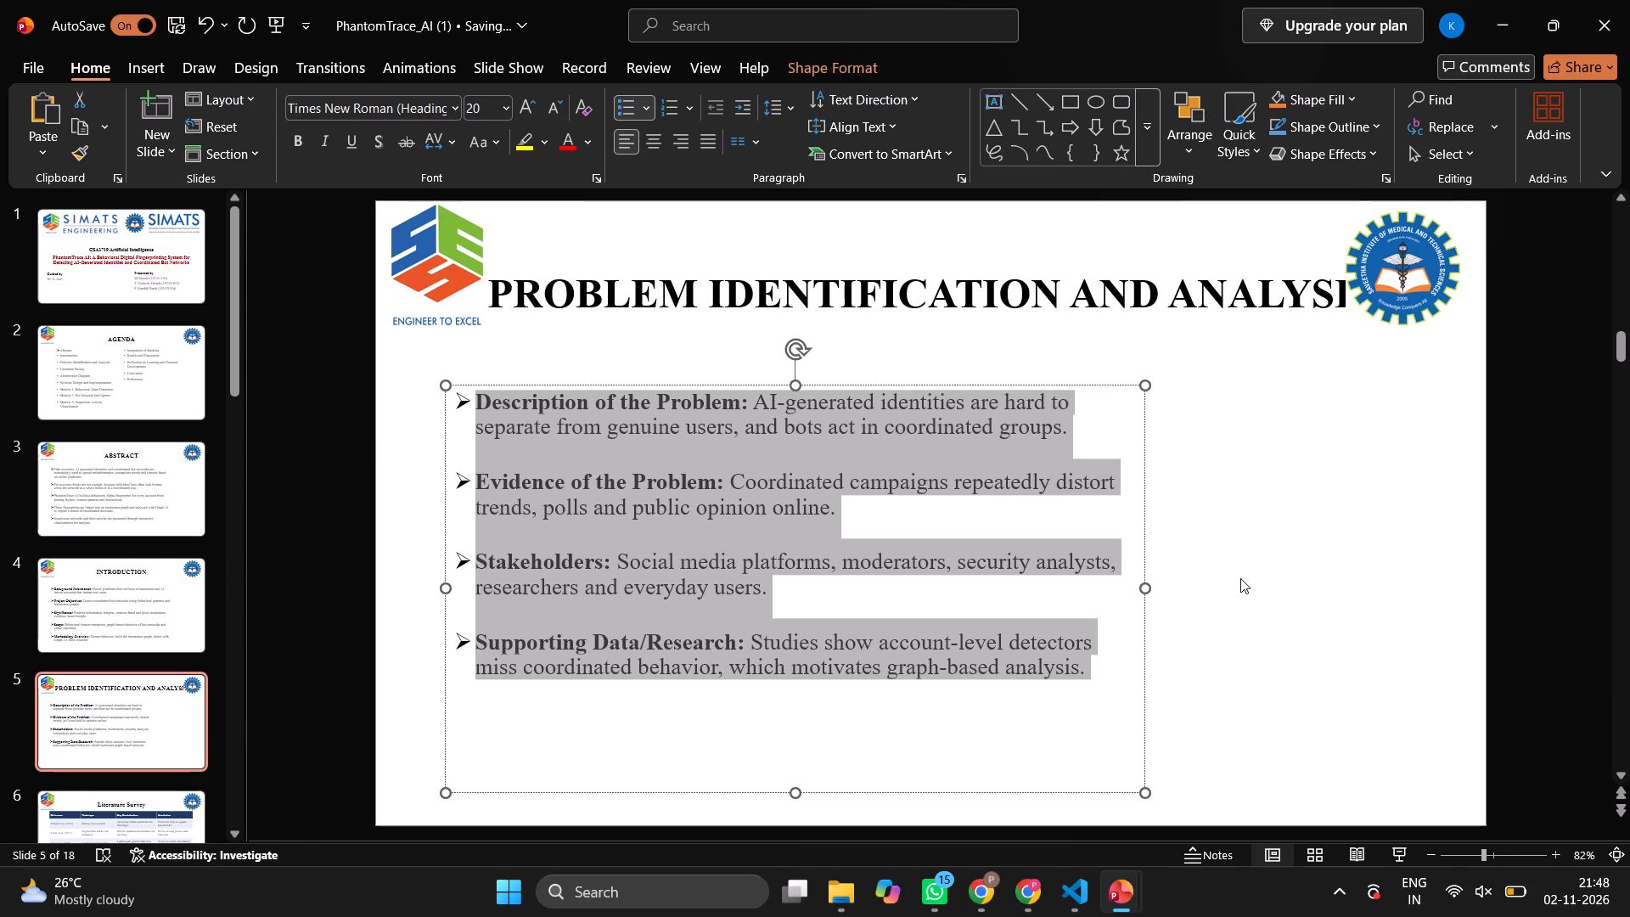
Widen the body text box on the Problem Identification and Analysis slide by extending its right edge.
left_click_drag(1144, 586, 1235, 583)
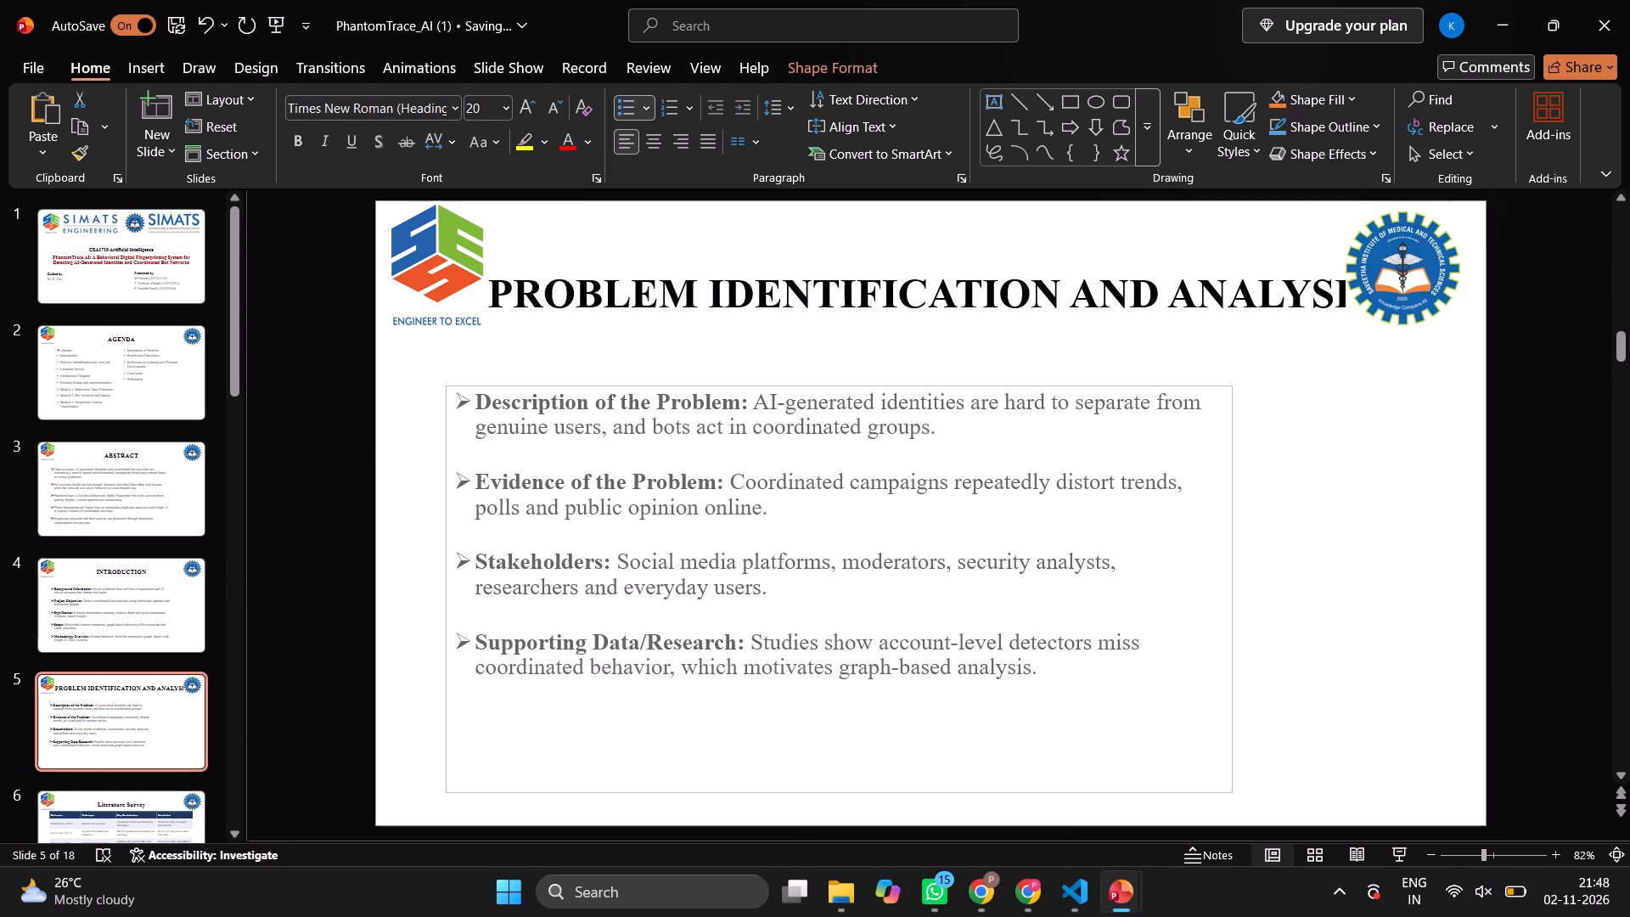
left_click_drag(1235, 583, 1238, 599)
left_click(1294, 563)
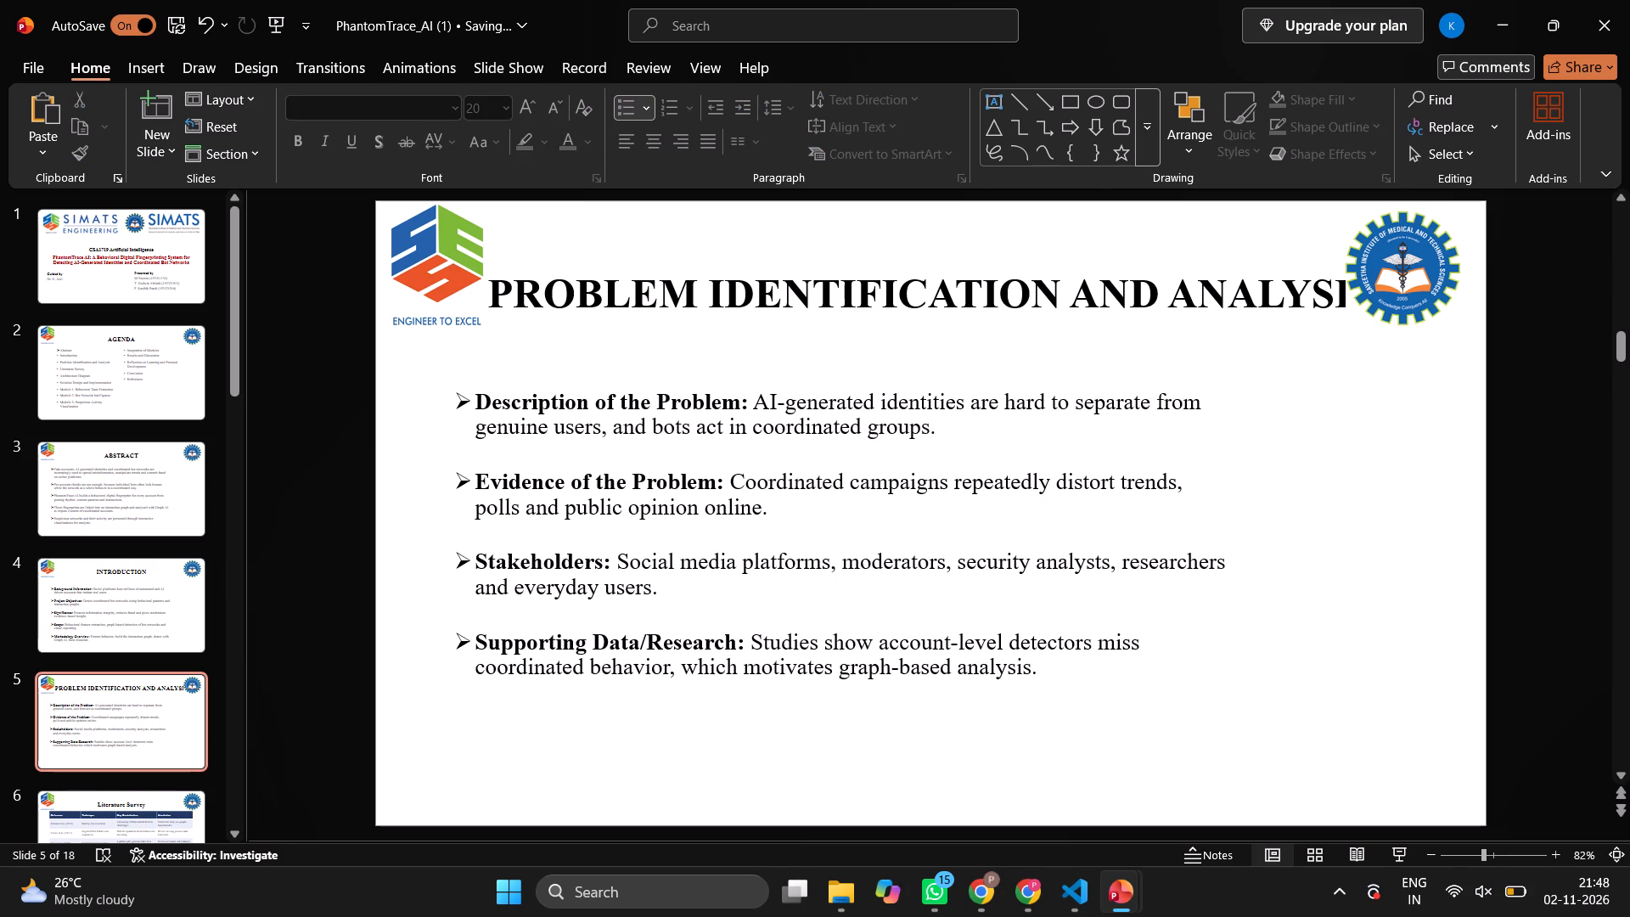
Convert the title of the Literature Survey slide to uppercase.
scroll(155, 743, "down", 1)
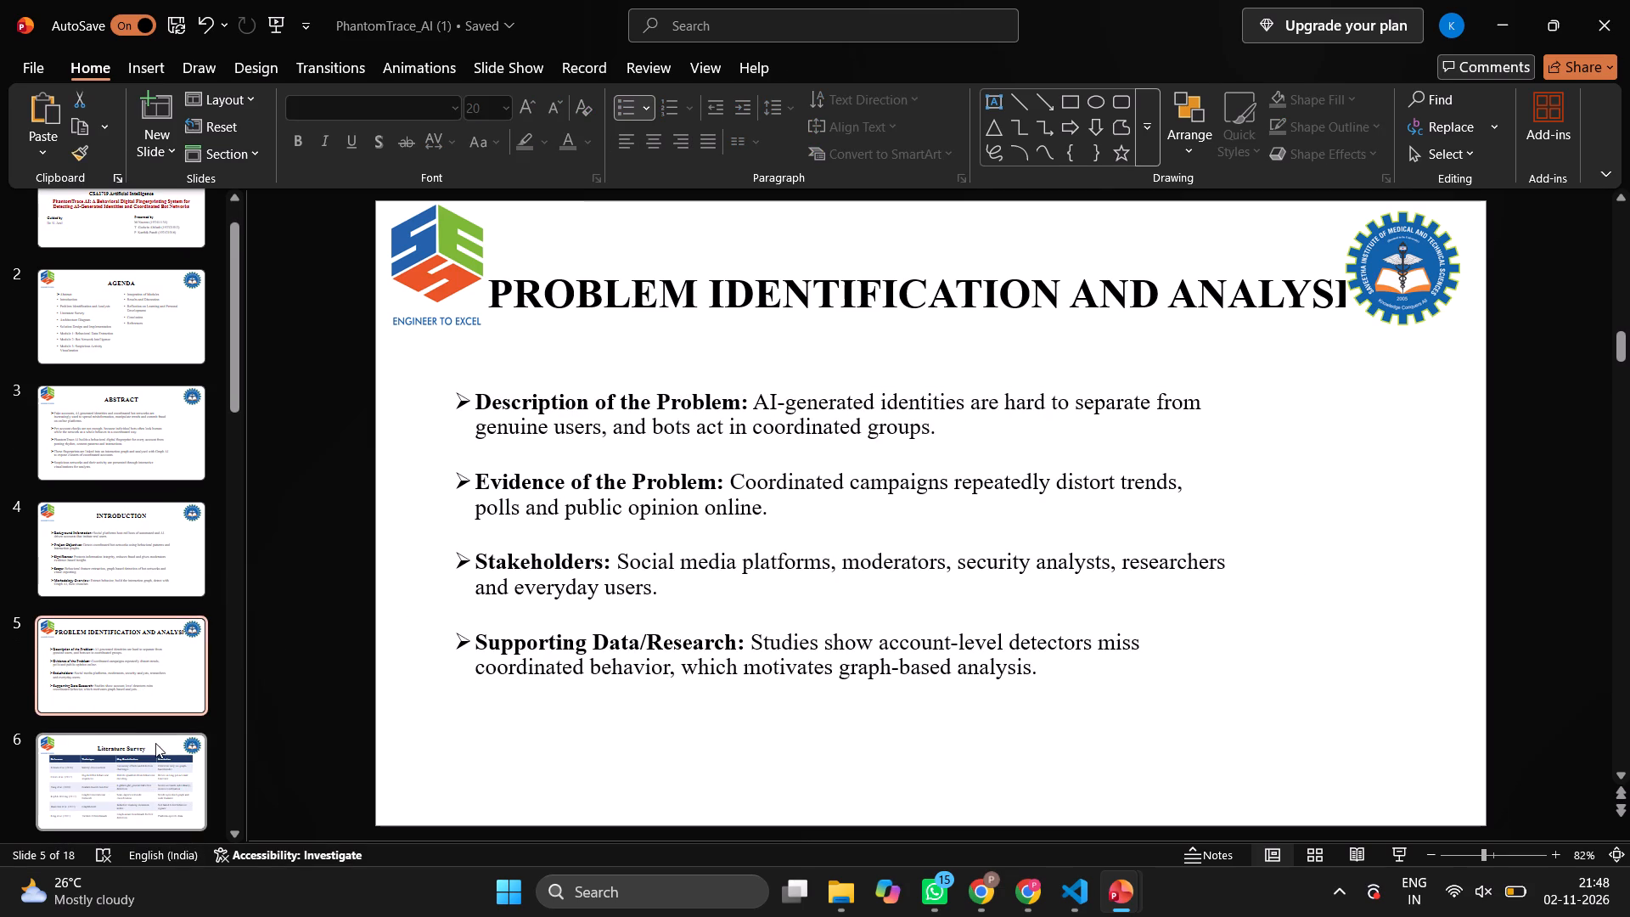
left_click(160, 770)
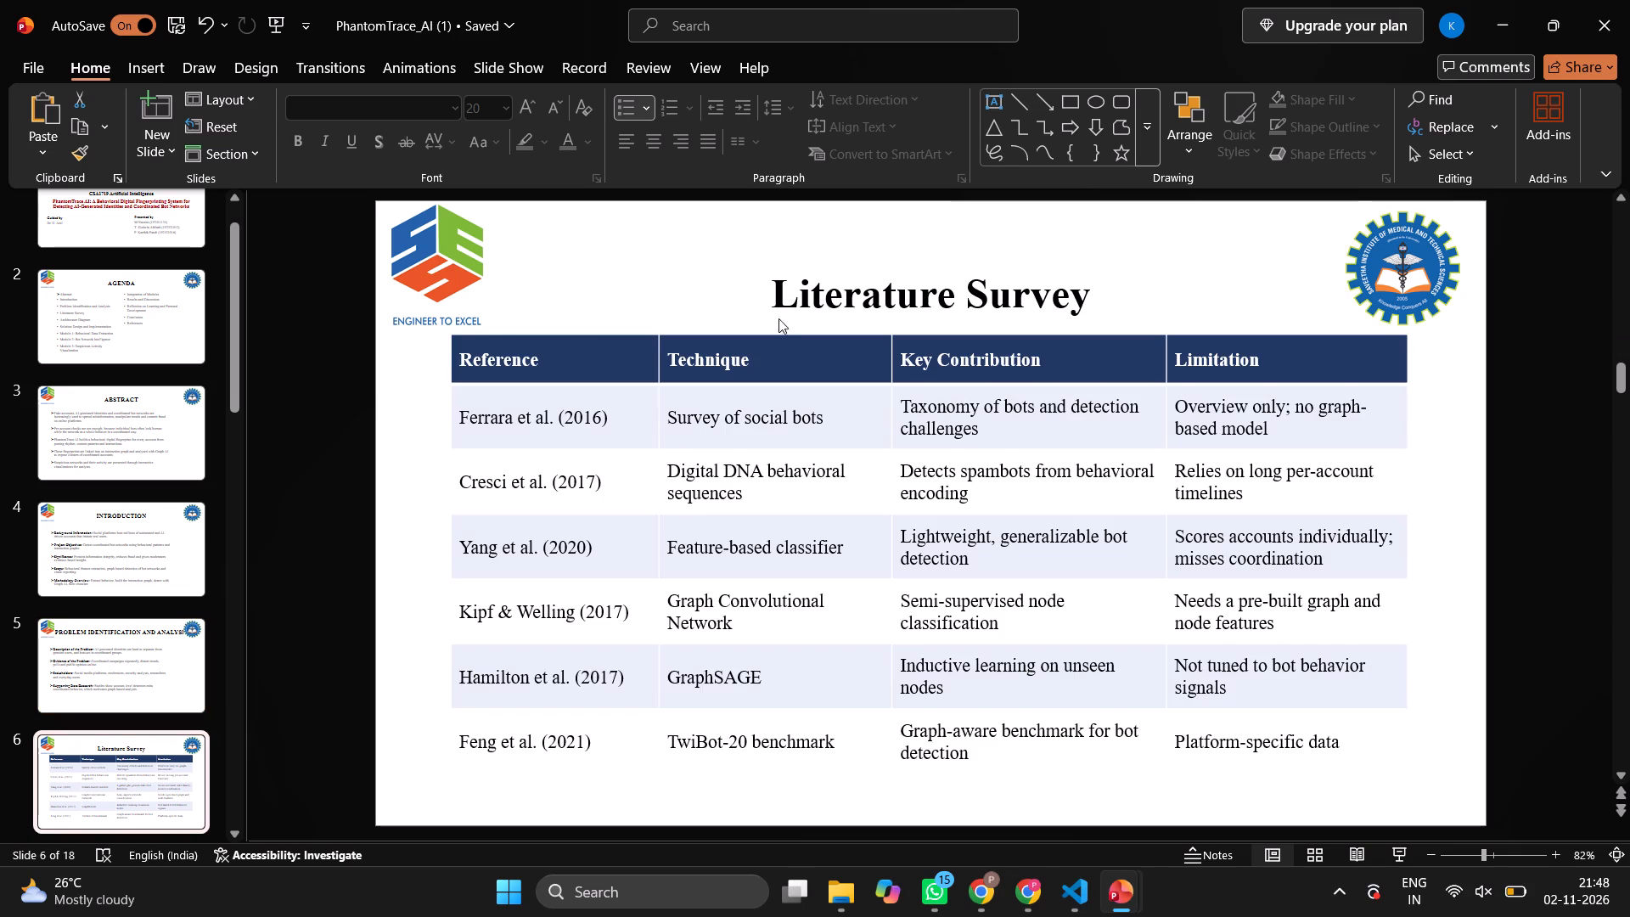
left_click(788, 306)
key("ctrl+a")
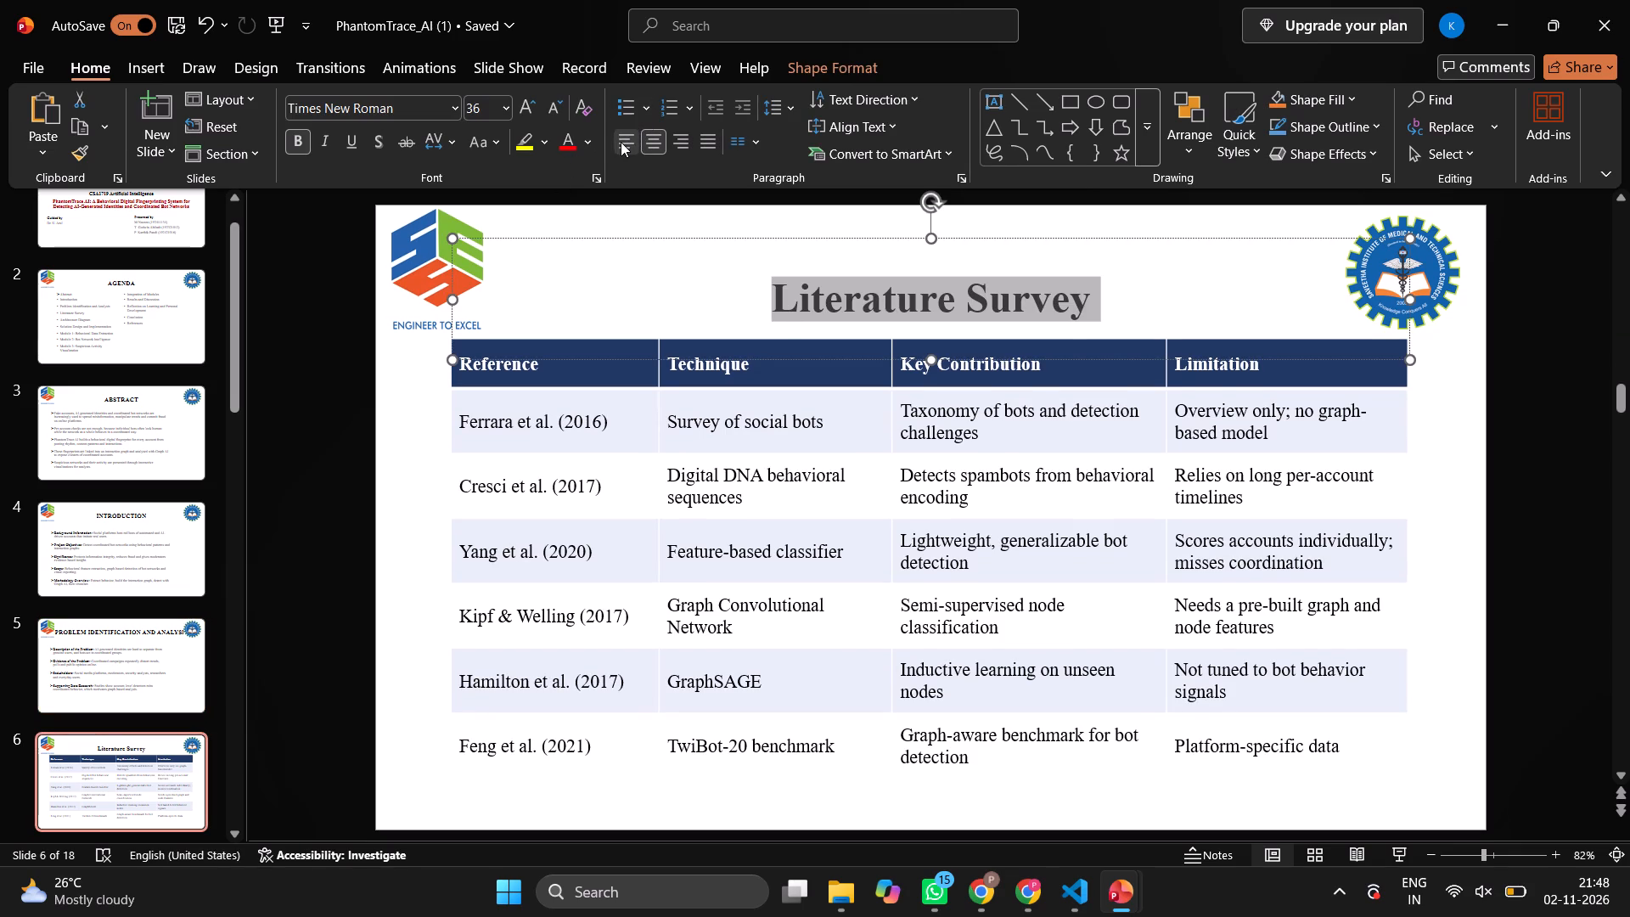
left_click(649, 107)
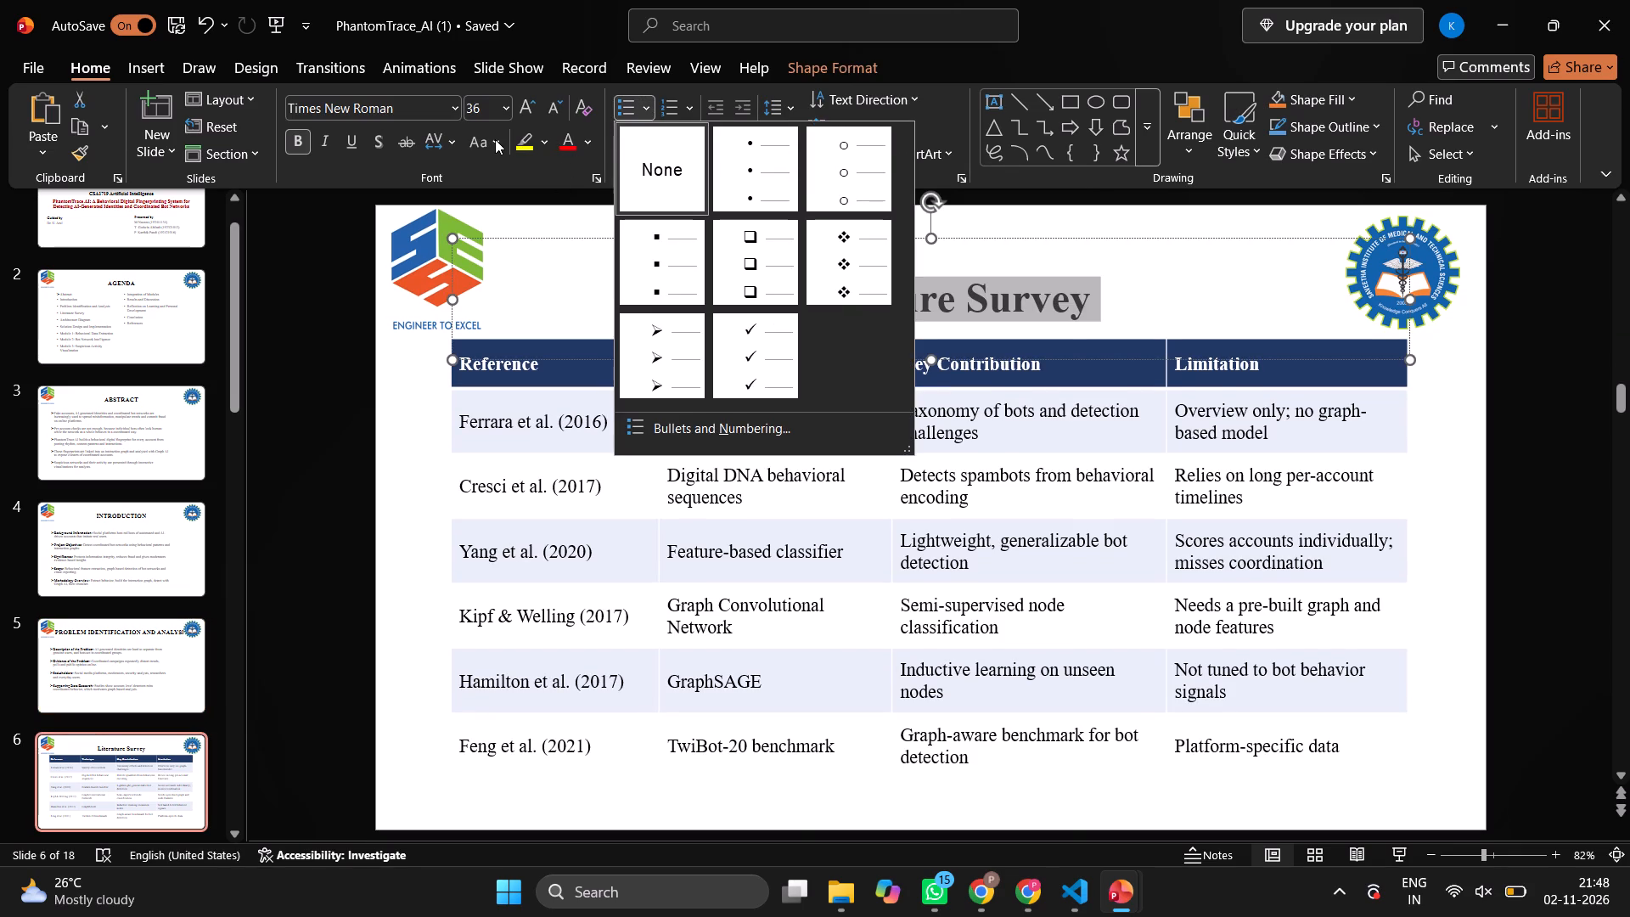
left_click(493, 140)
left_click(537, 218)
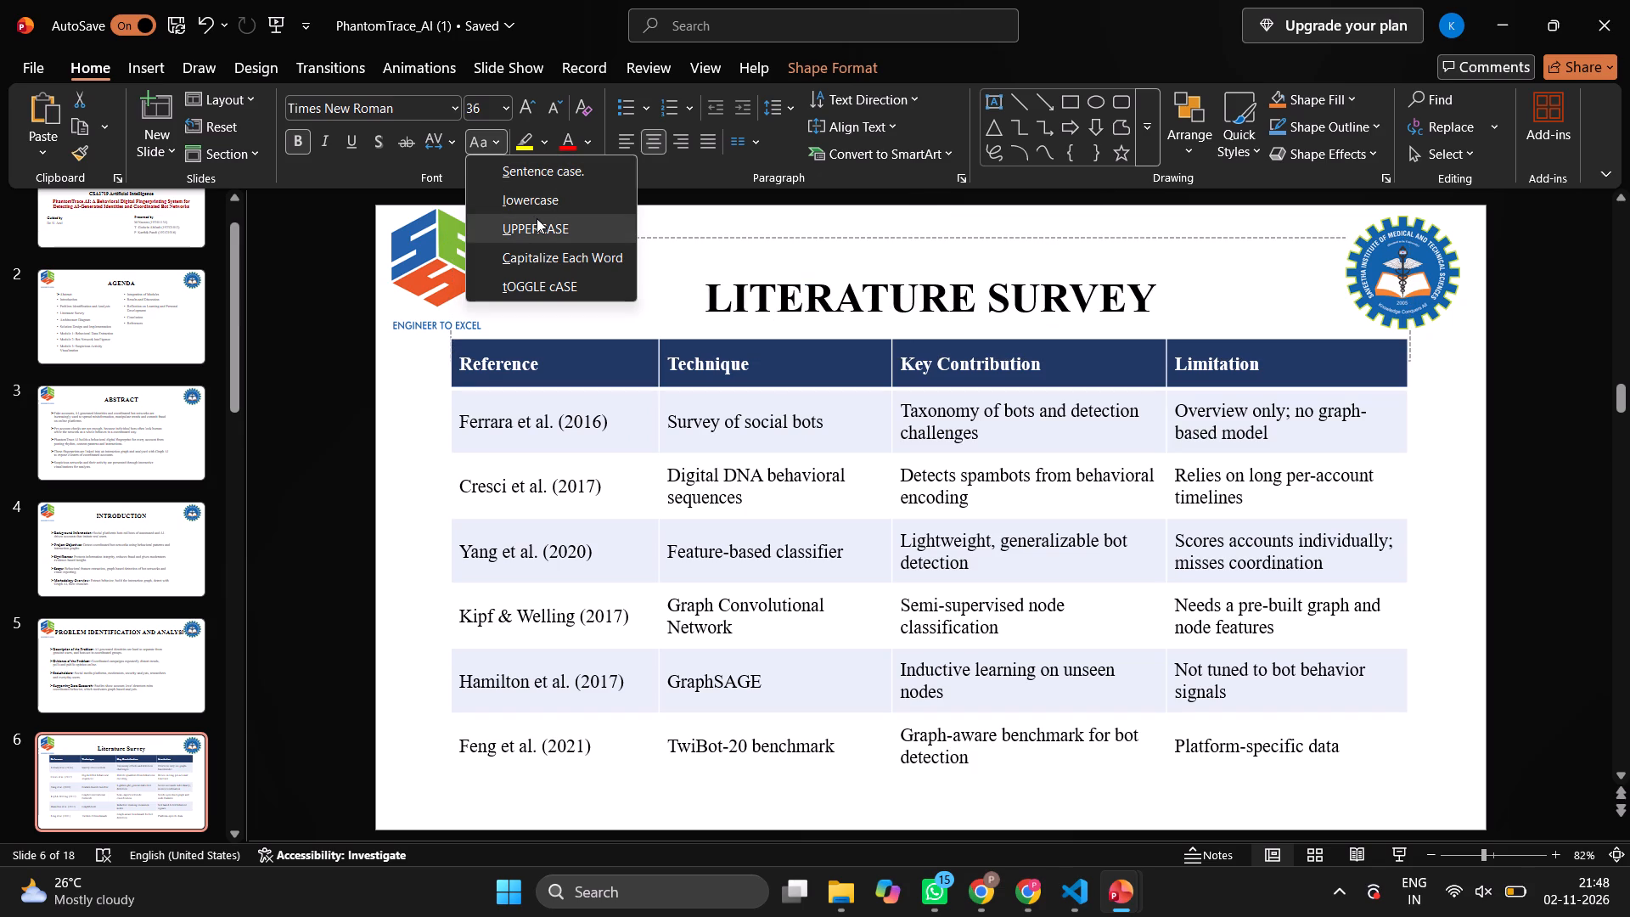
left_click(442, 424)
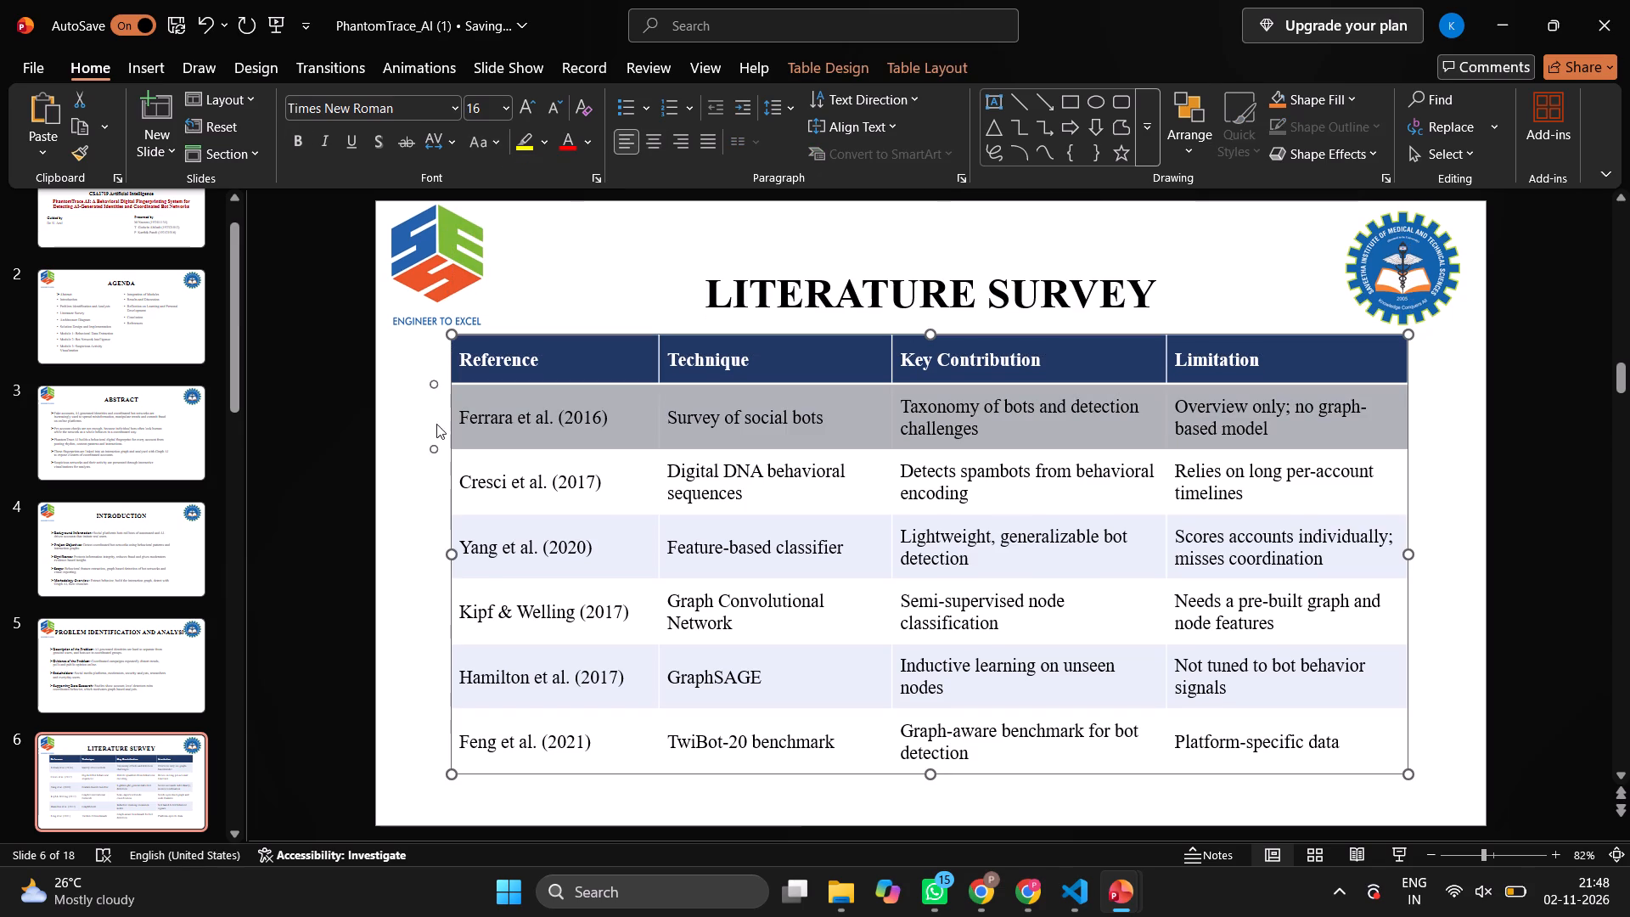
left_click(408, 396)
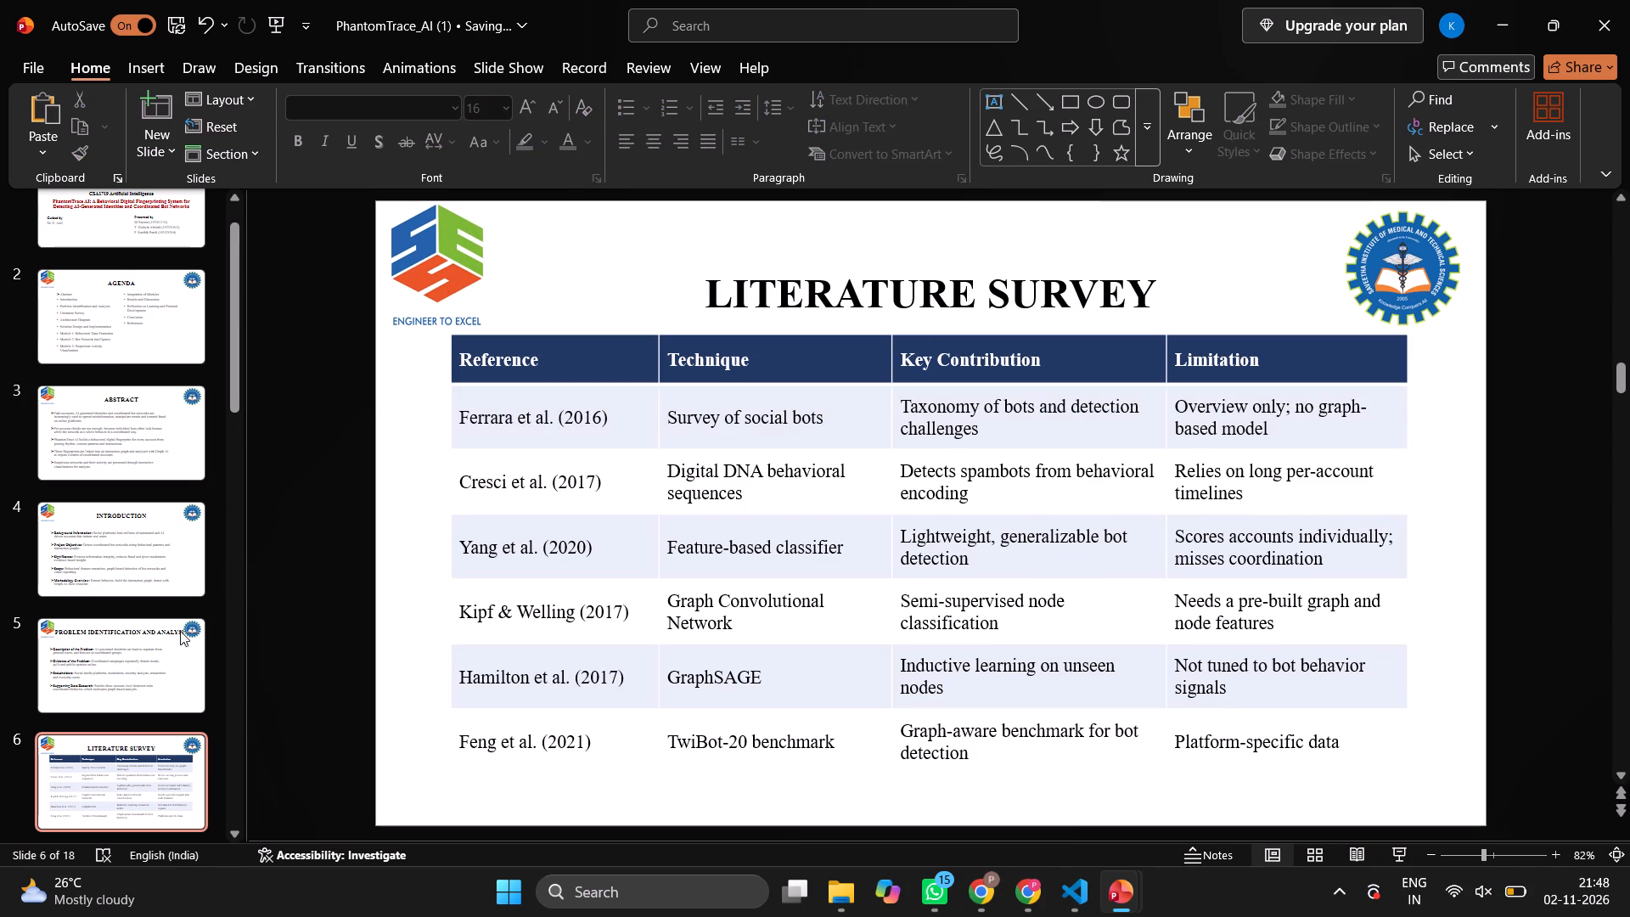
Convert the title of the Architecture Diagram slide to uppercase.
scroll(170, 661, "down", 1)
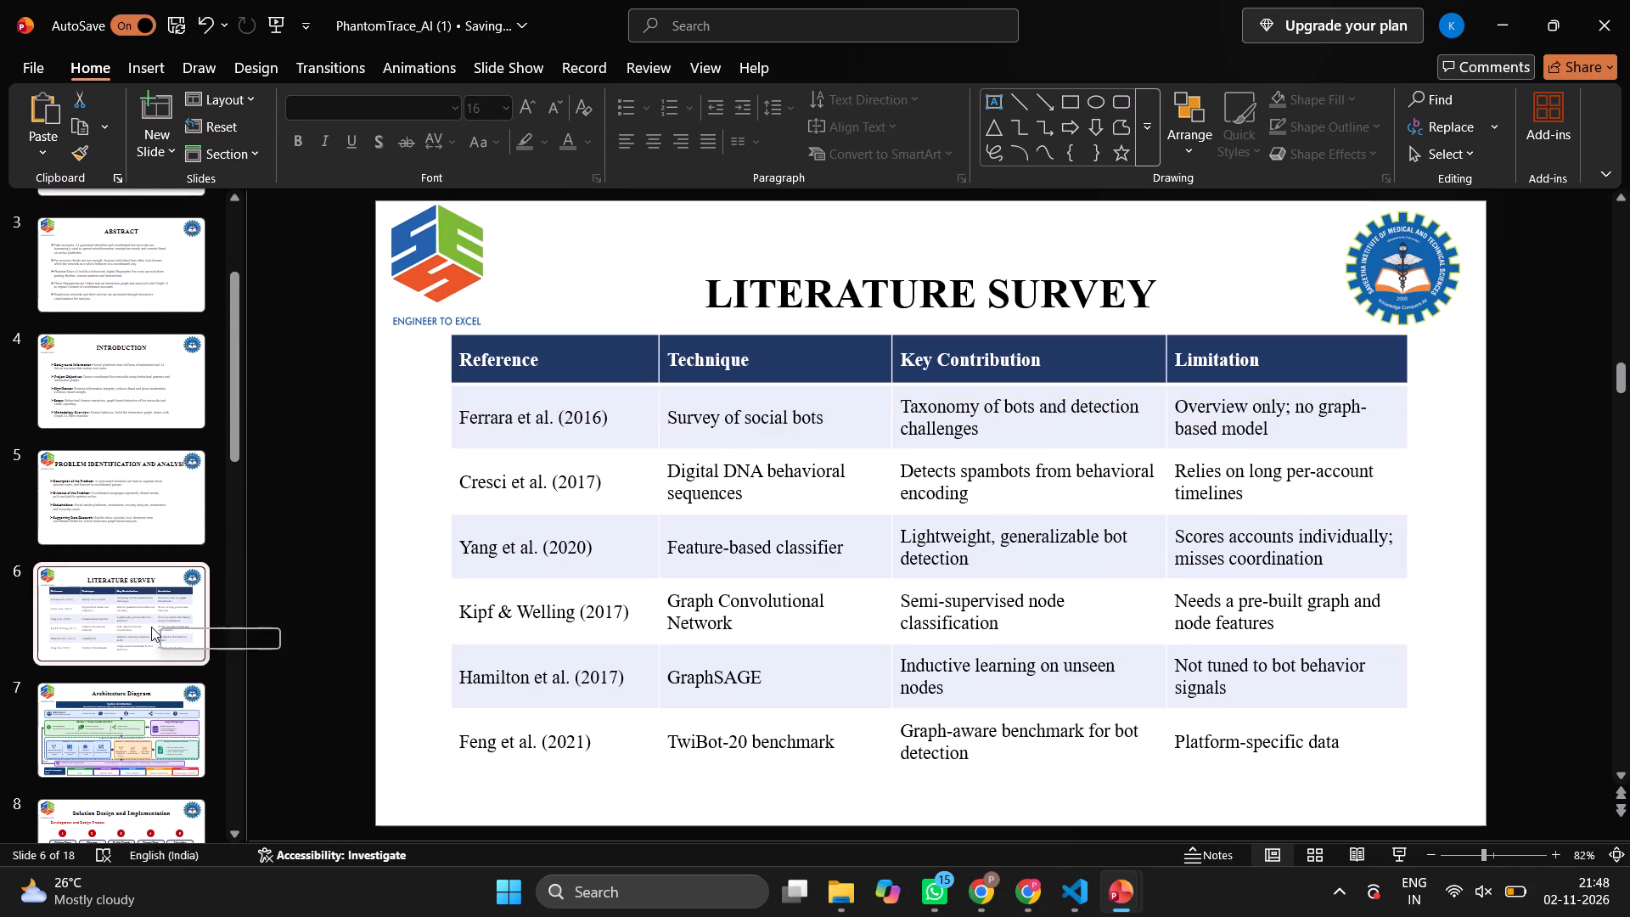
left_click(150, 624)
left_click(161, 730)
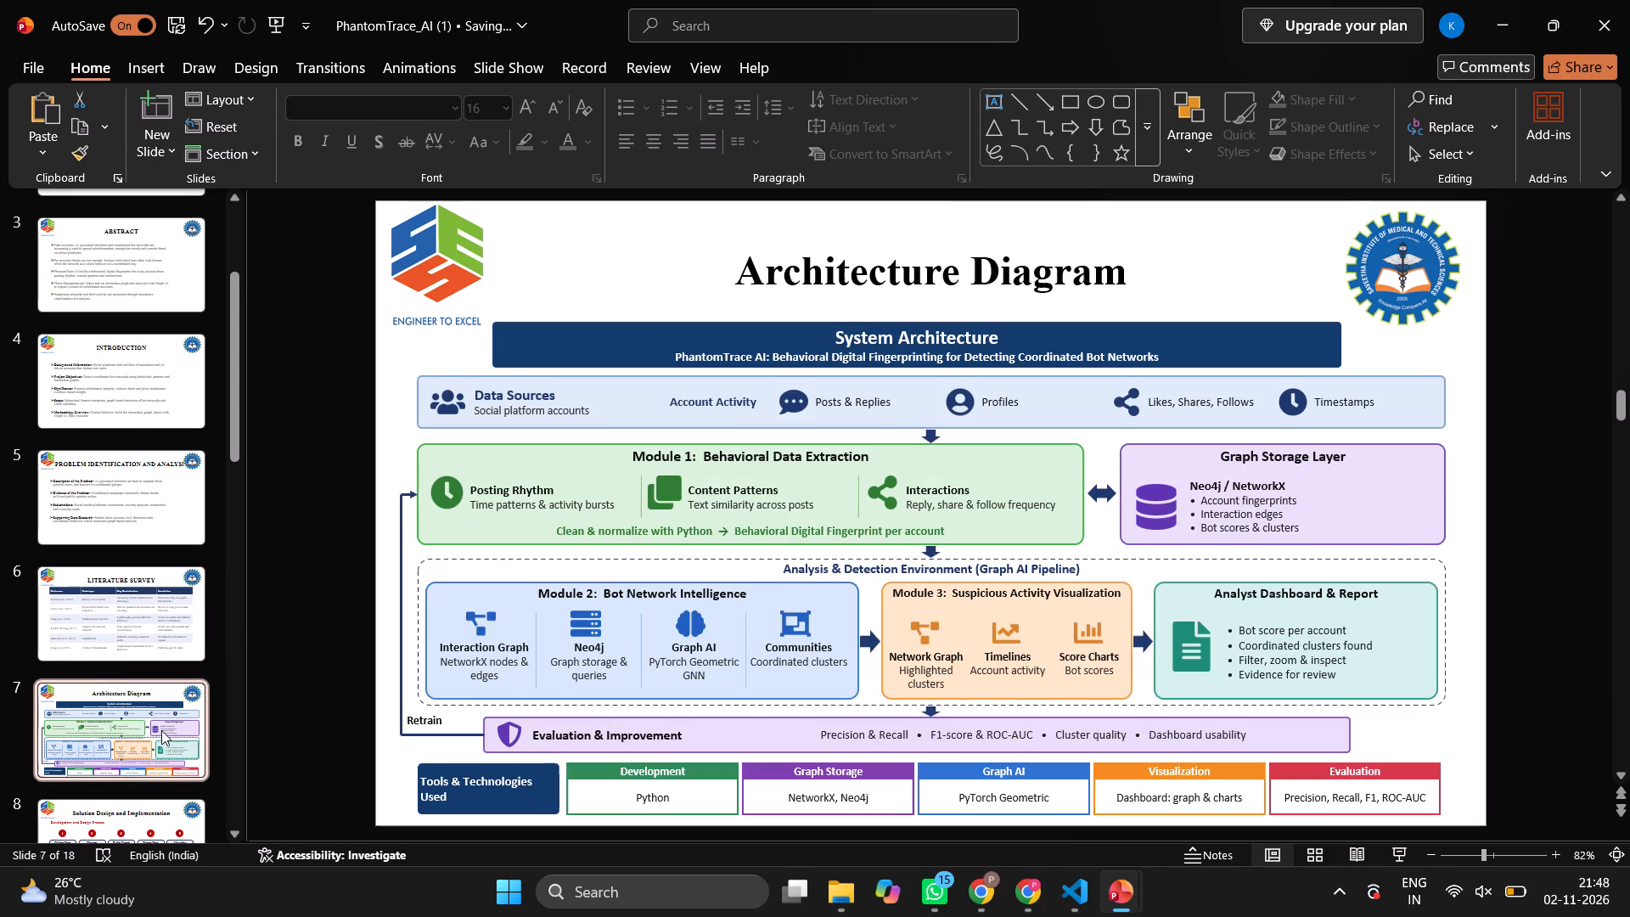
left_click(824, 261)
key("ctrl+a")
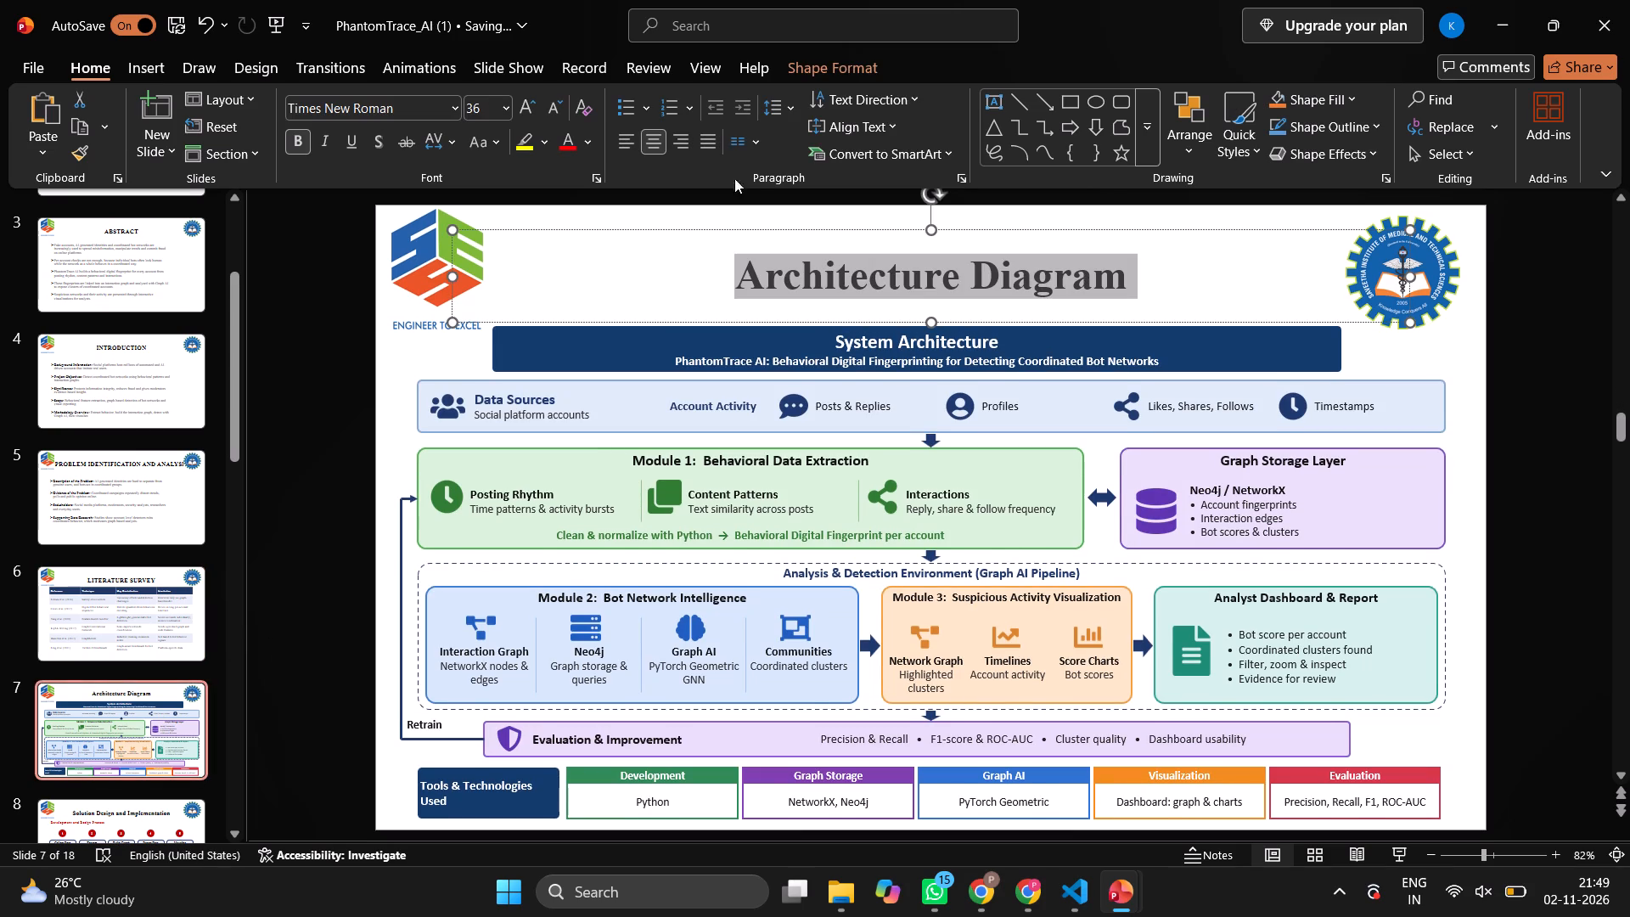
left_click(498, 145)
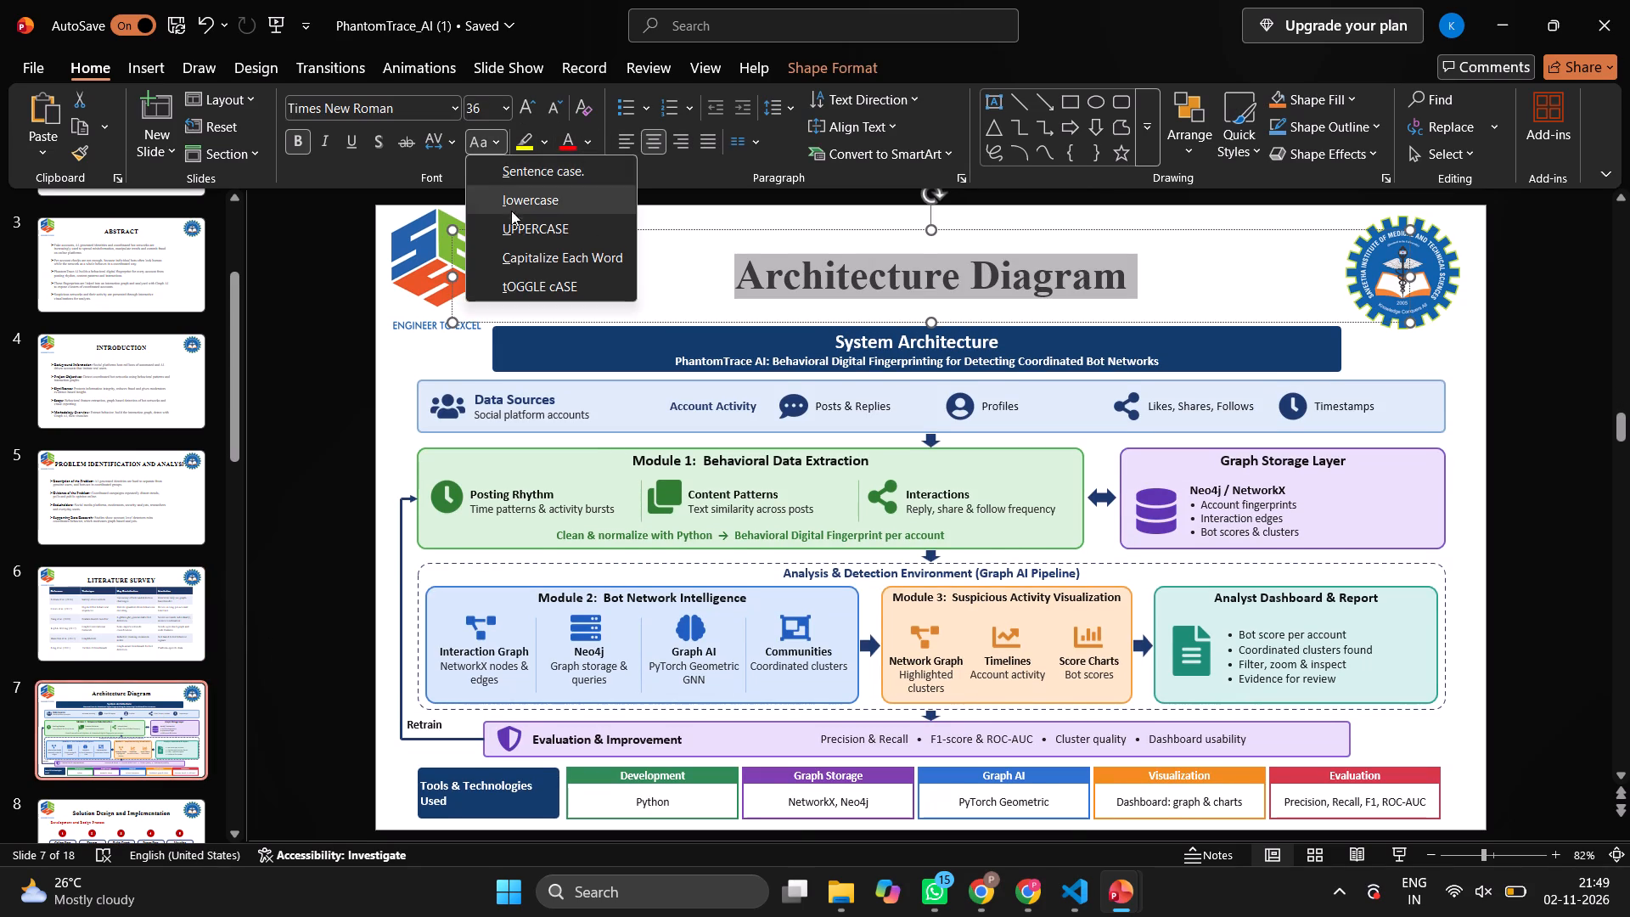
left_click(529, 228)
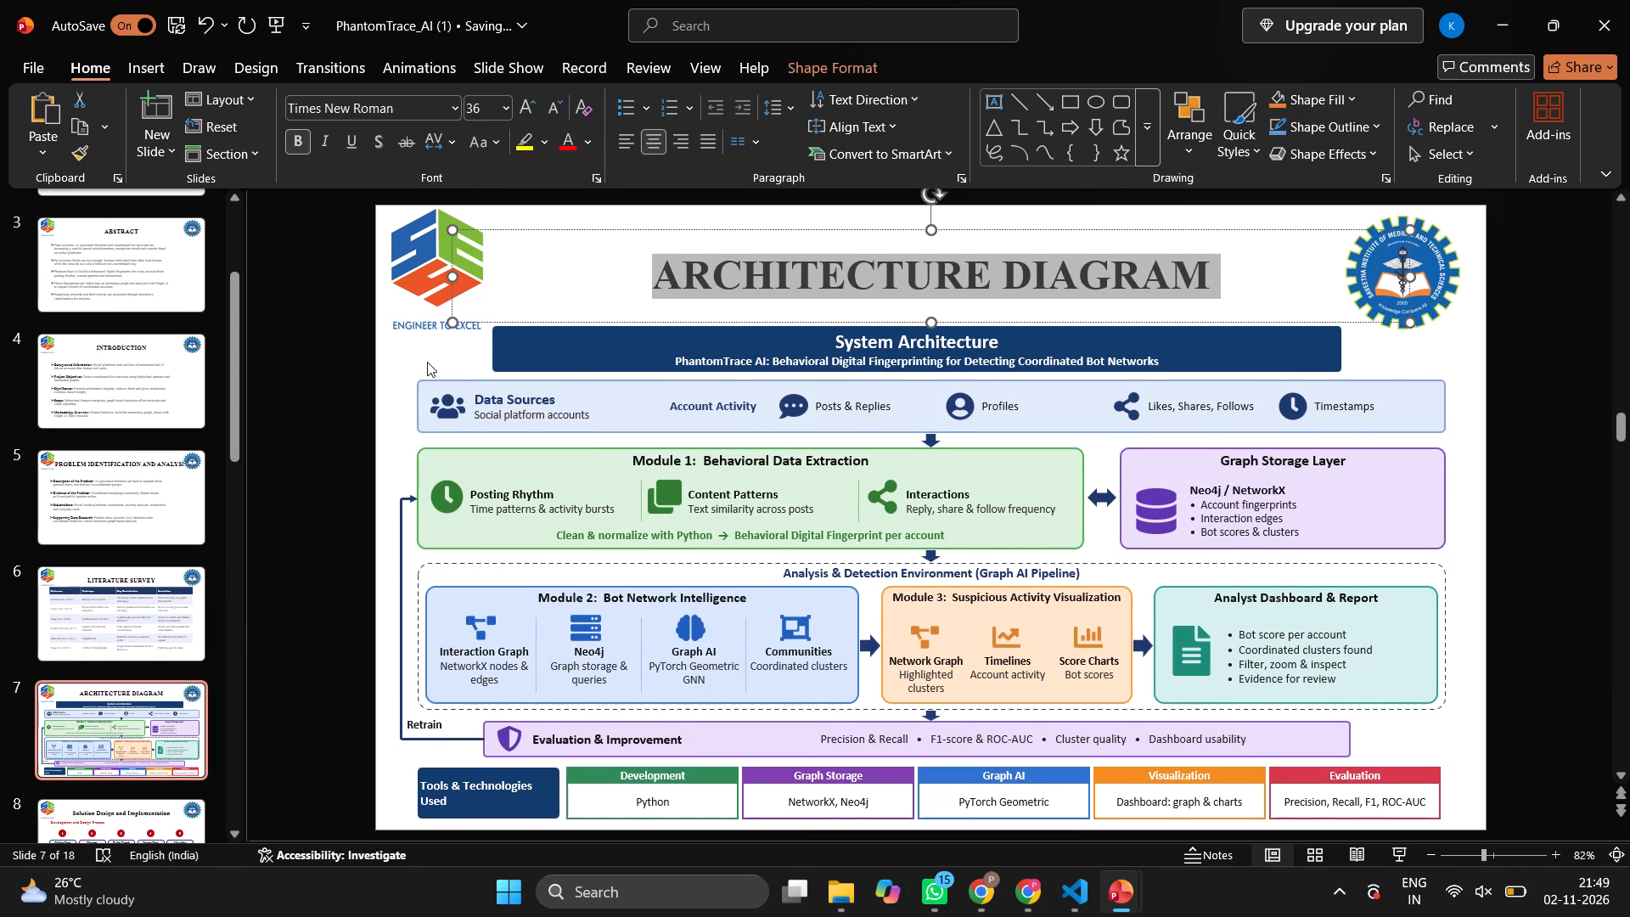
left_click(427, 362)
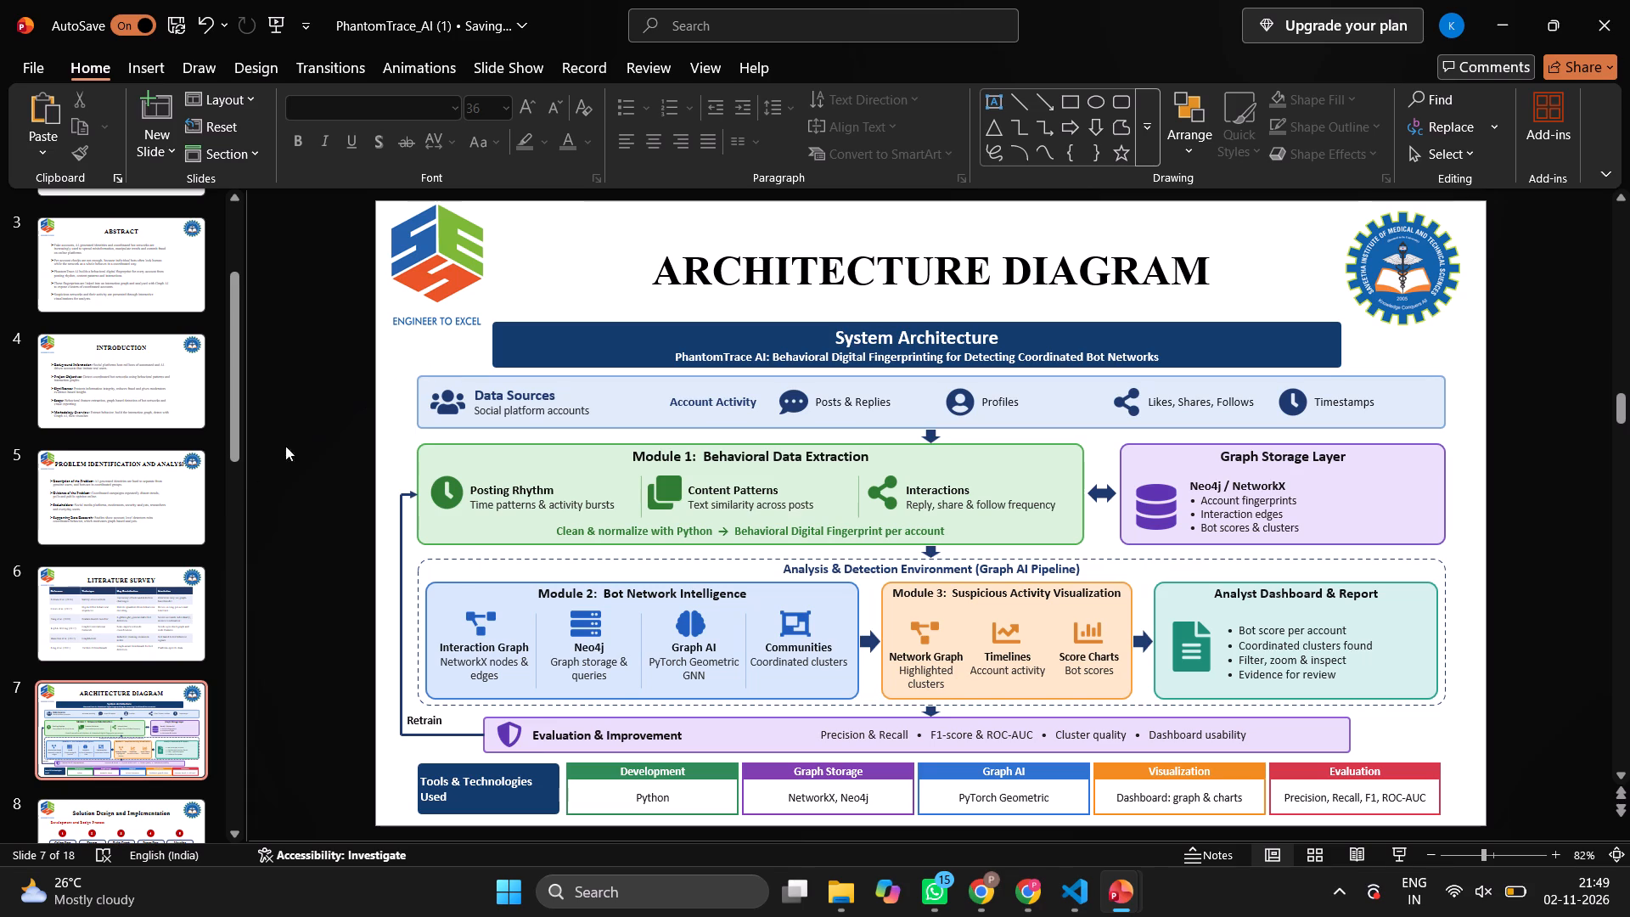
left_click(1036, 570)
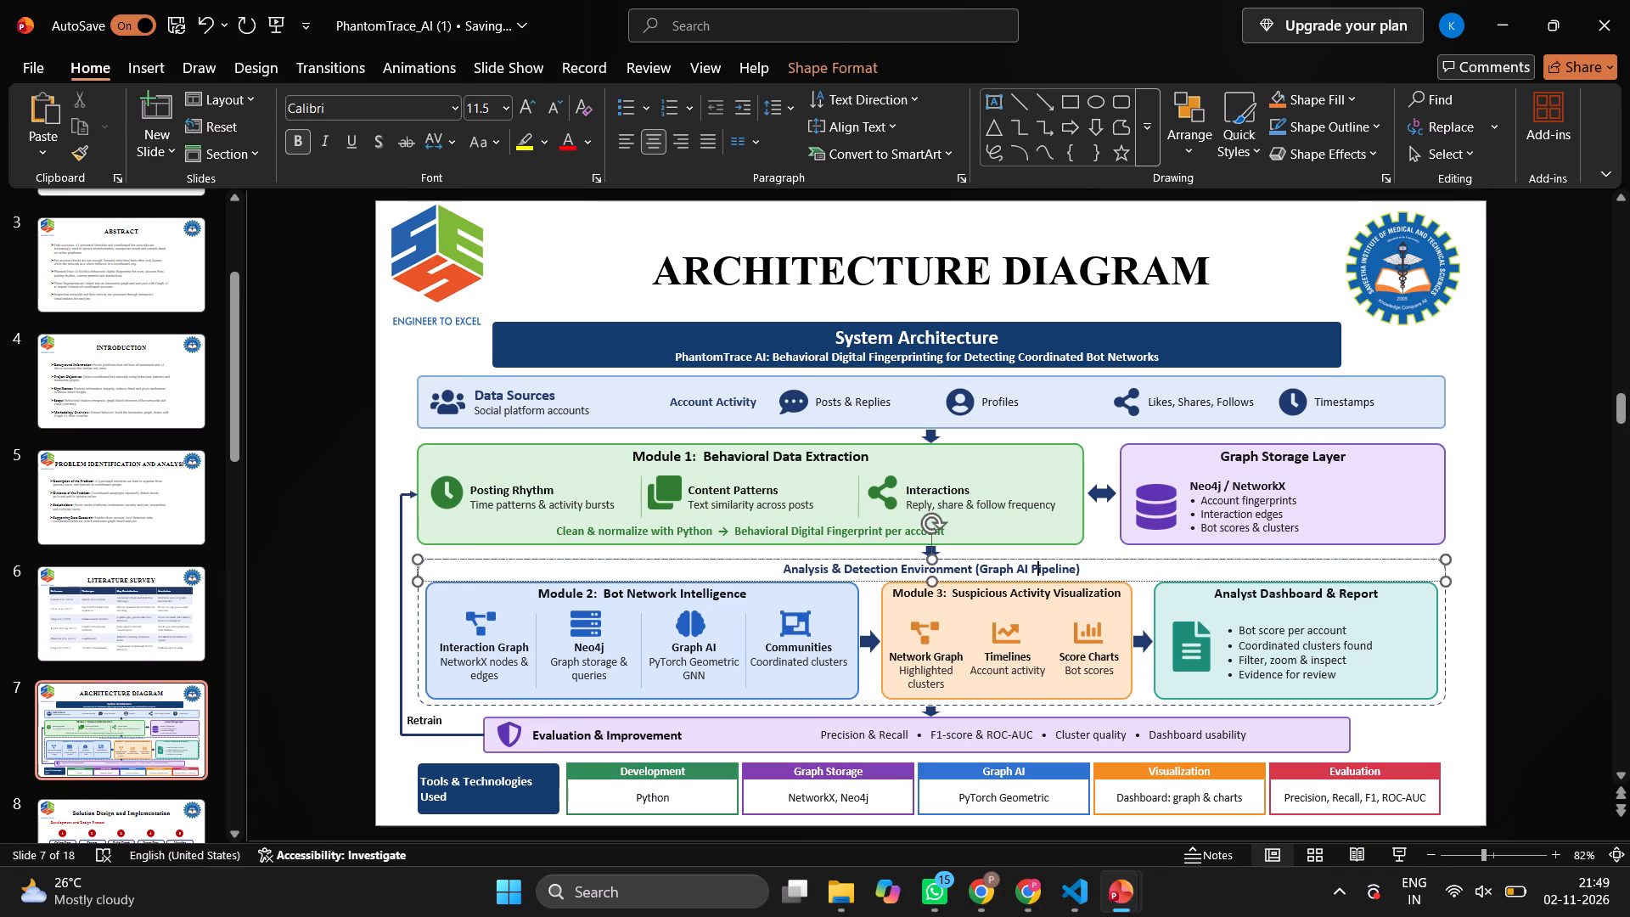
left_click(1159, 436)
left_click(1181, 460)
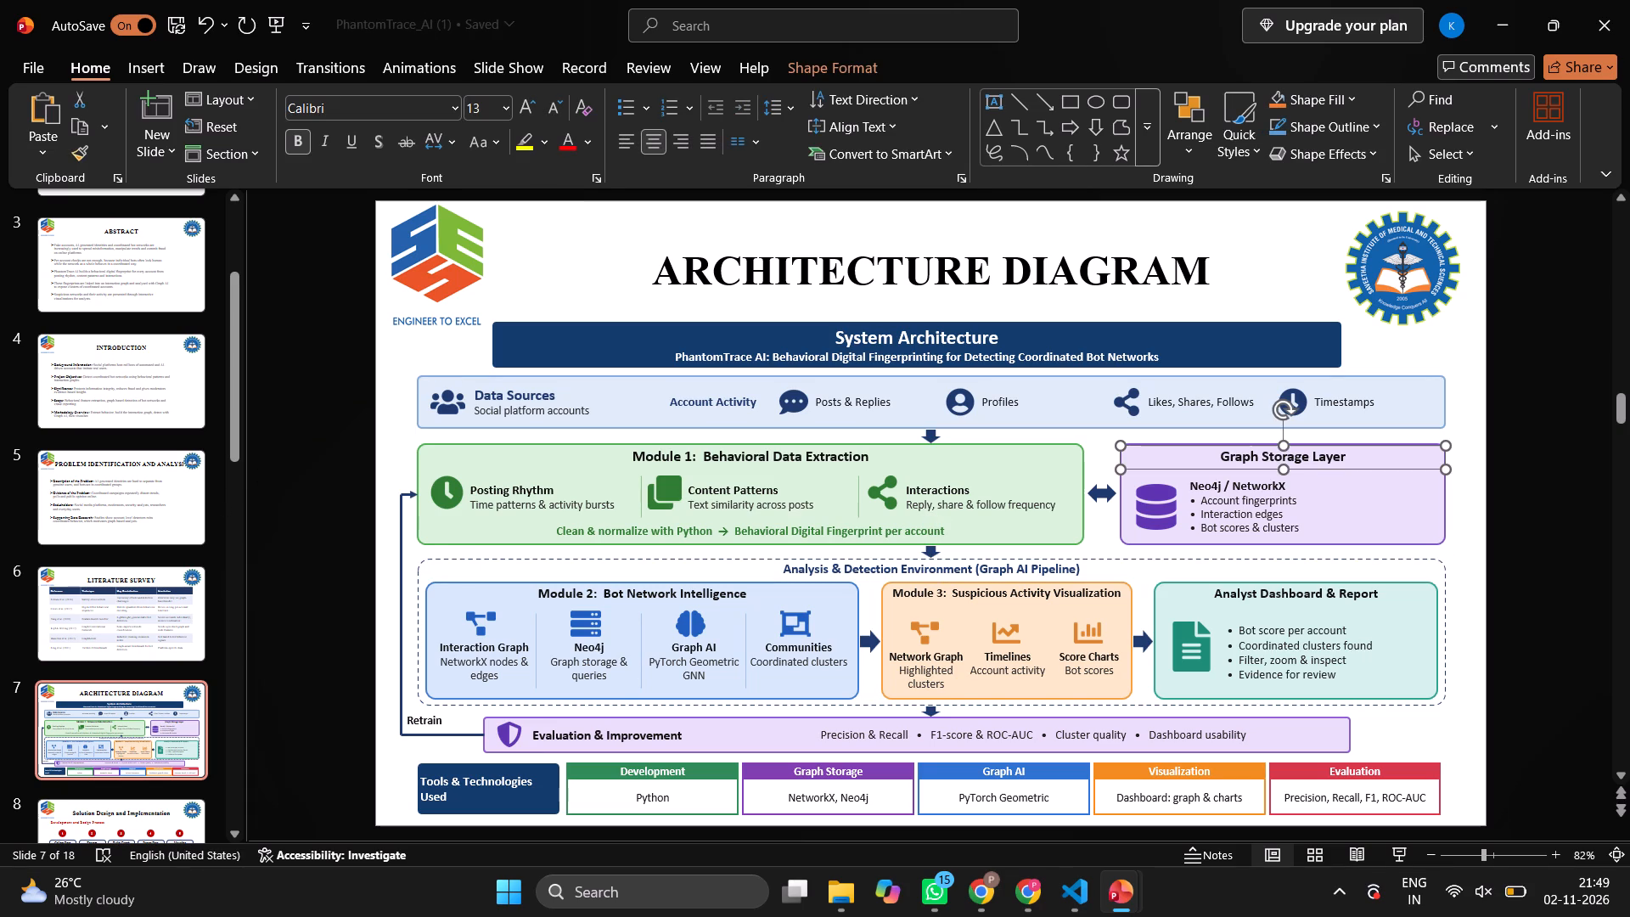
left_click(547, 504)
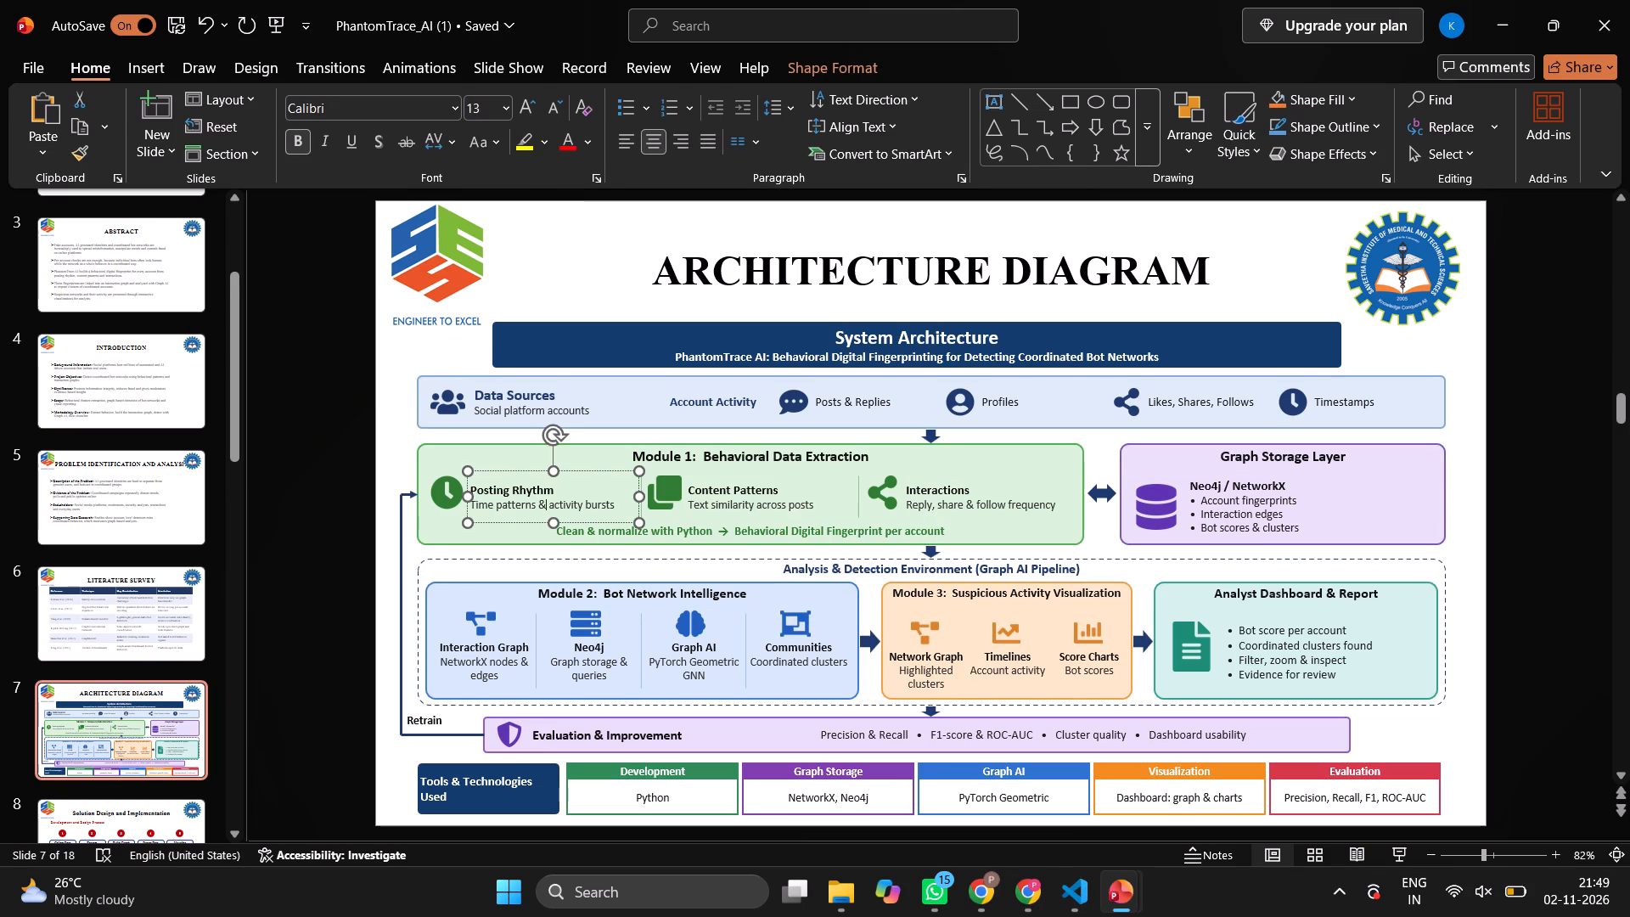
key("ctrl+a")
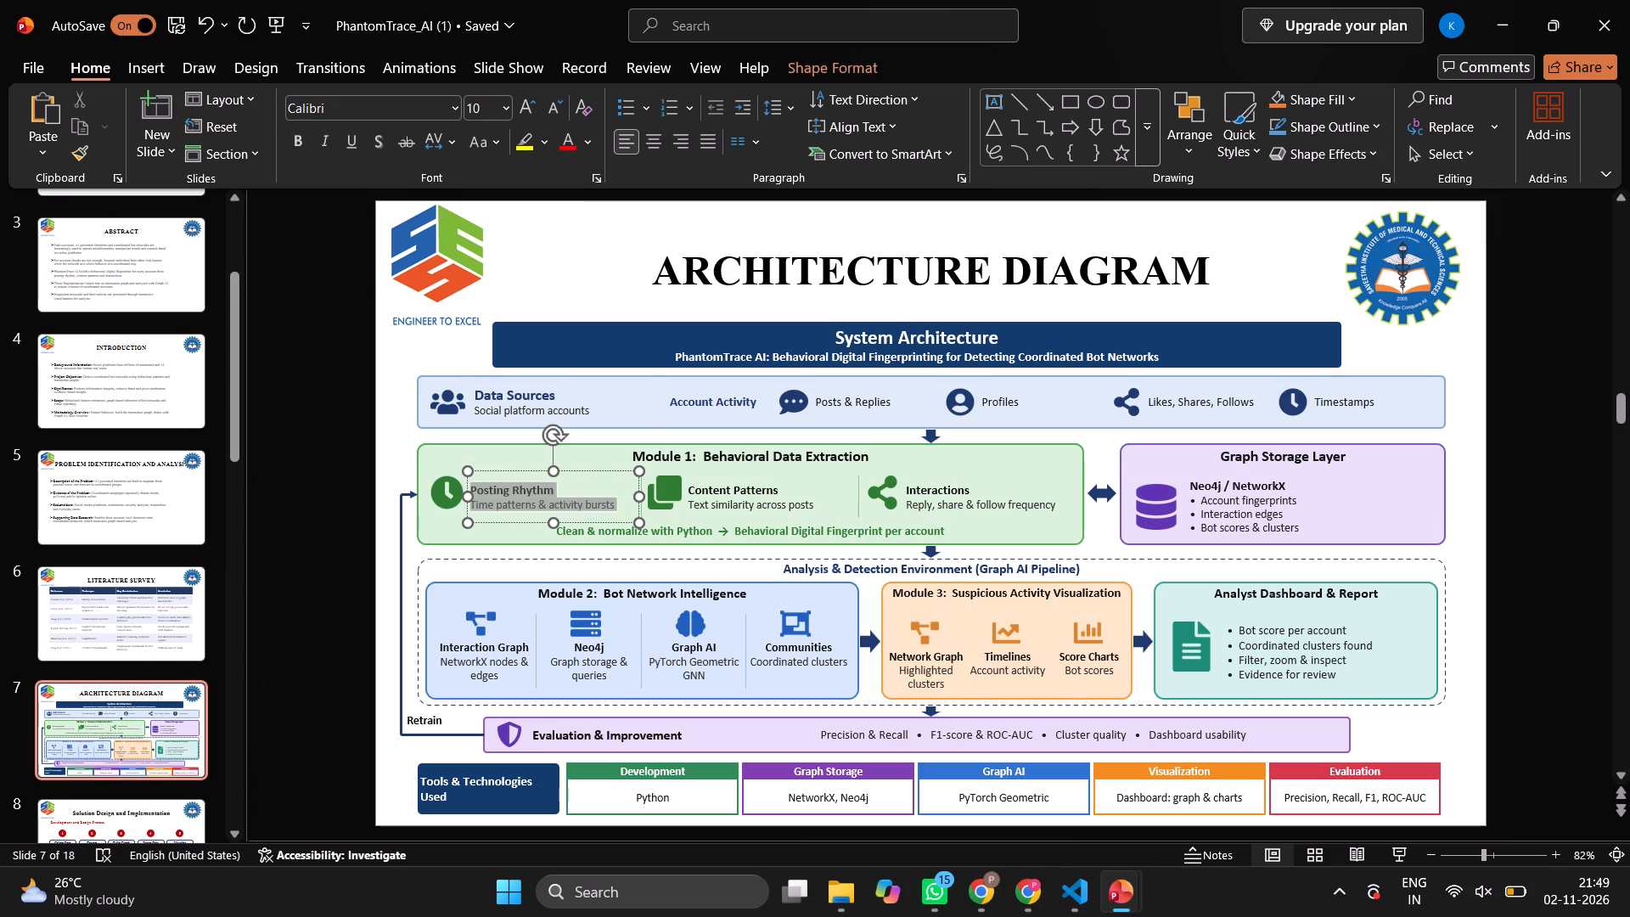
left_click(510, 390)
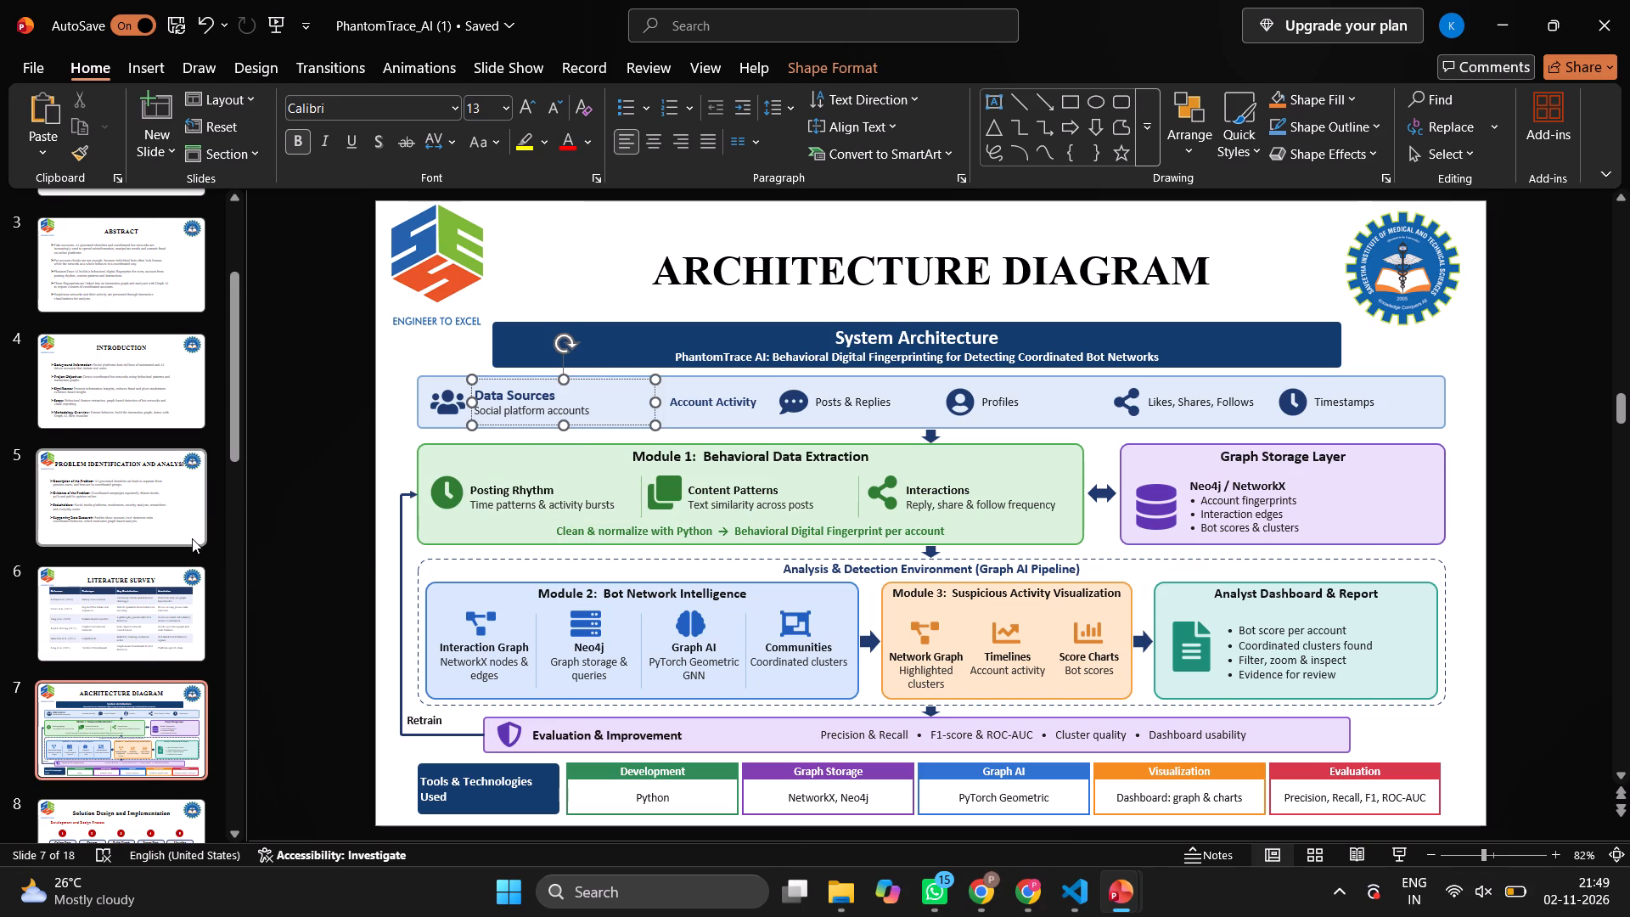
Convert slide 8's Solution Design and Implementation title to uppercase, checking the matching slide in the capstone project ppt template along the way.
scroll(192, 538, "down", 1)
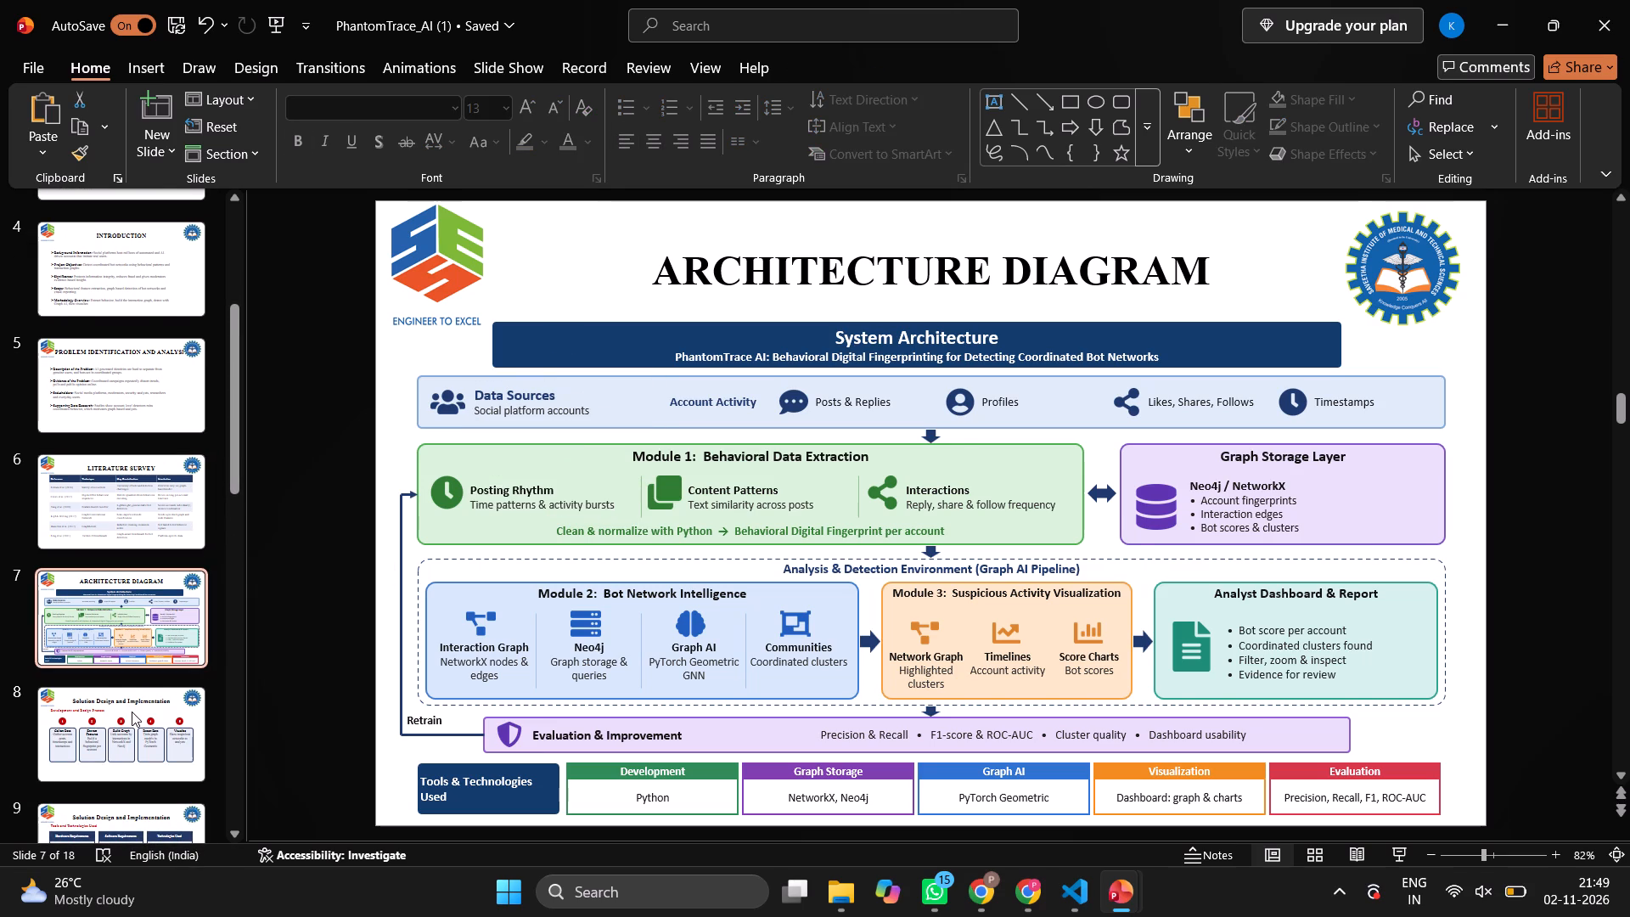
left_click(132, 712)
left_click(678, 304)
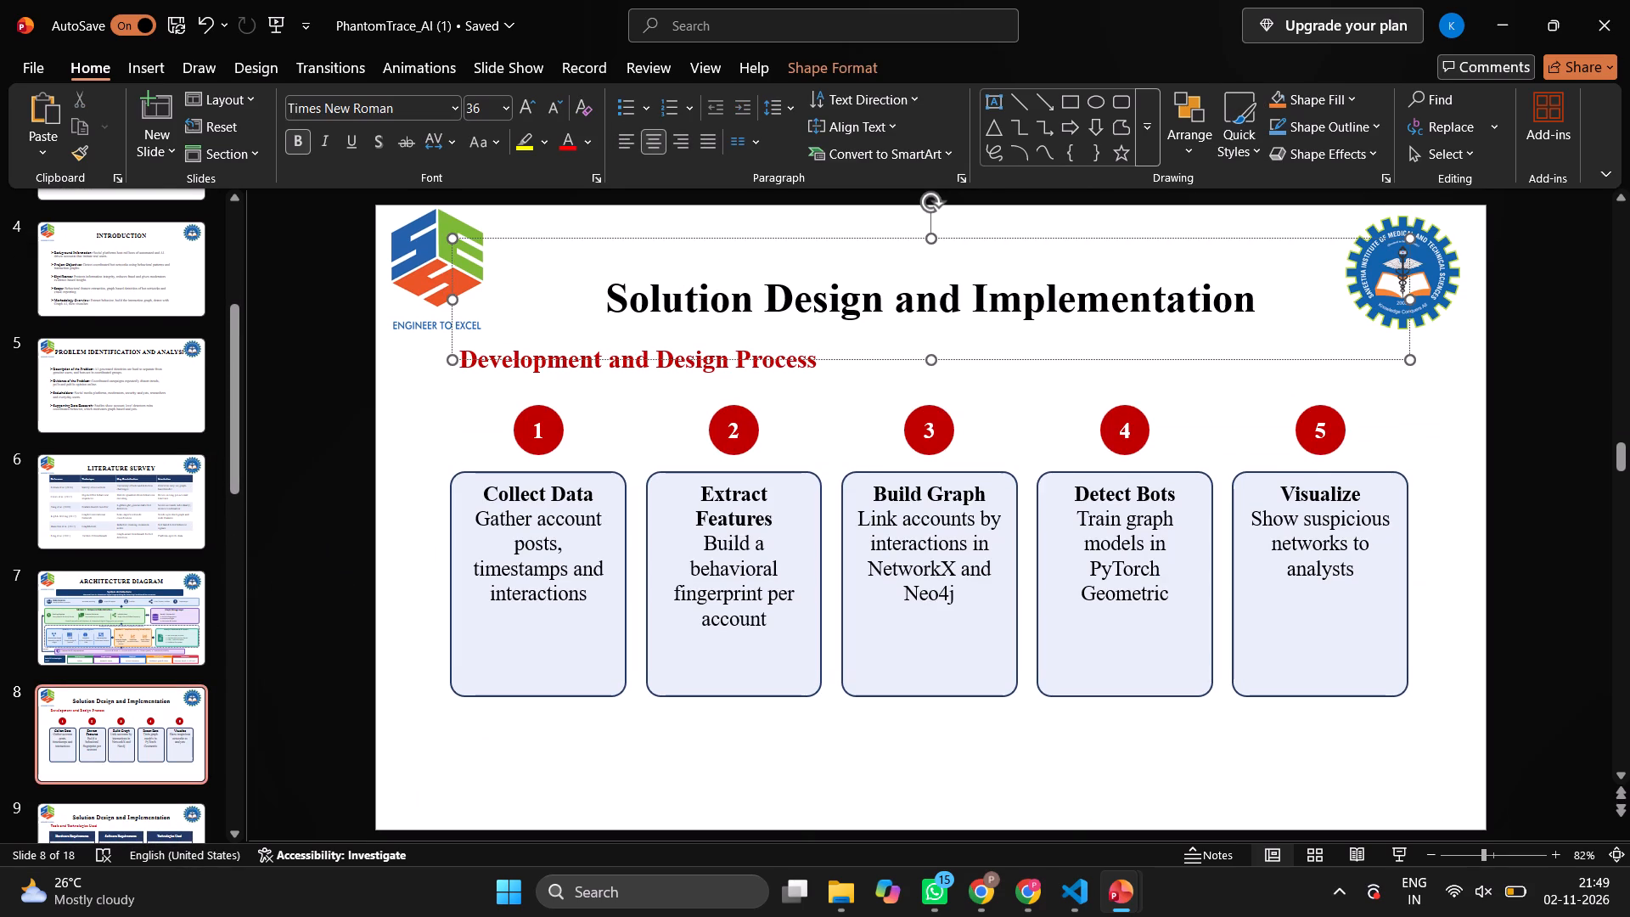
key("ctrl+a")
key("alt+Tab")
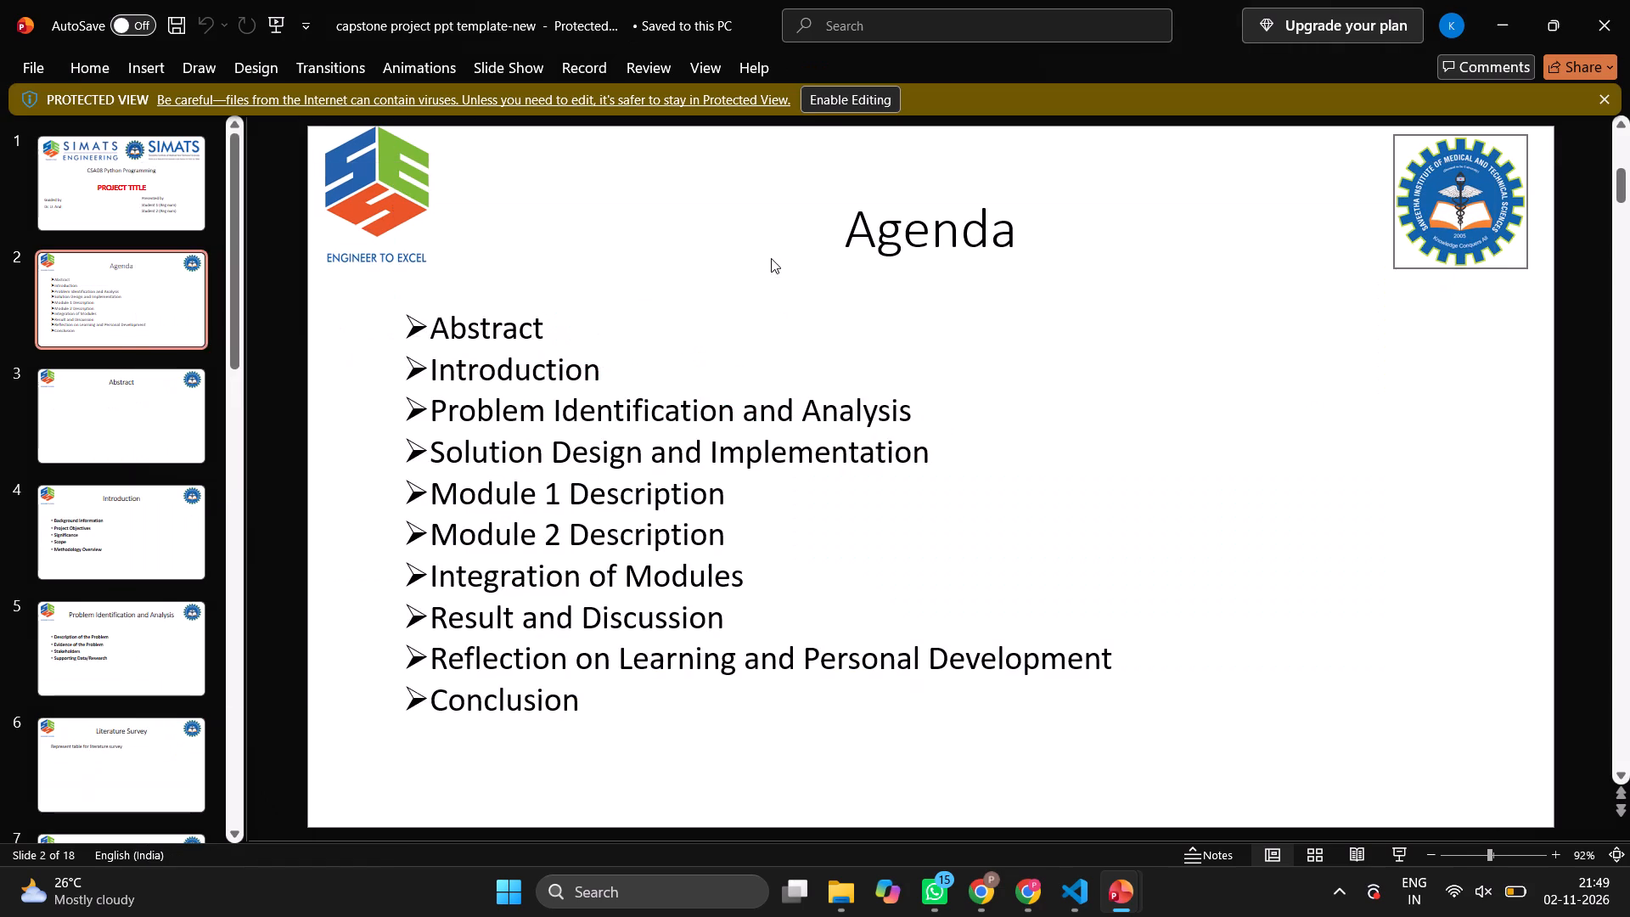
key("Down")
key("Down")
key("Down")
scroll(119, 676, "down", 2)
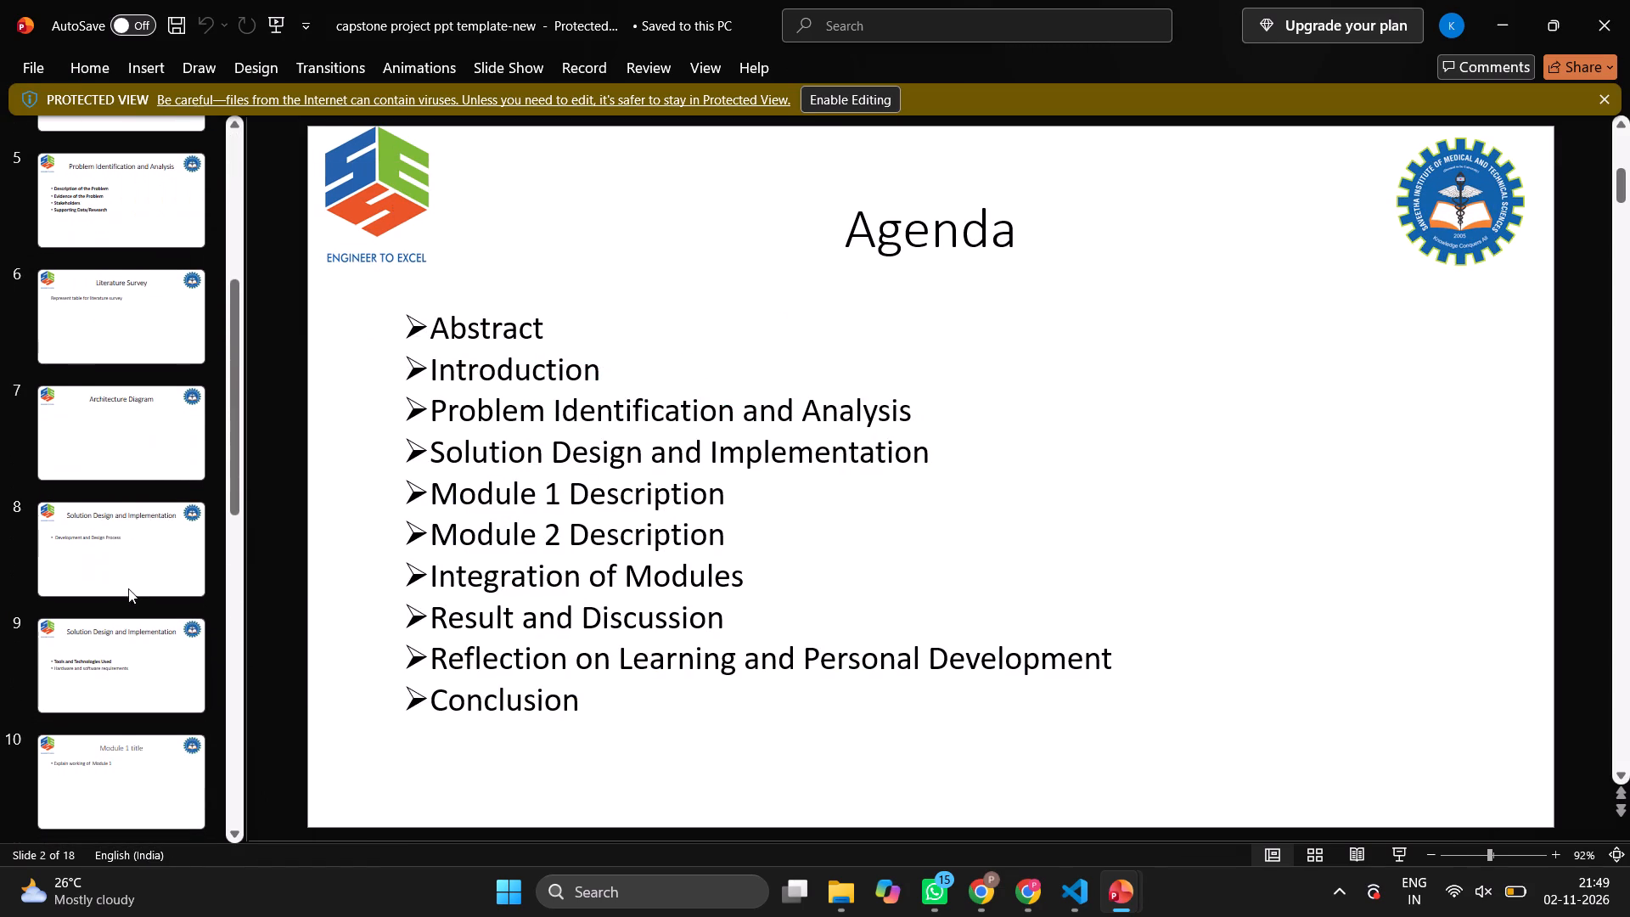
left_click(128, 582)
key("alt+Tab")
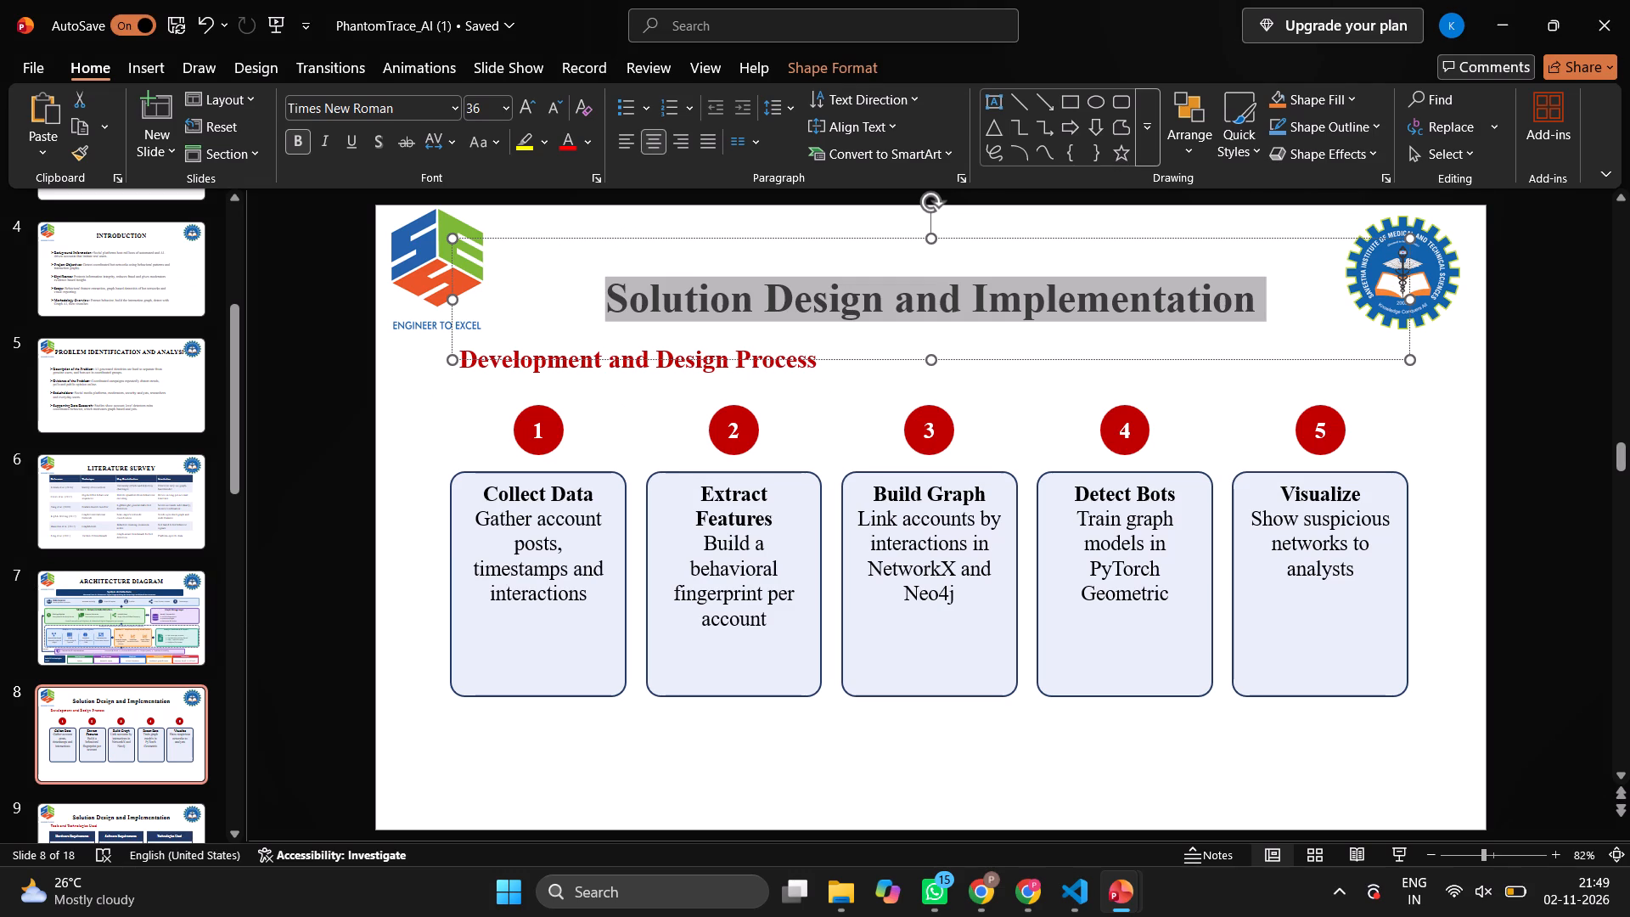
left_click(506, 140)
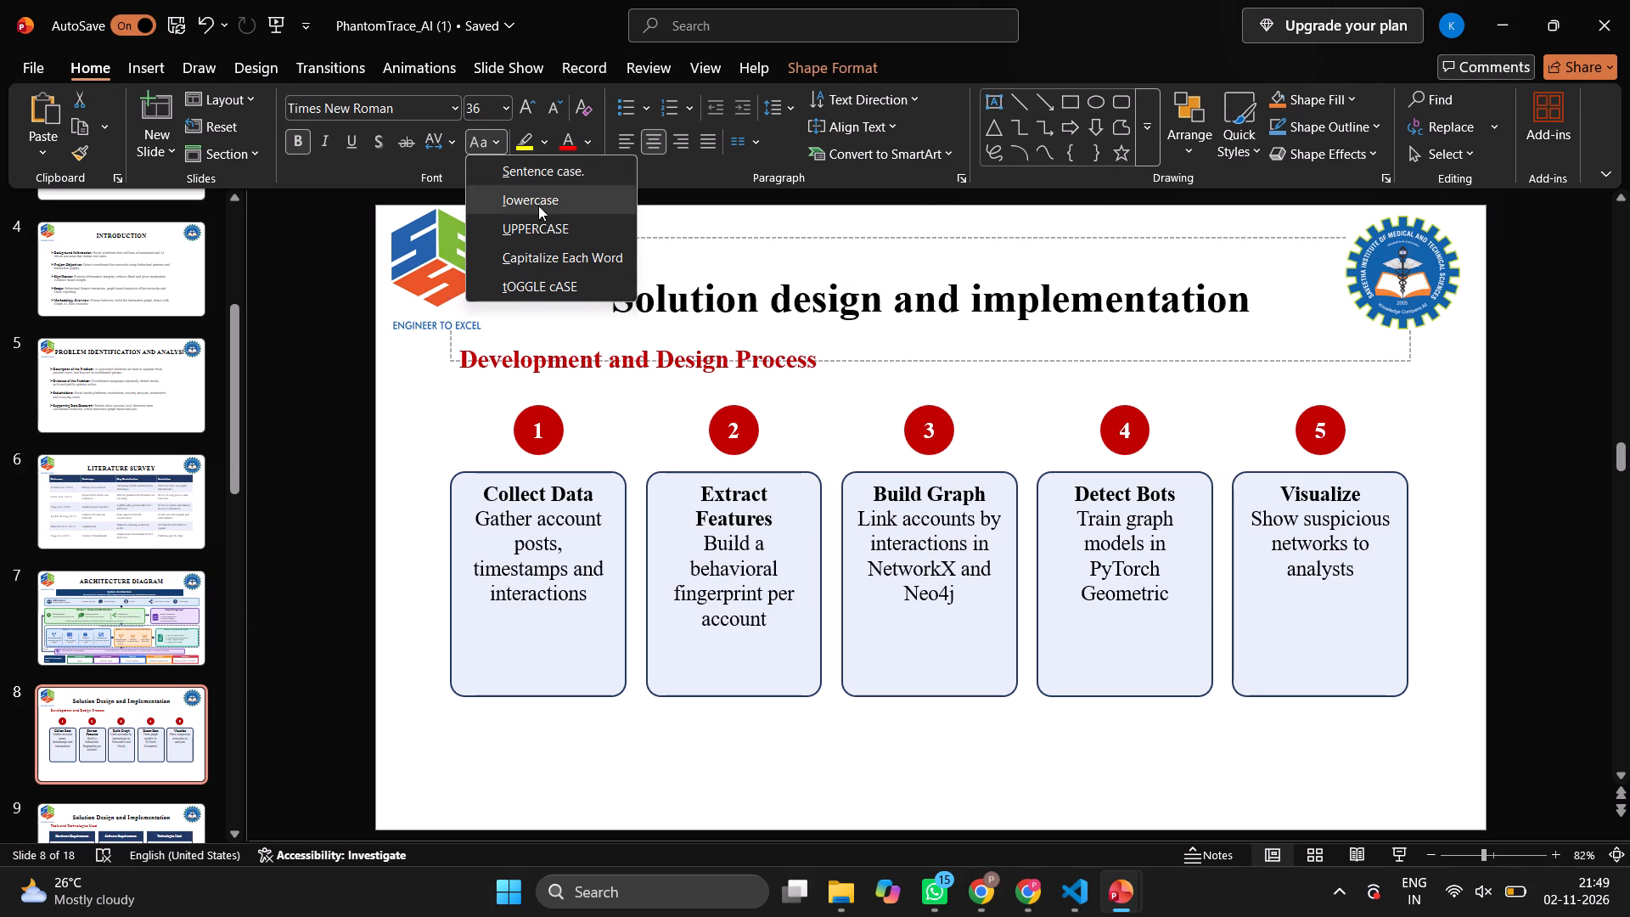
left_click(560, 221)
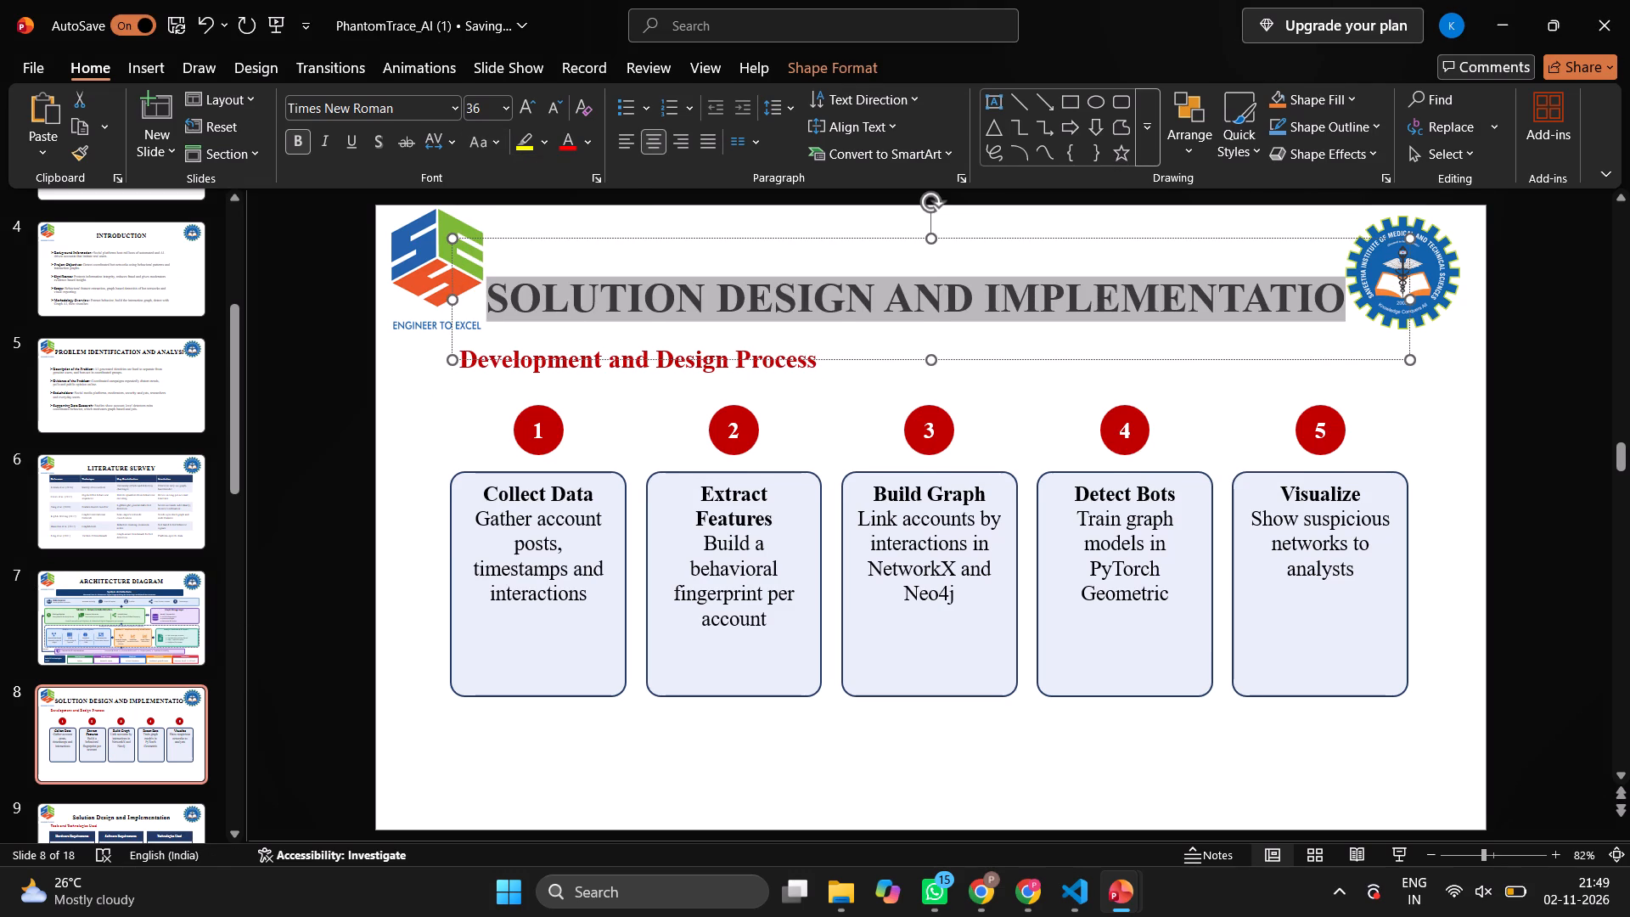
Move the red Development and Design Process subheading on slide 8 slightly down and to the right, away from the title.
left_click(578, 365)
left_click_drag(582, 379, 590, 394)
left_click(610, 437)
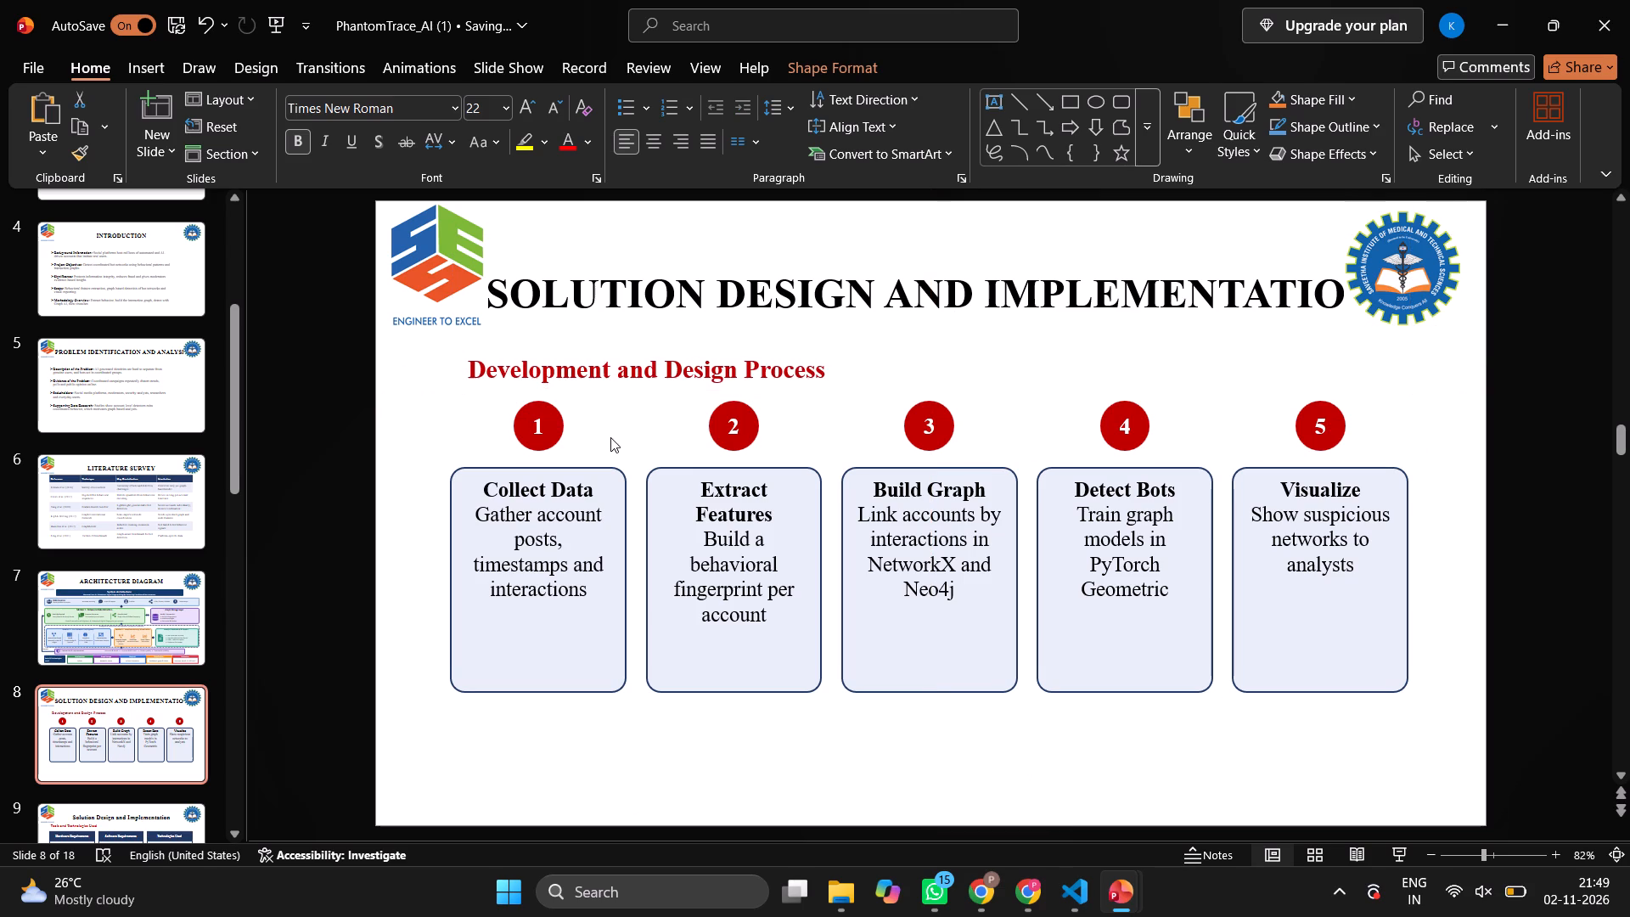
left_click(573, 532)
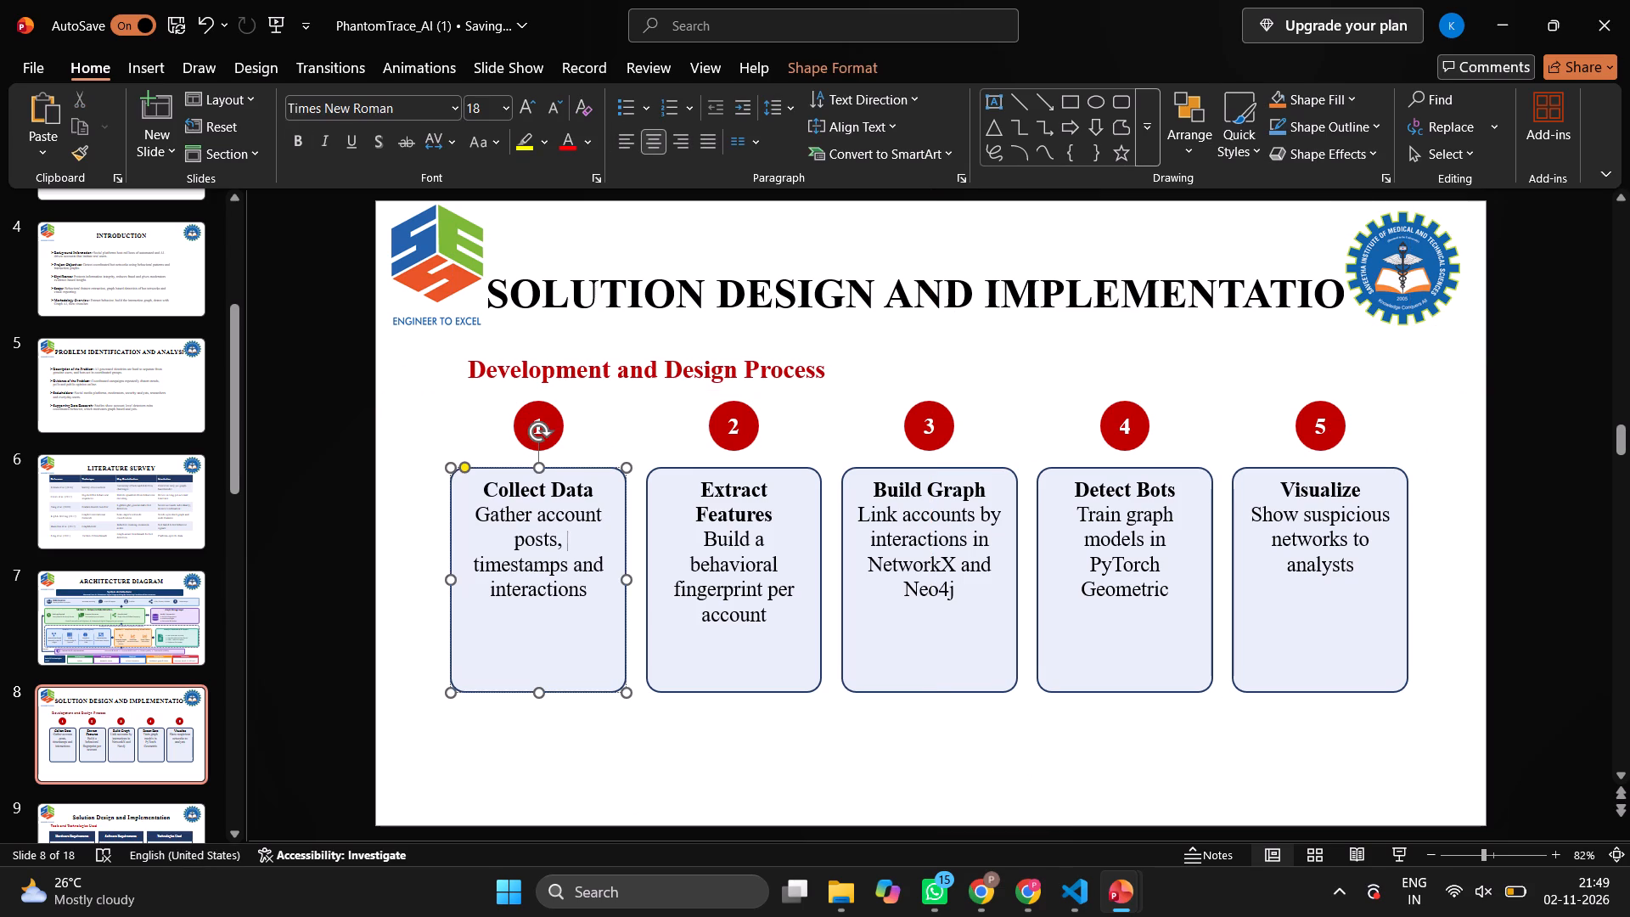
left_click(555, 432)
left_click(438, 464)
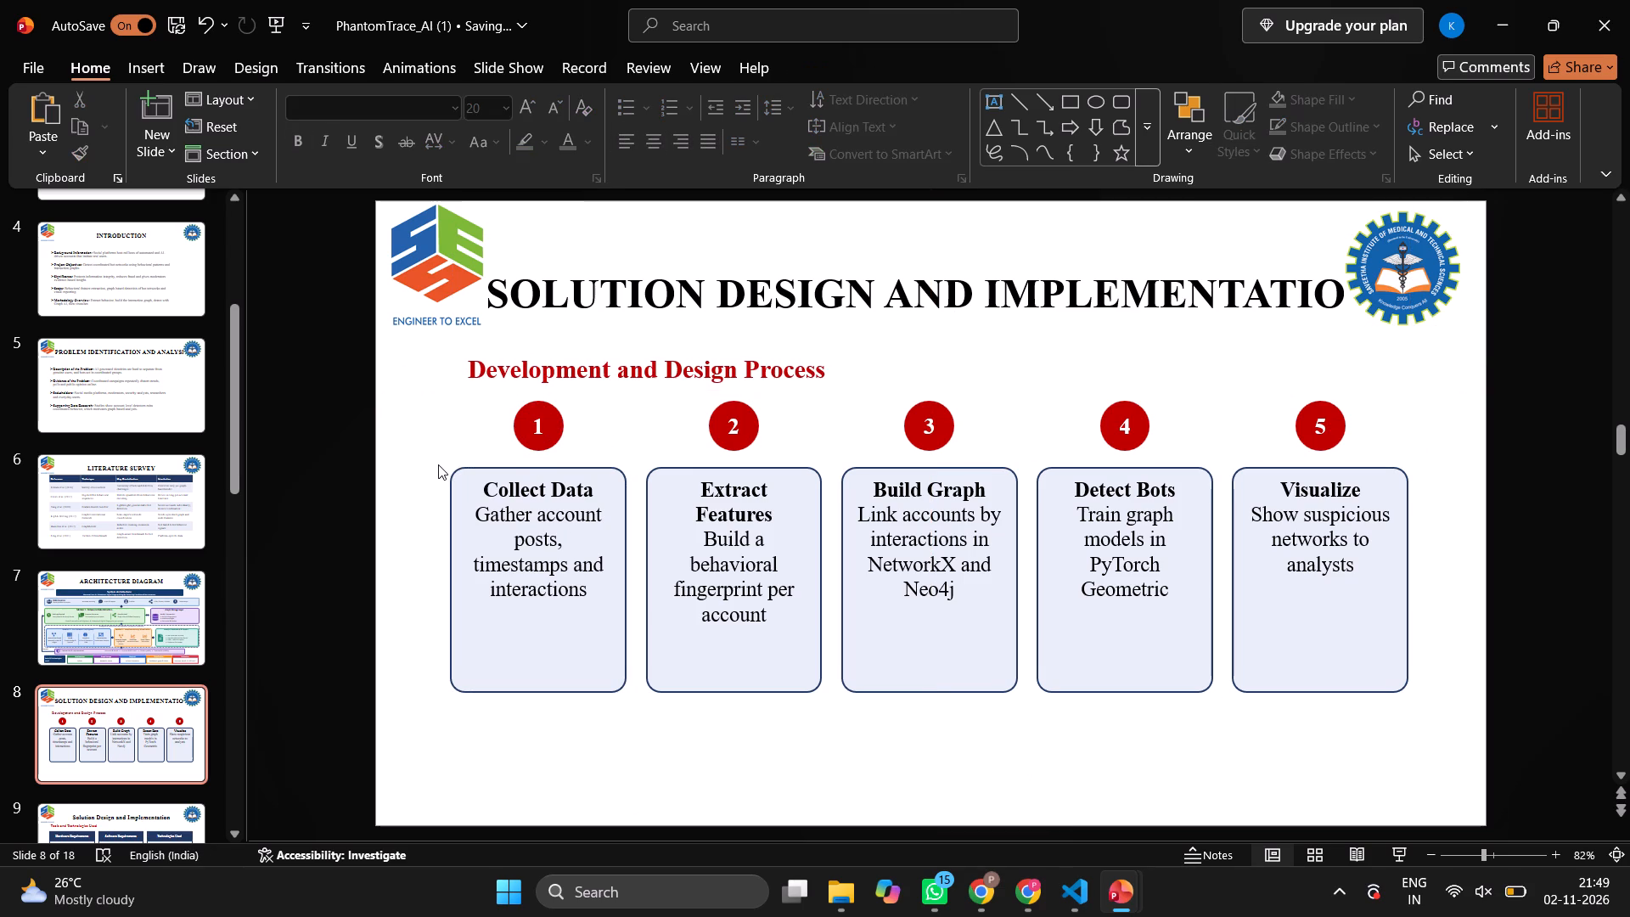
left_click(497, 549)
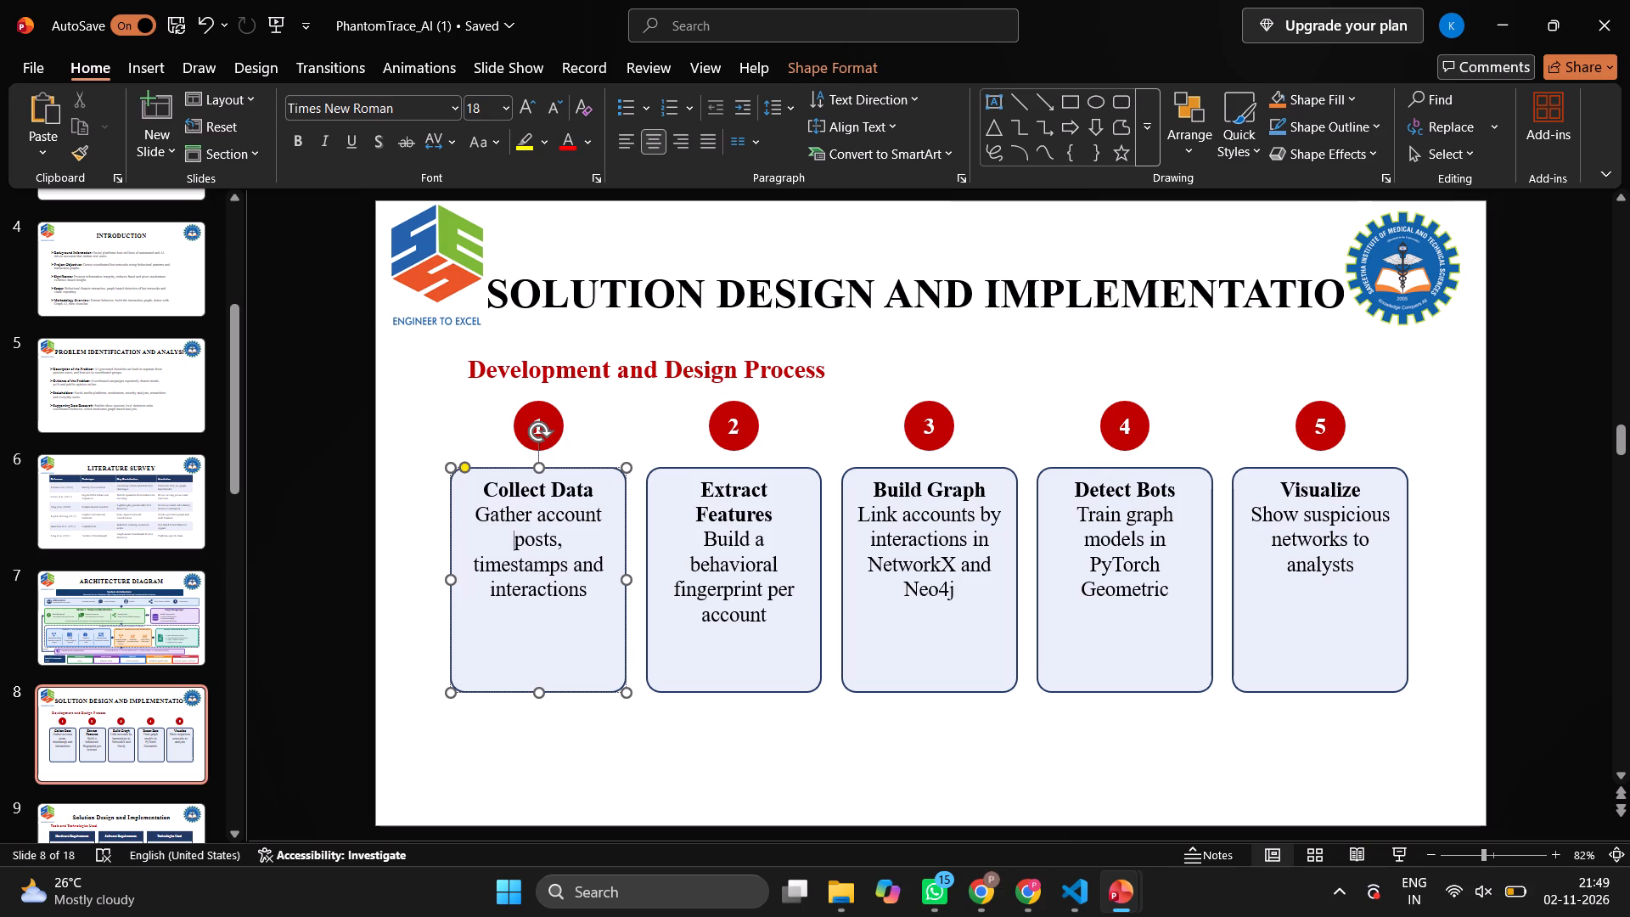
Set the font size of slide 8's SOLUTION DESIGN AND IMPLEMENTATION title to 30.
left_click(614, 293)
key("ctrl+a")
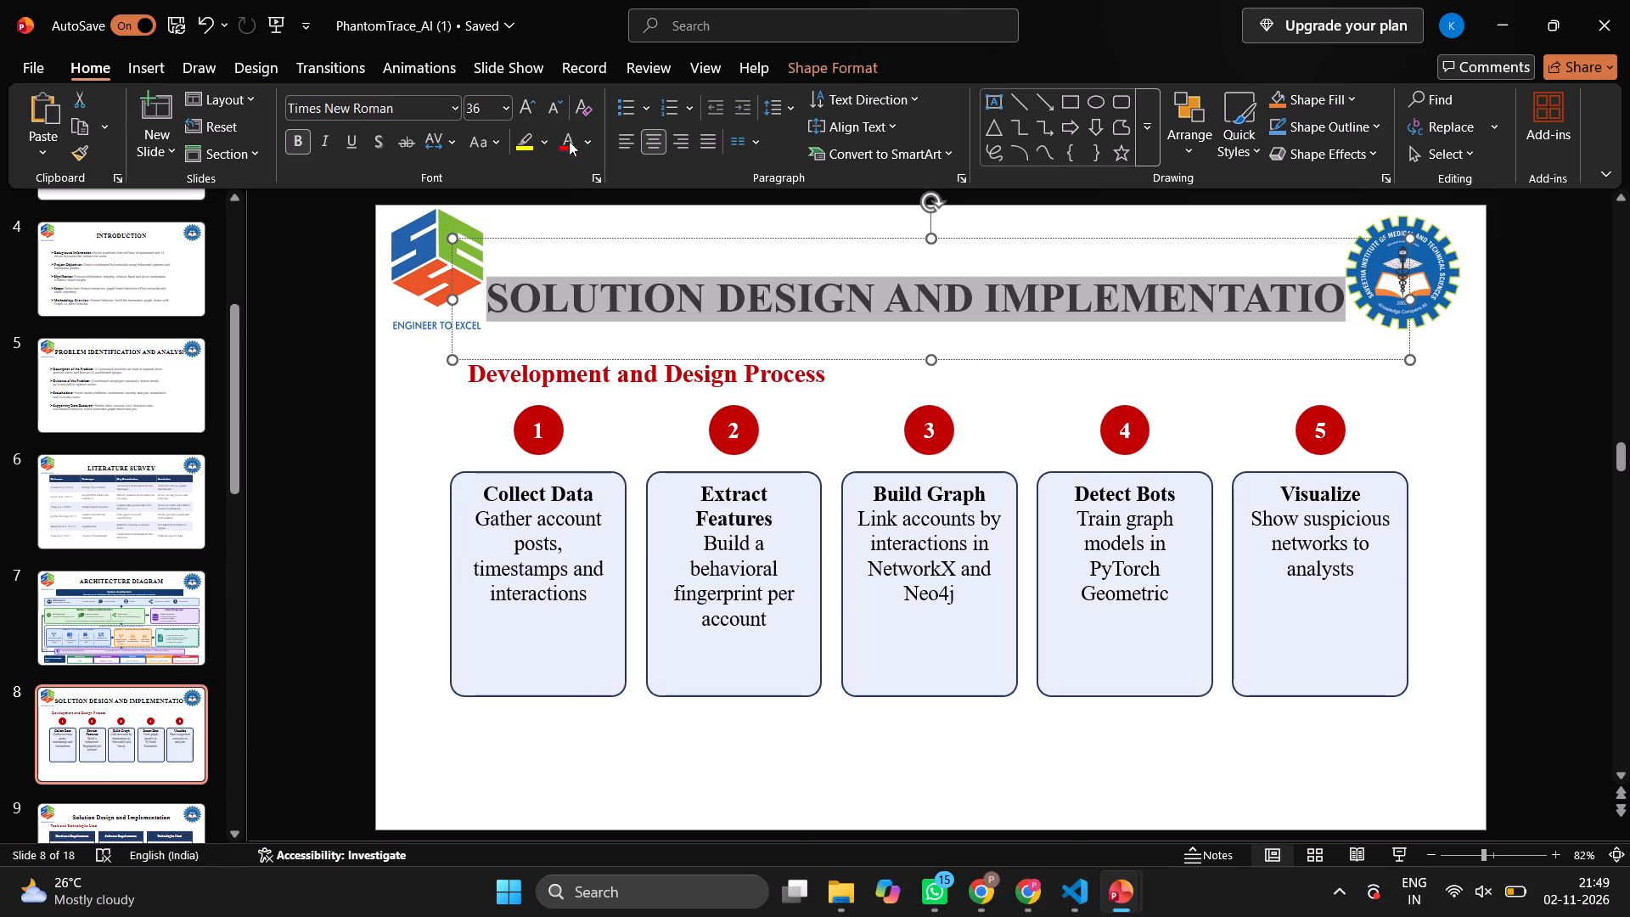
left_click(492, 109)
key("BackSpace")
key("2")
key("BackSpace")
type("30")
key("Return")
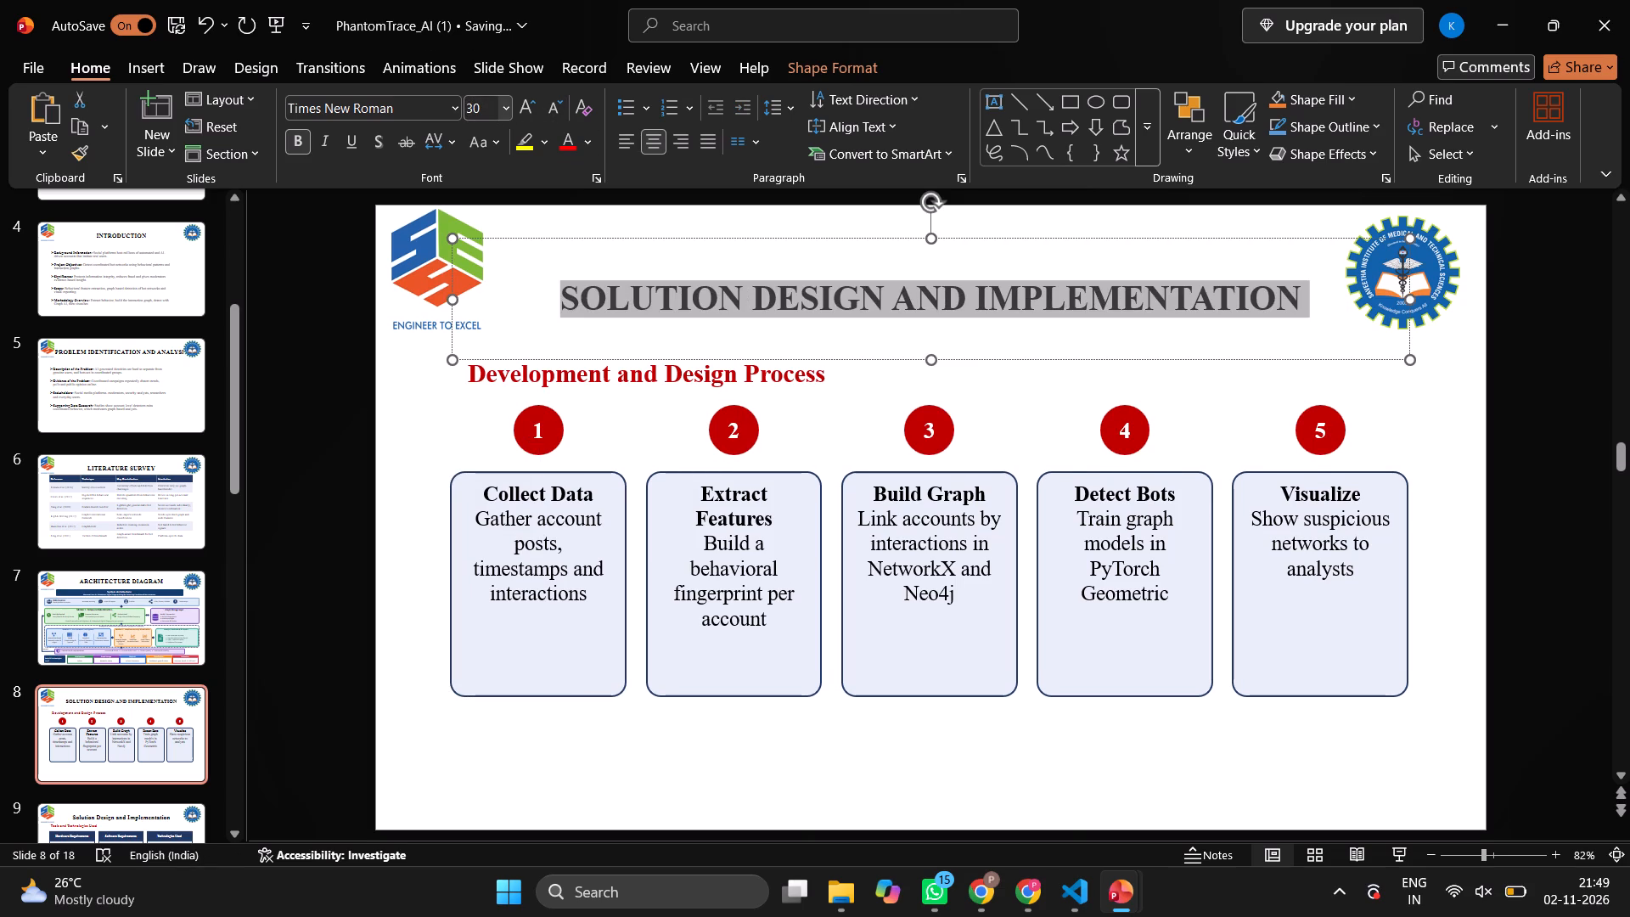
left_click(431, 401)
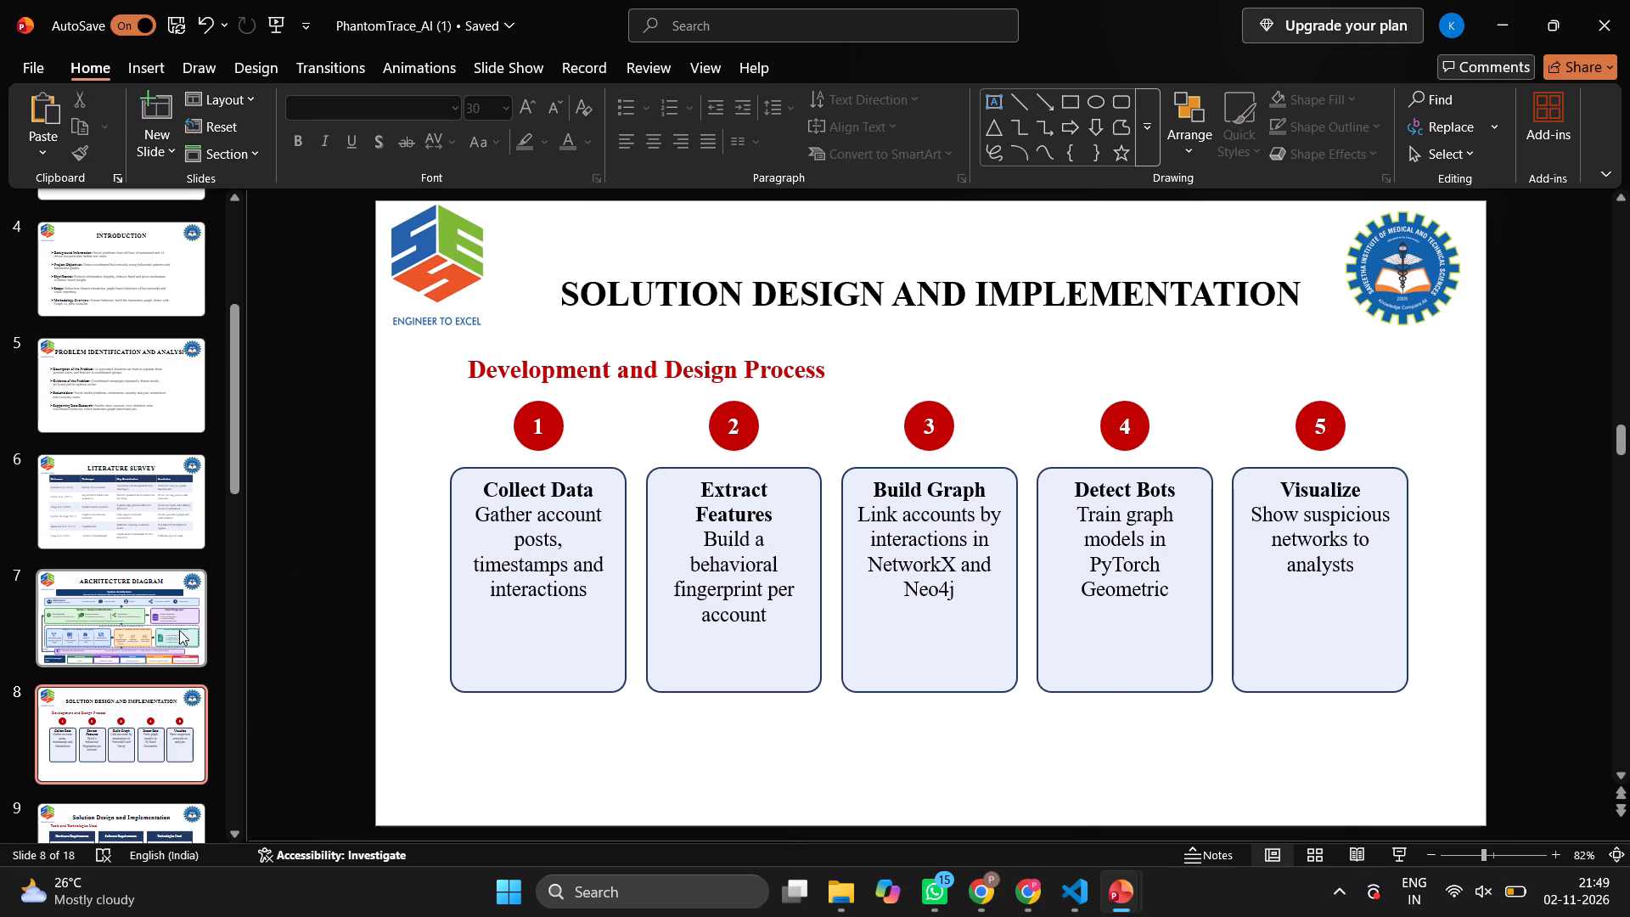
Set slide 9's Solution Design and Implementation title to font size 30 and convert it to uppercase.
scroll(121, 729, "down", 1)
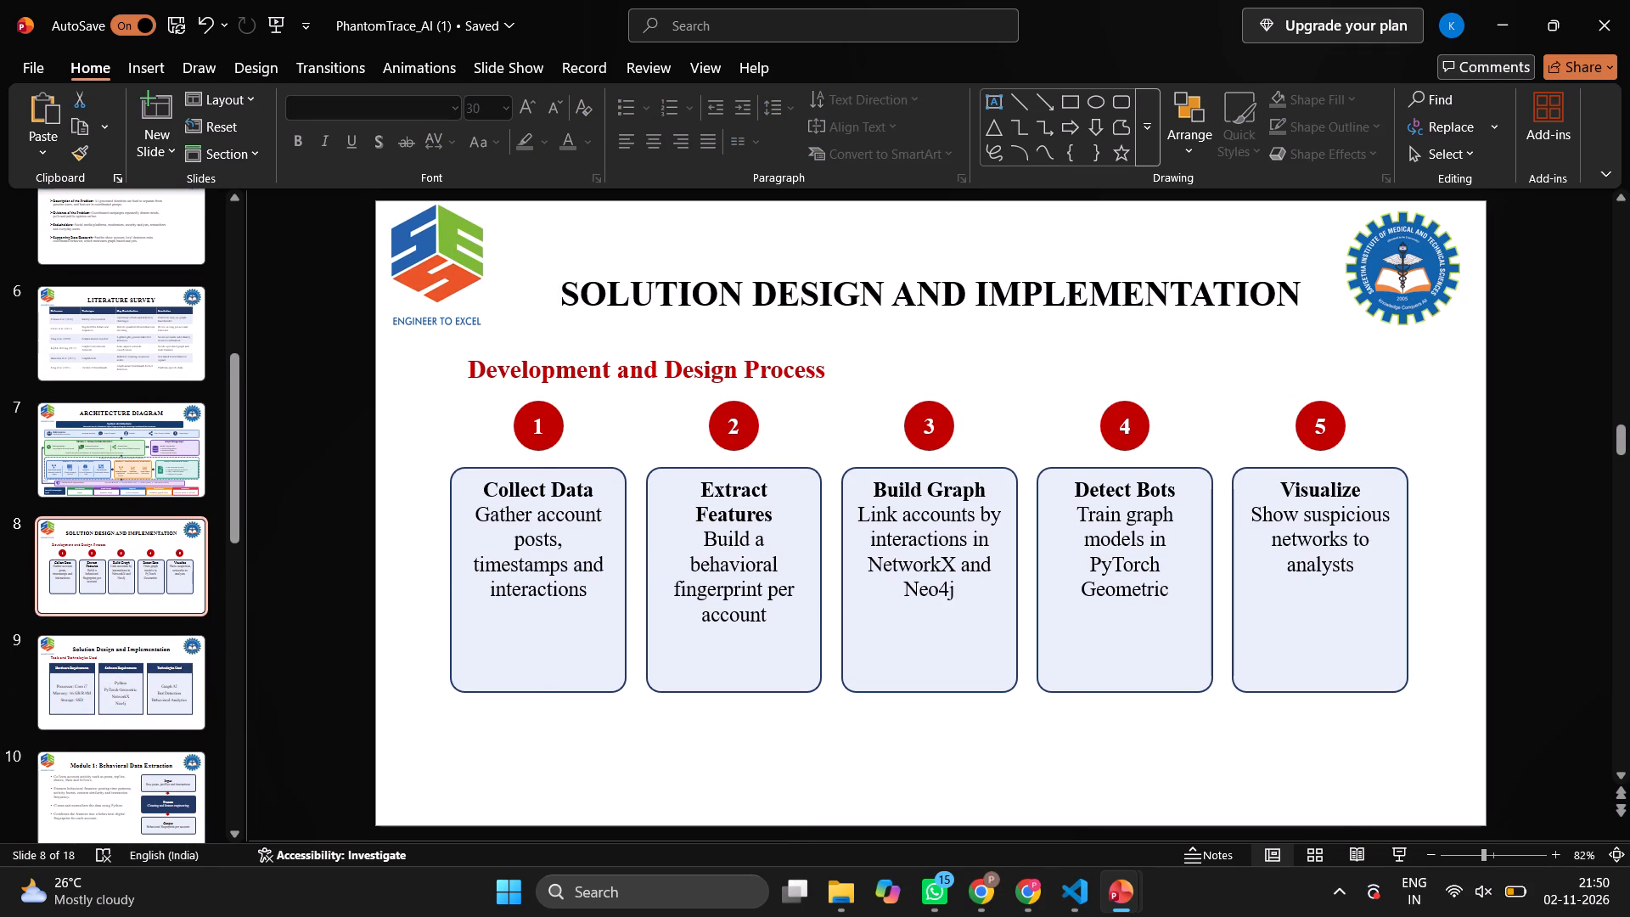
left_click(584, 591)
left_click(144, 673)
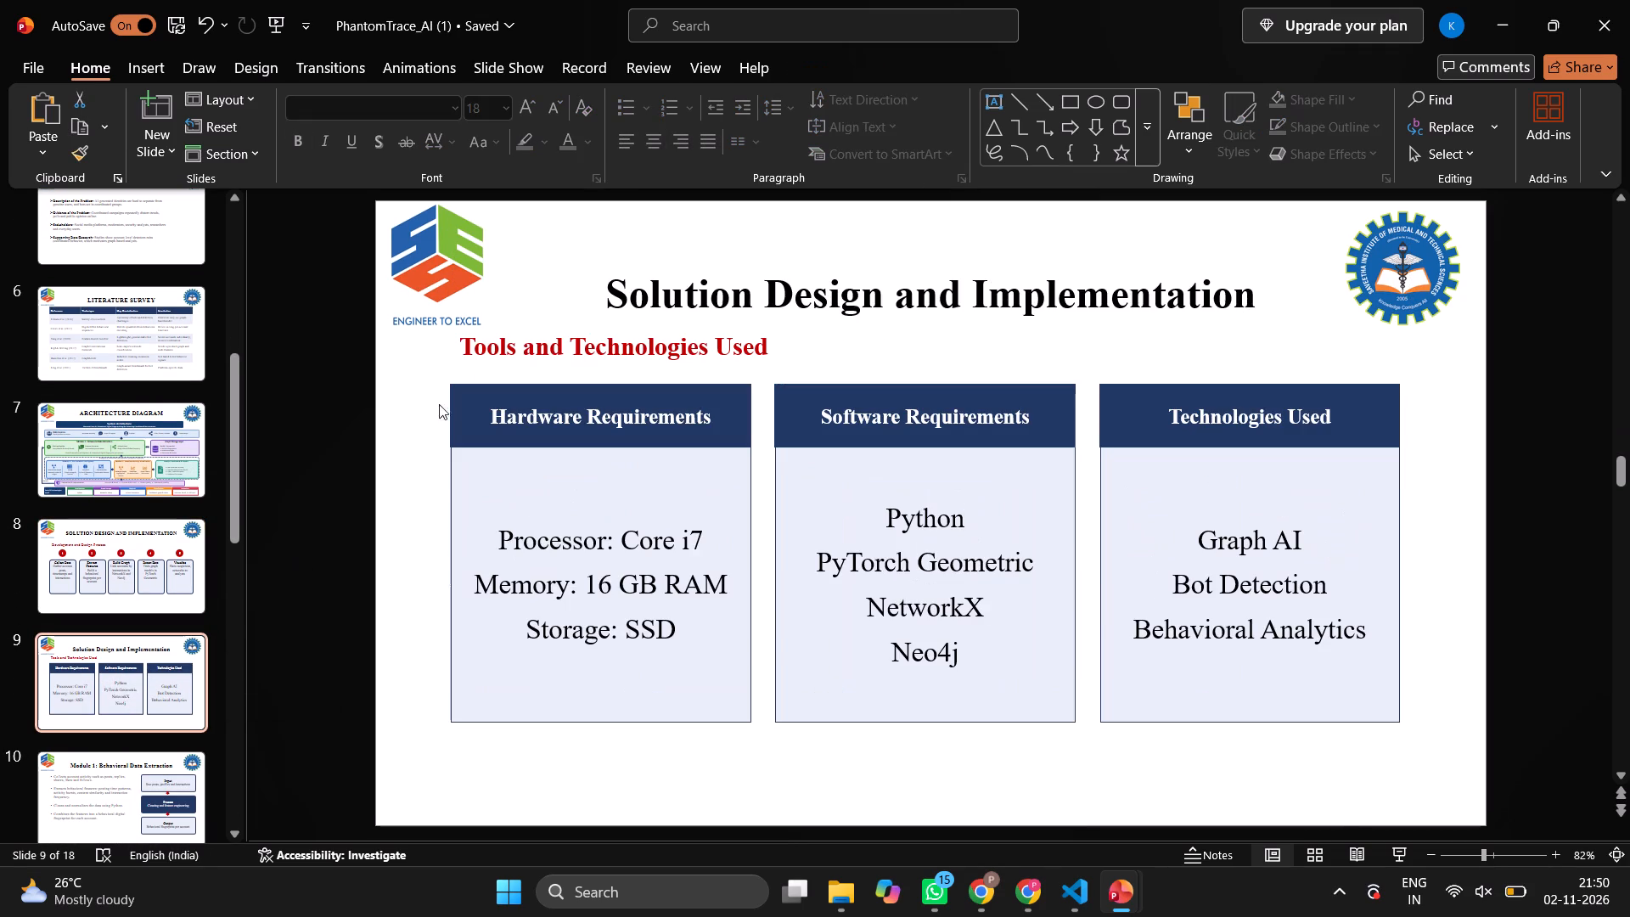
left_click(666, 306)
key("ctrl+a")
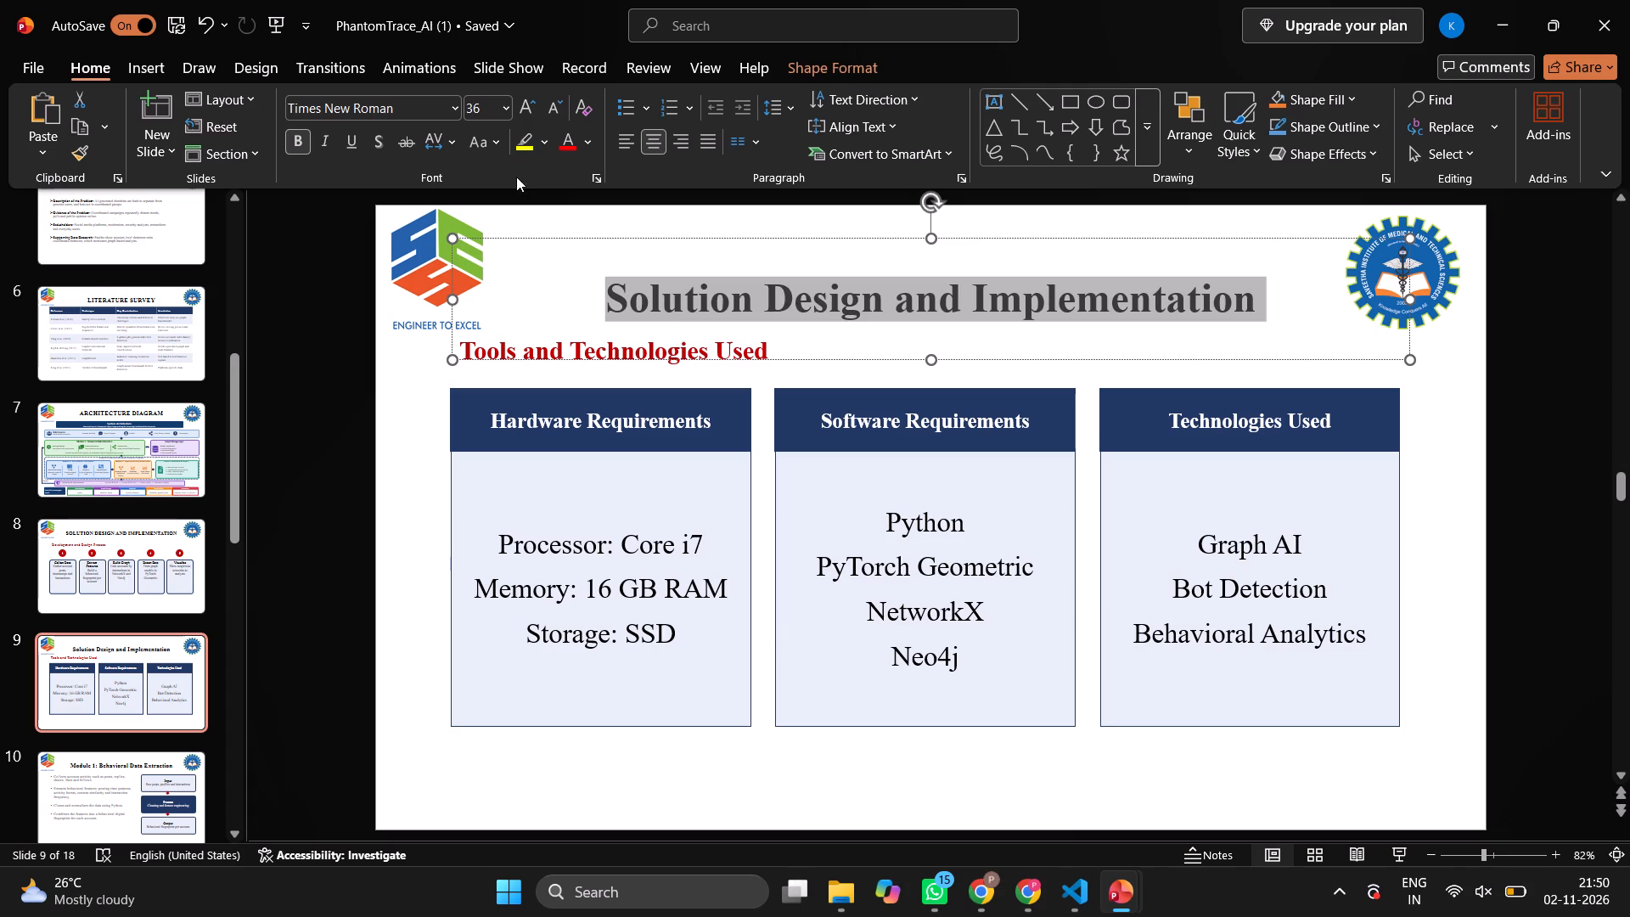
left_click(484, 110)
key("BackSpace")
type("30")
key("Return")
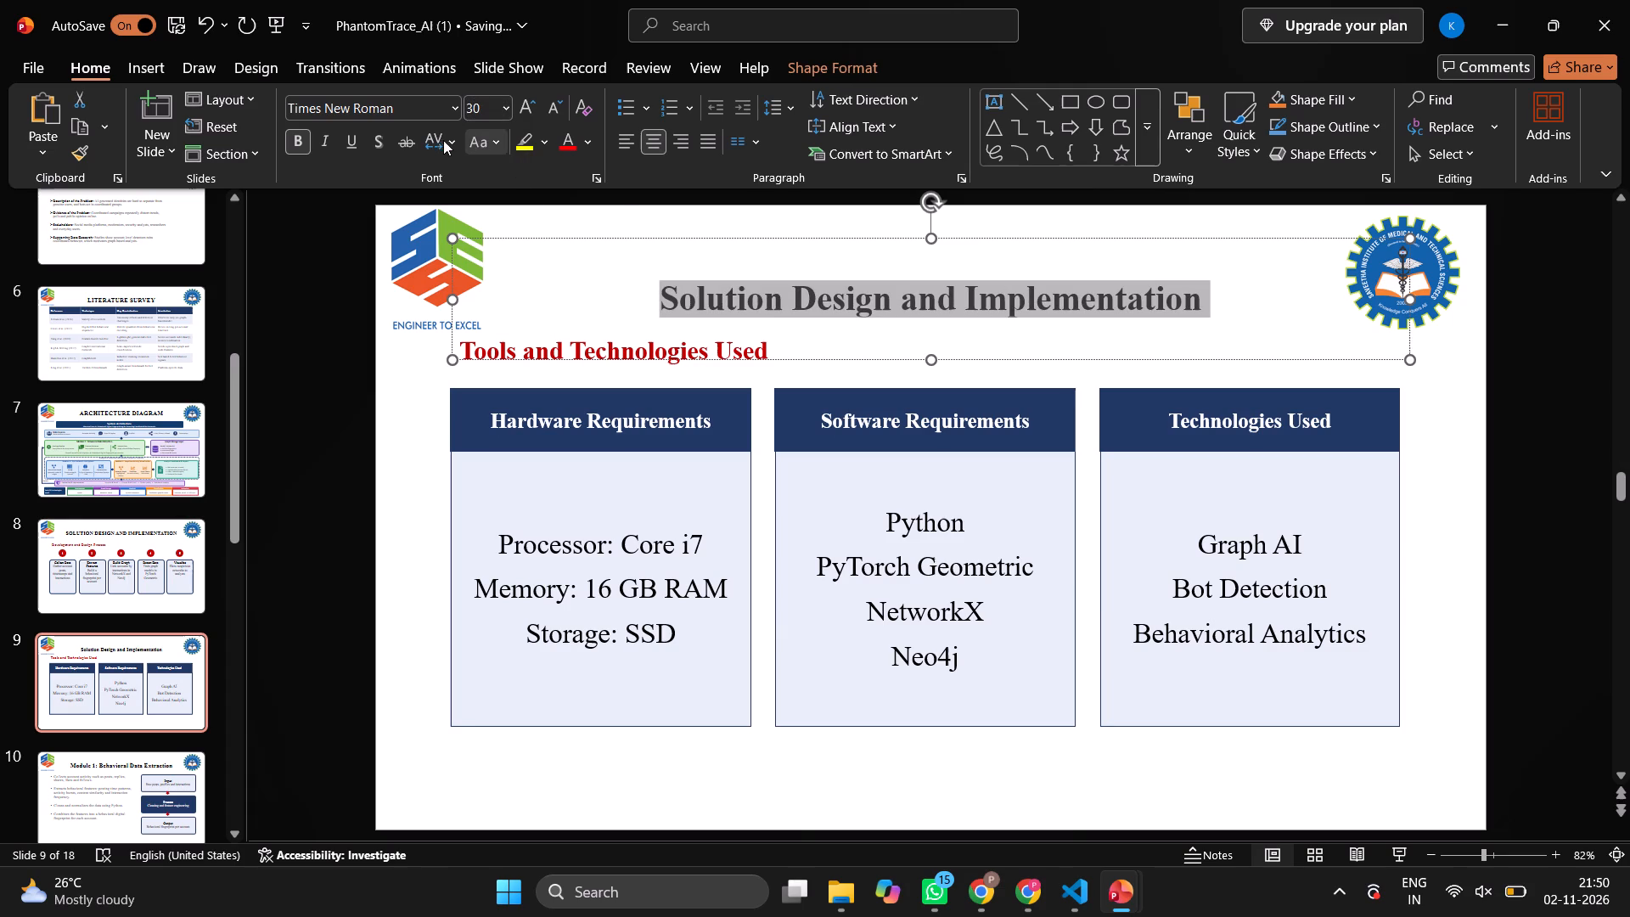
left_click(488, 144)
left_click(513, 229)
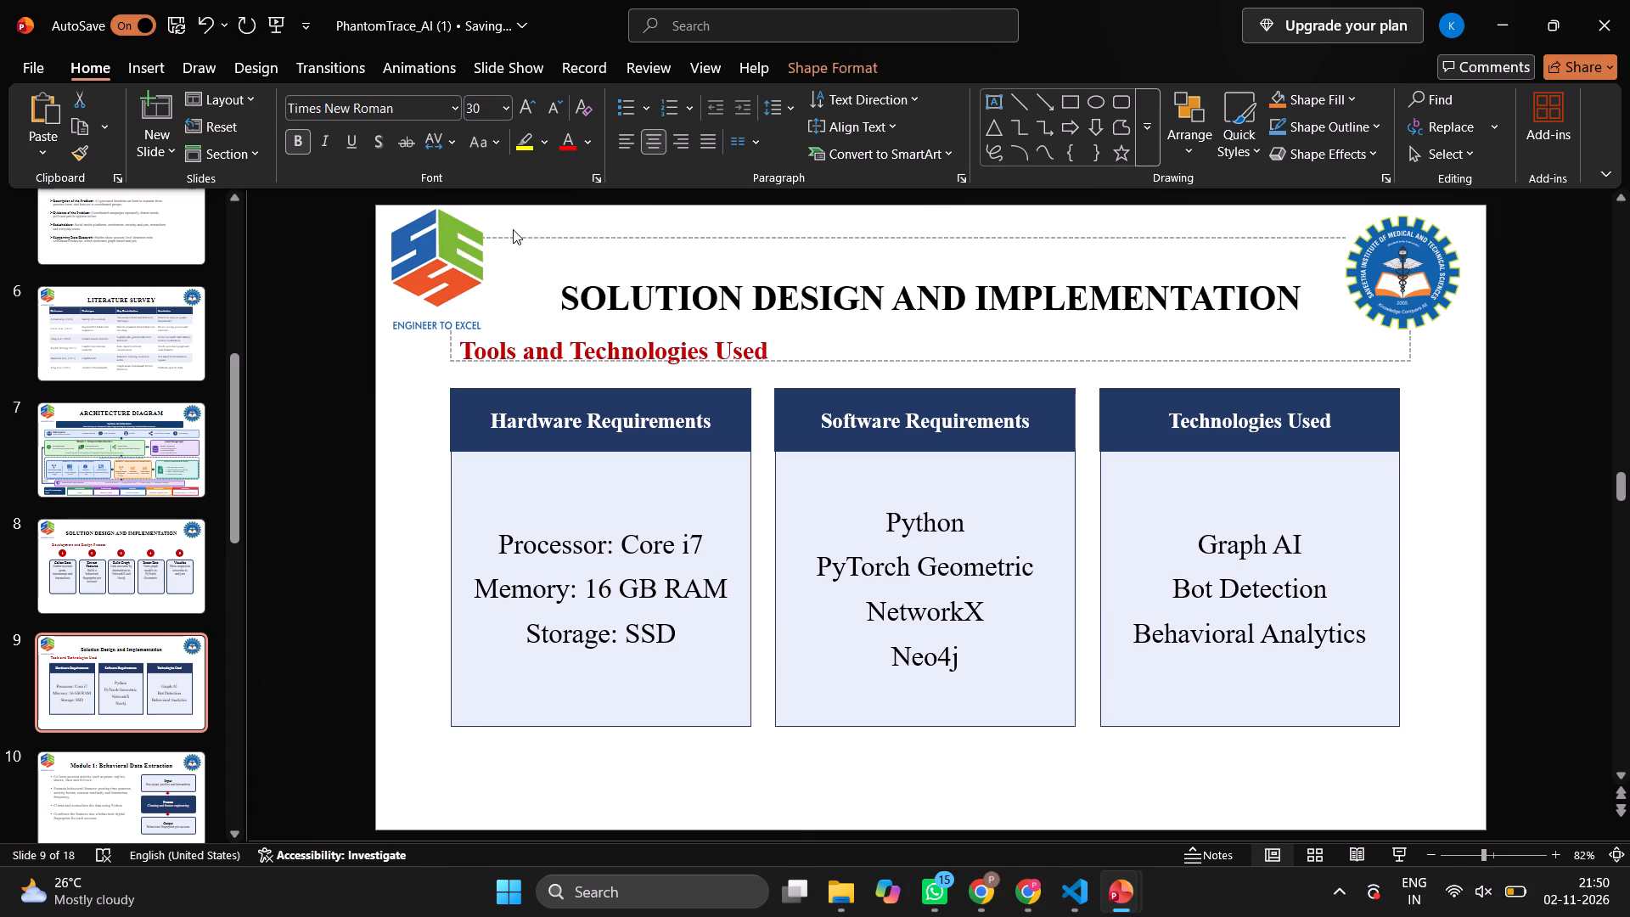
left_click(422, 440)
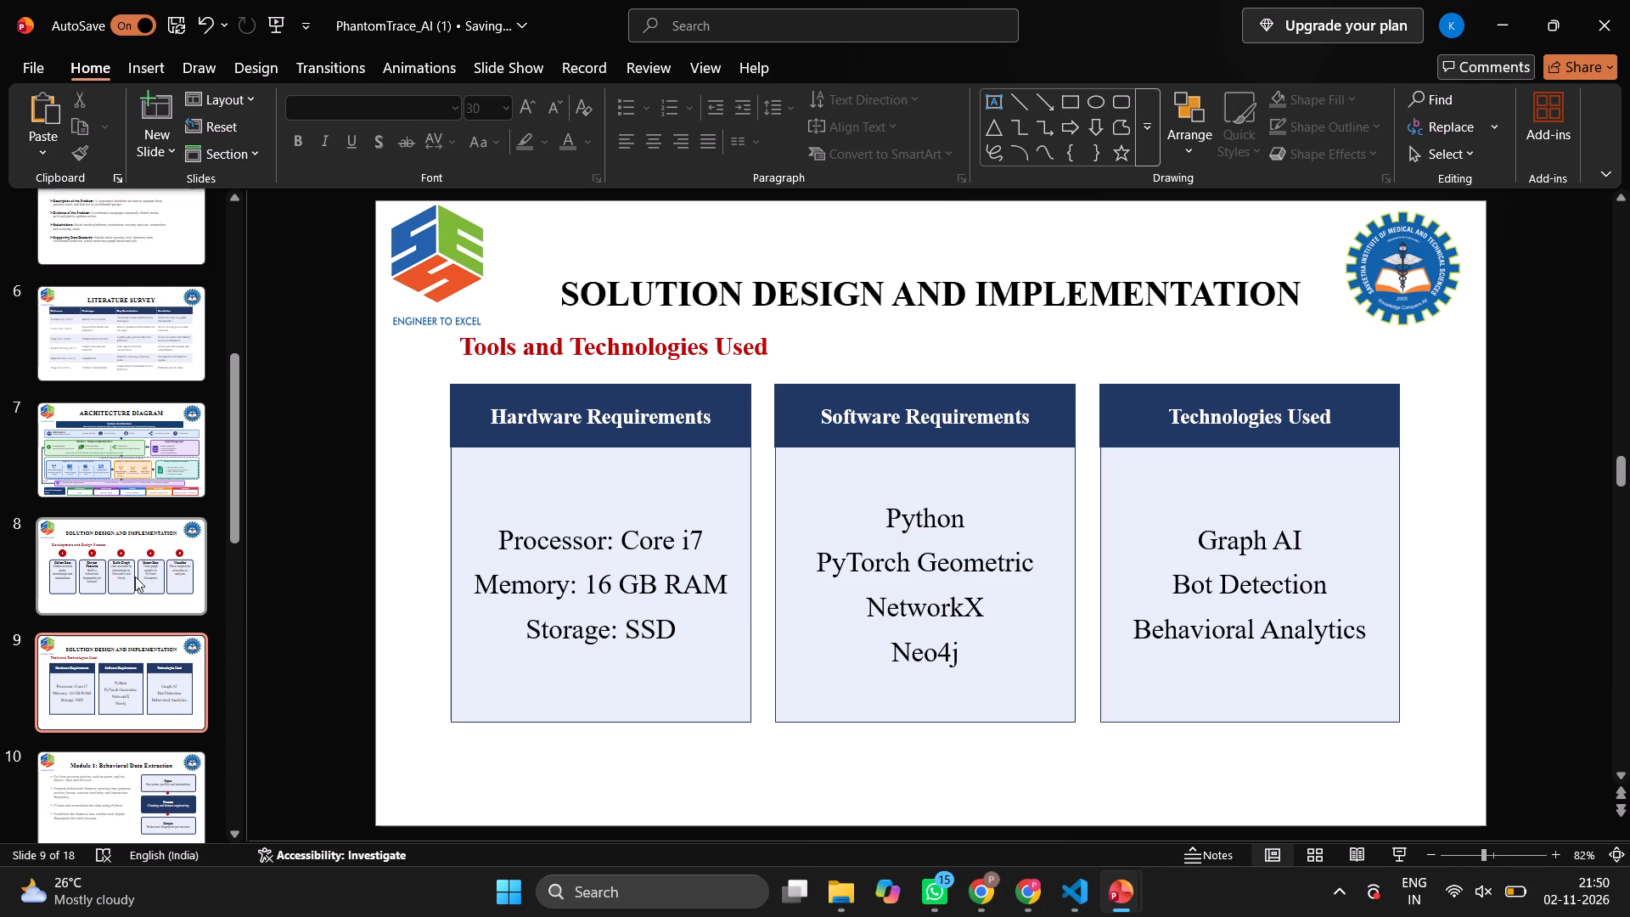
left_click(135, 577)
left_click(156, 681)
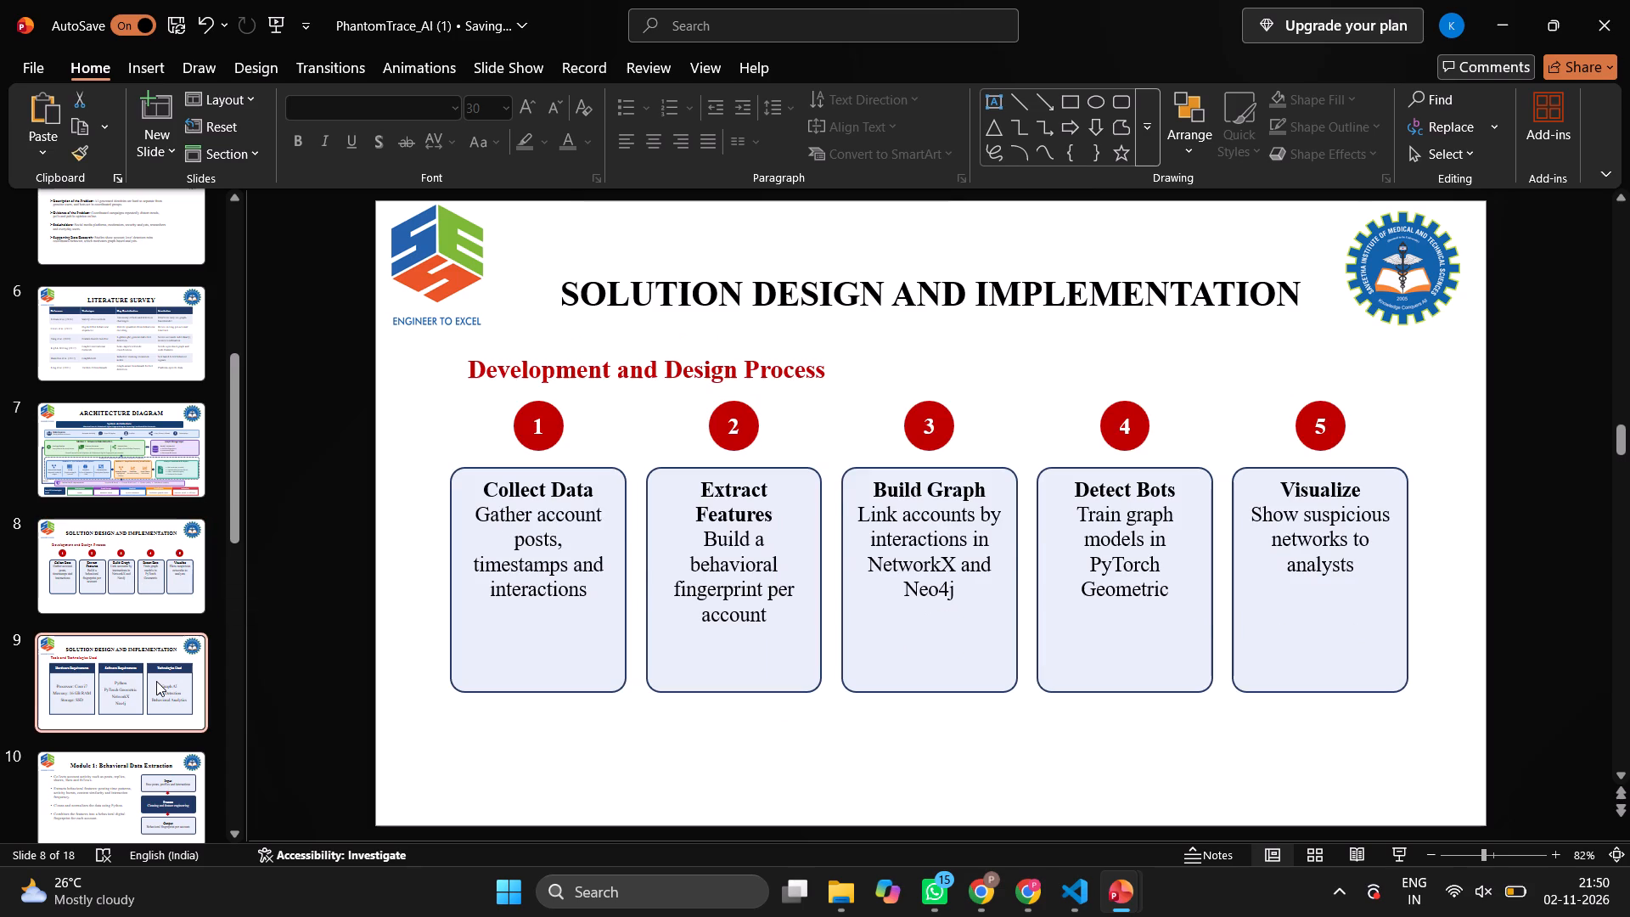
Convert slide 10's Module 1: Behavioral Data Extraction title to uppercase and set its font size to 32.
scroll(156, 681, "down", 1)
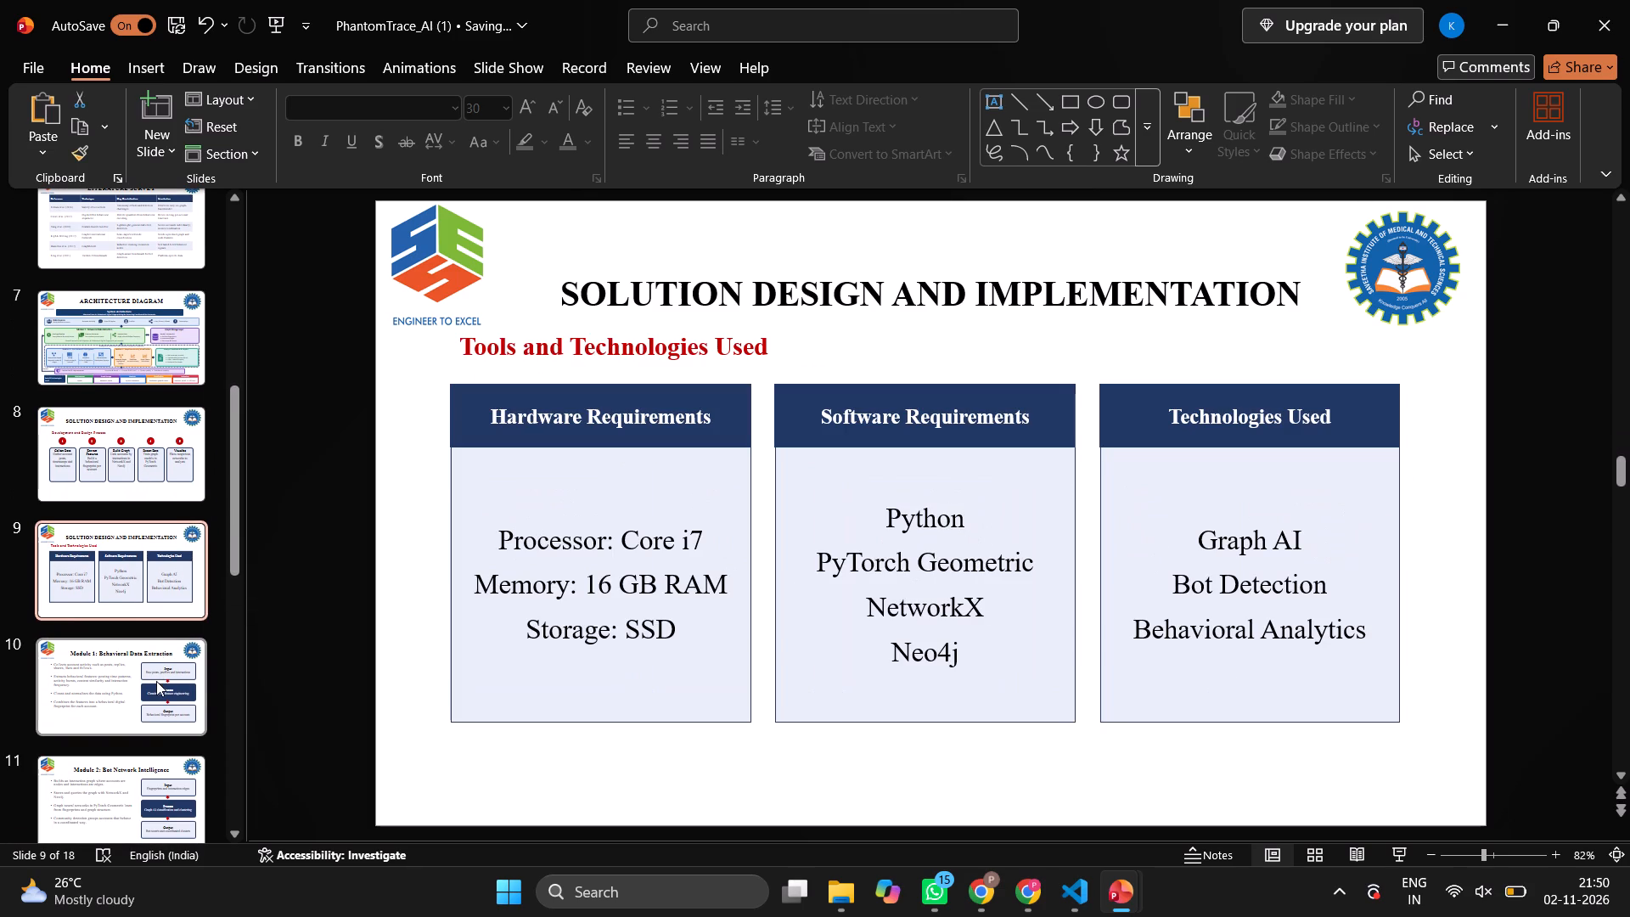
left_click(149, 538)
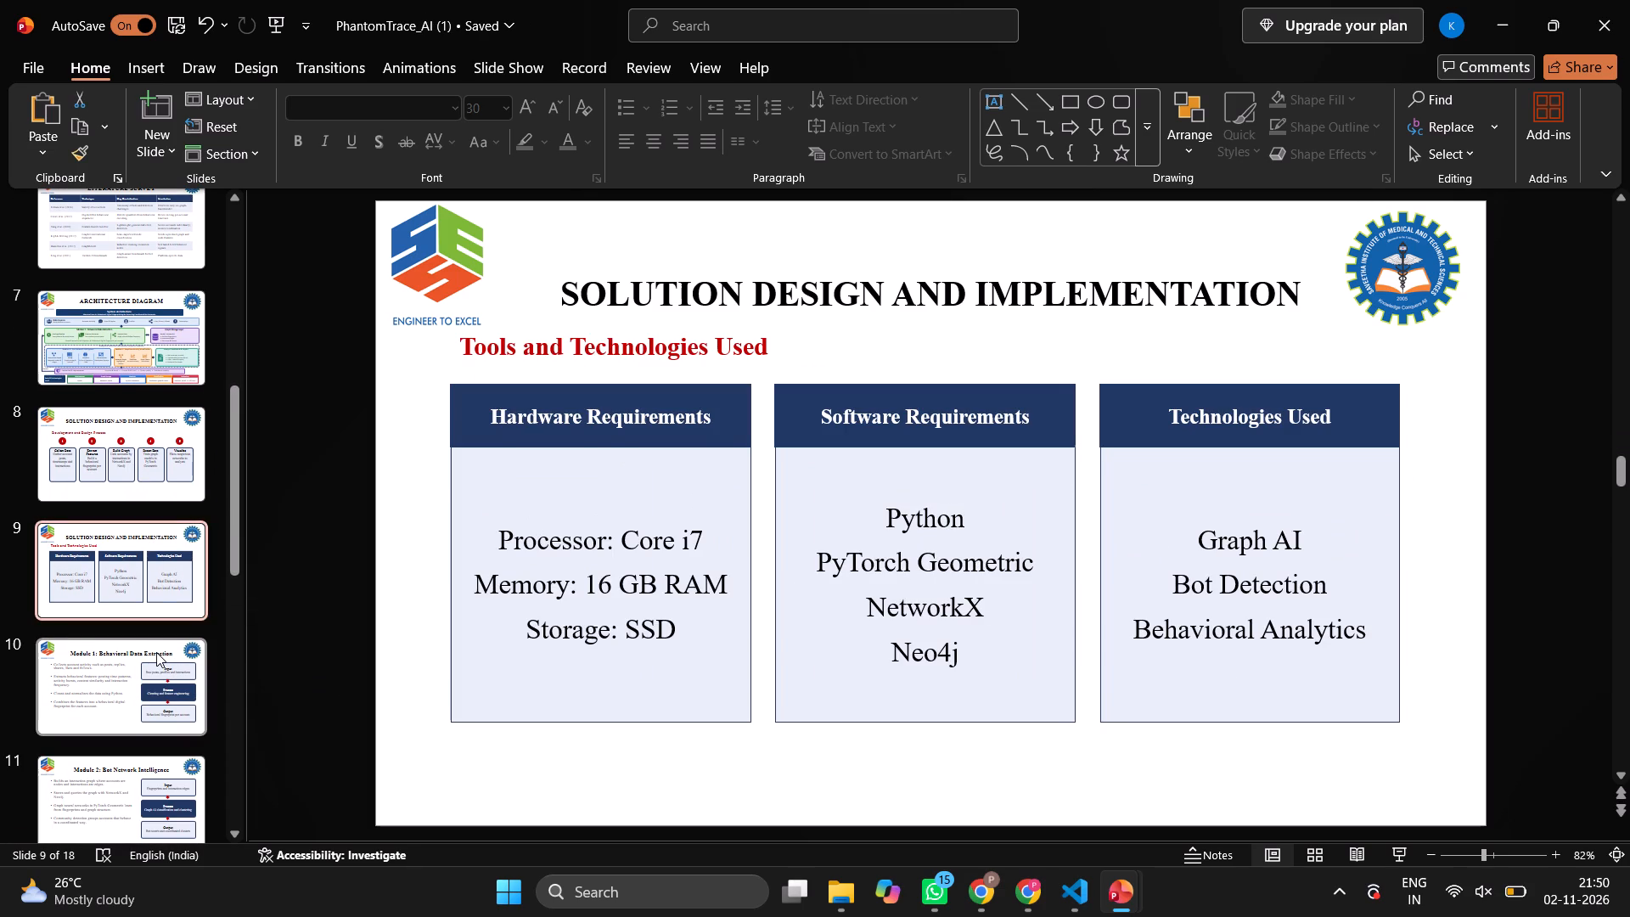
left_click(156, 652)
left_click(732, 277)
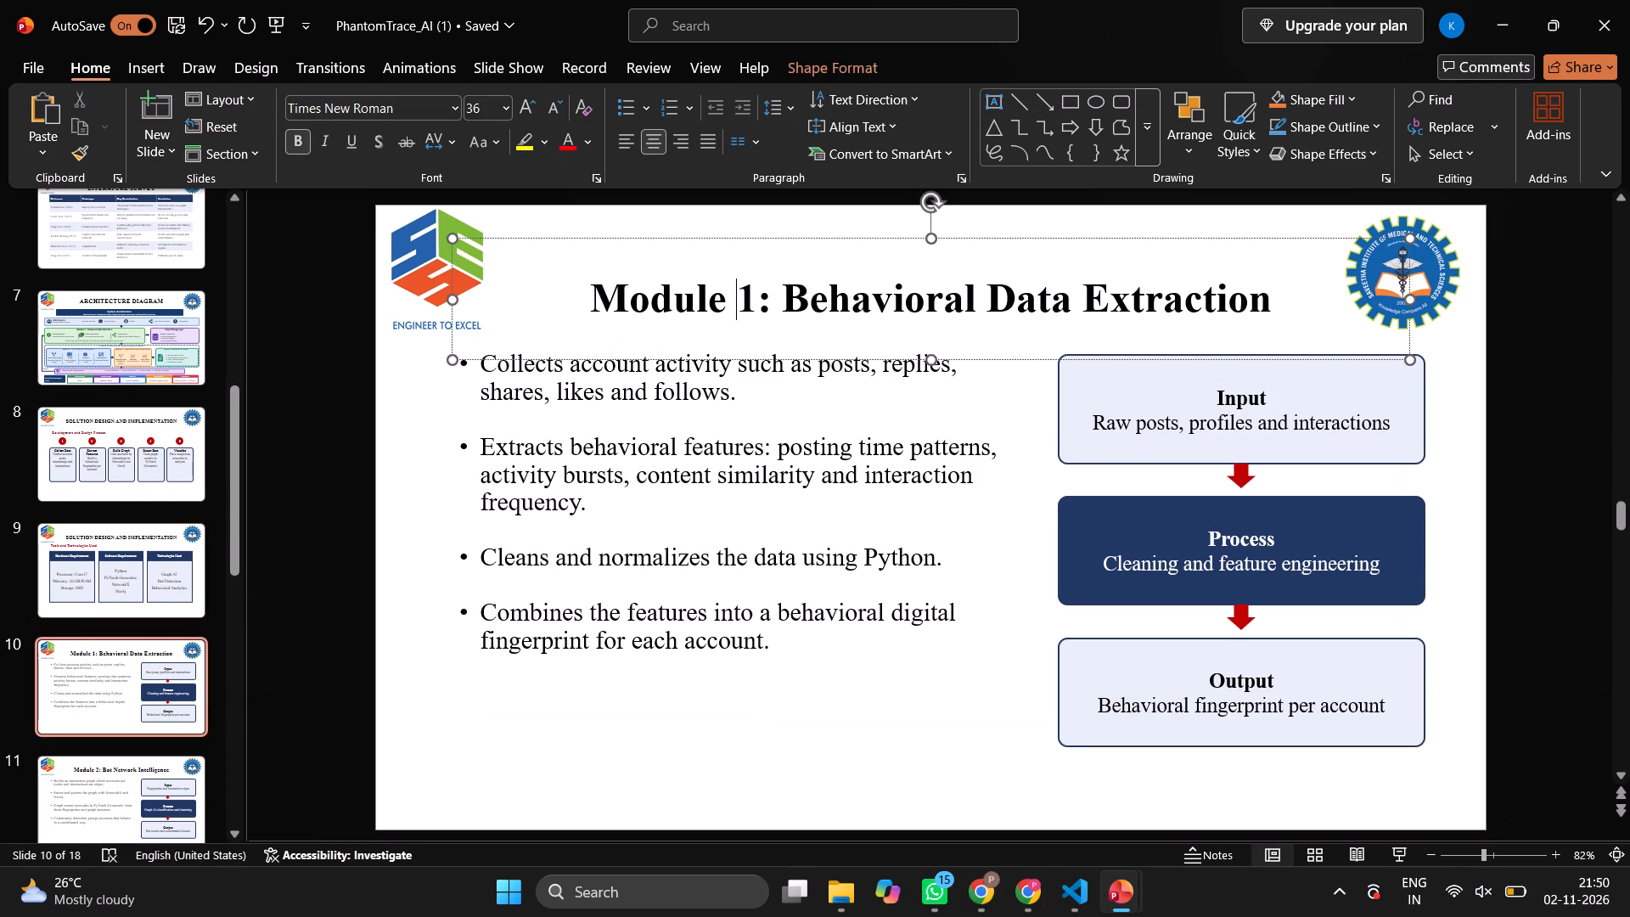
key("ctrl+a")
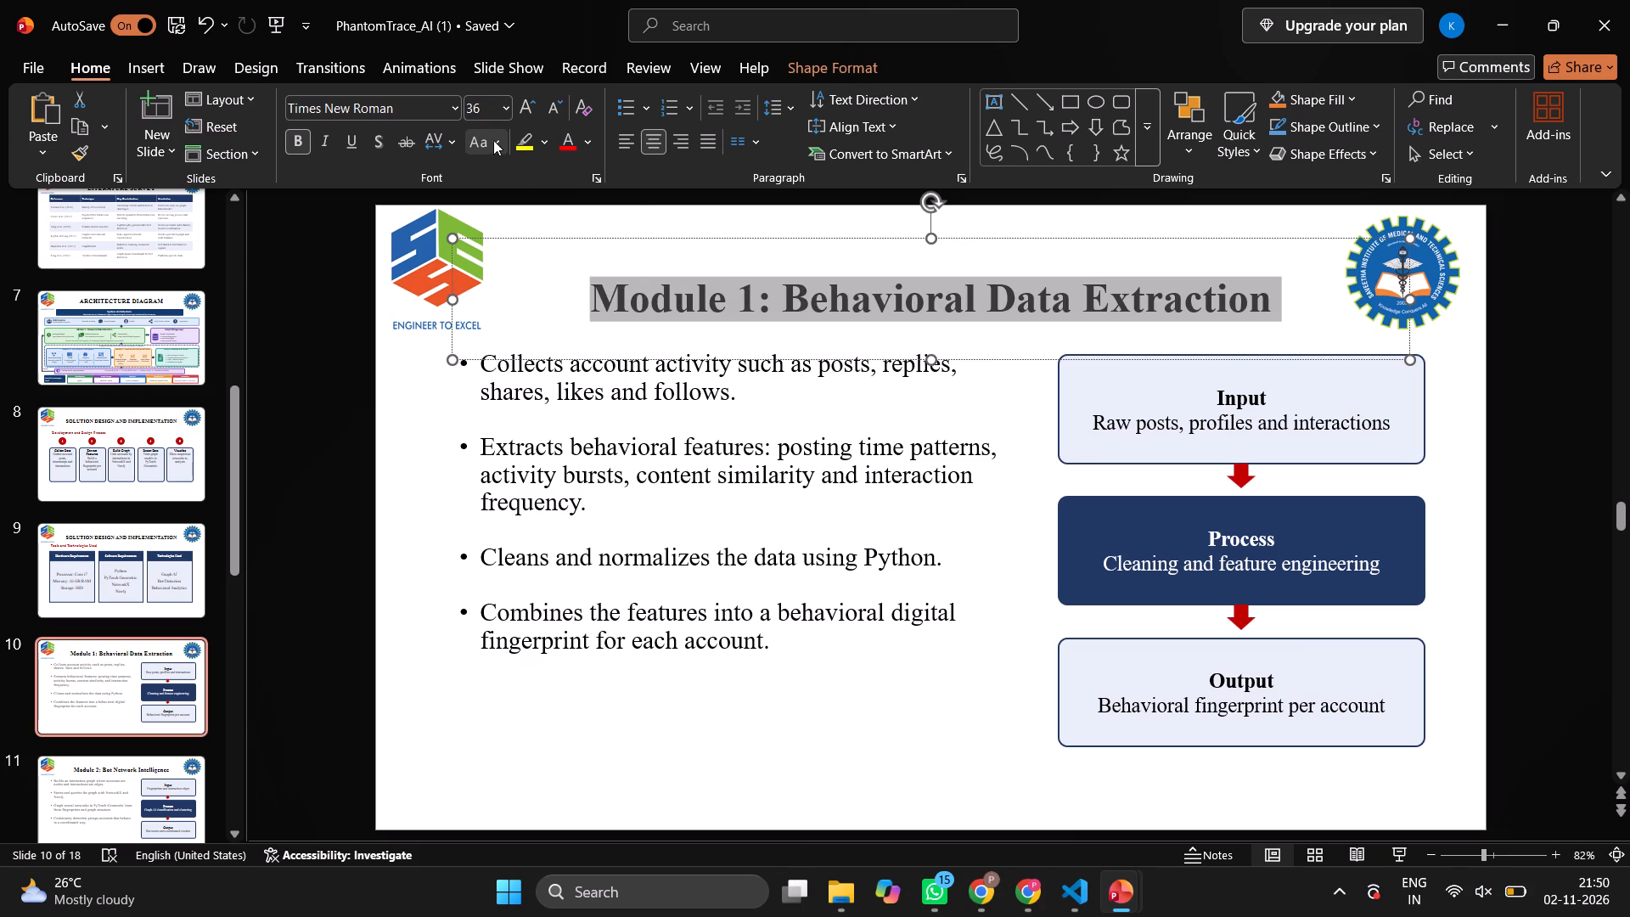
left_click(495, 141)
left_click(526, 228)
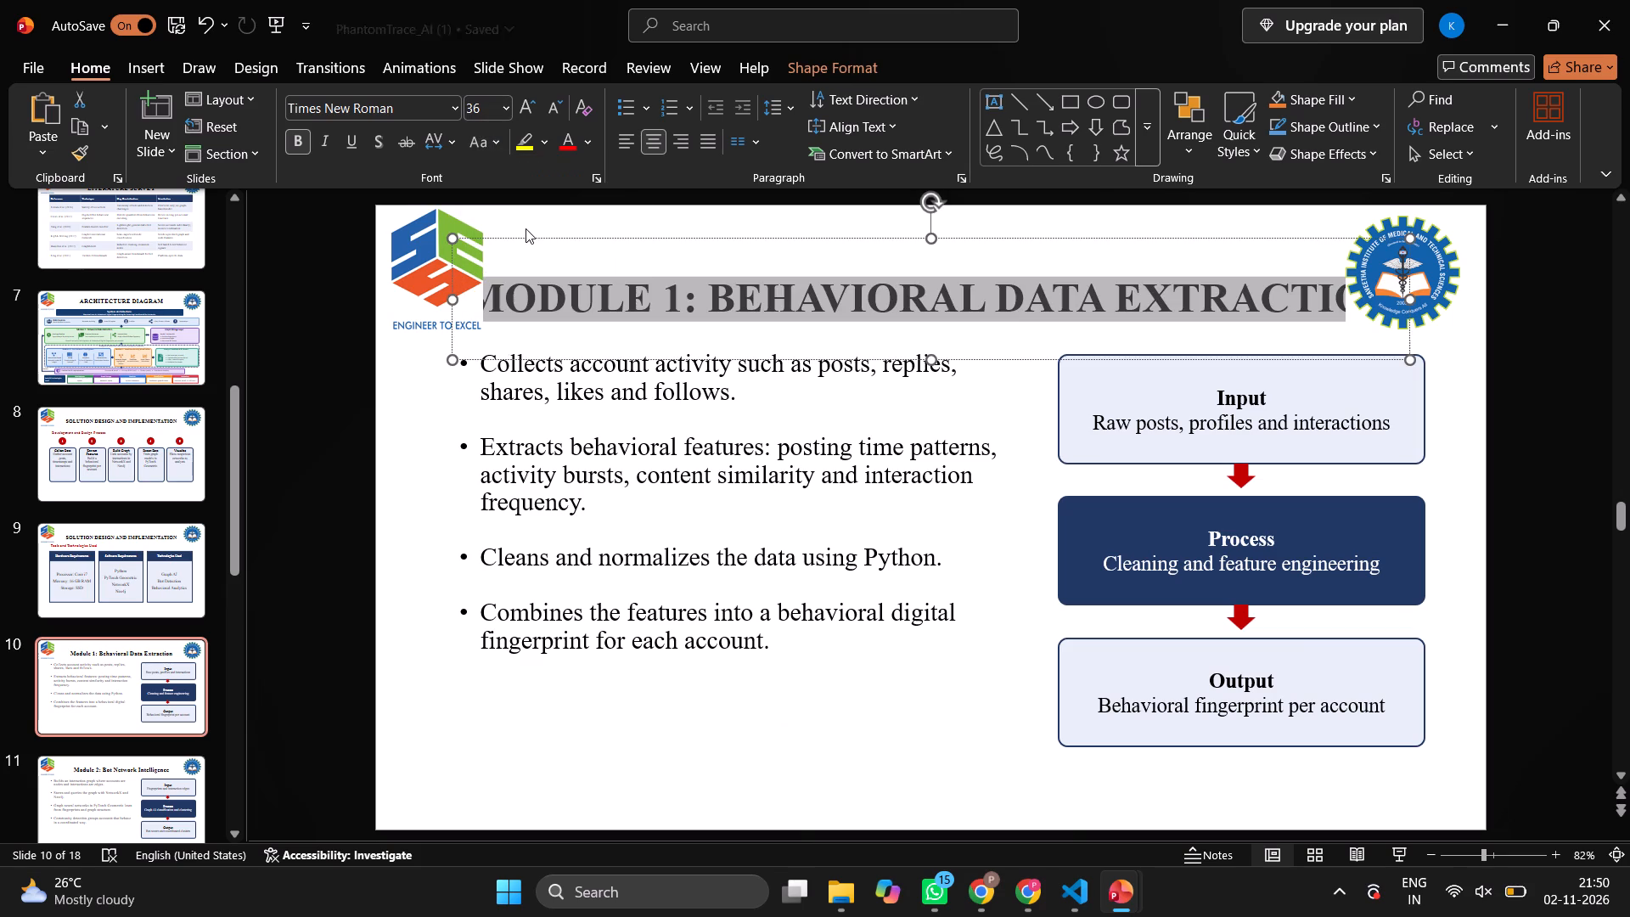
left_click(493, 113)
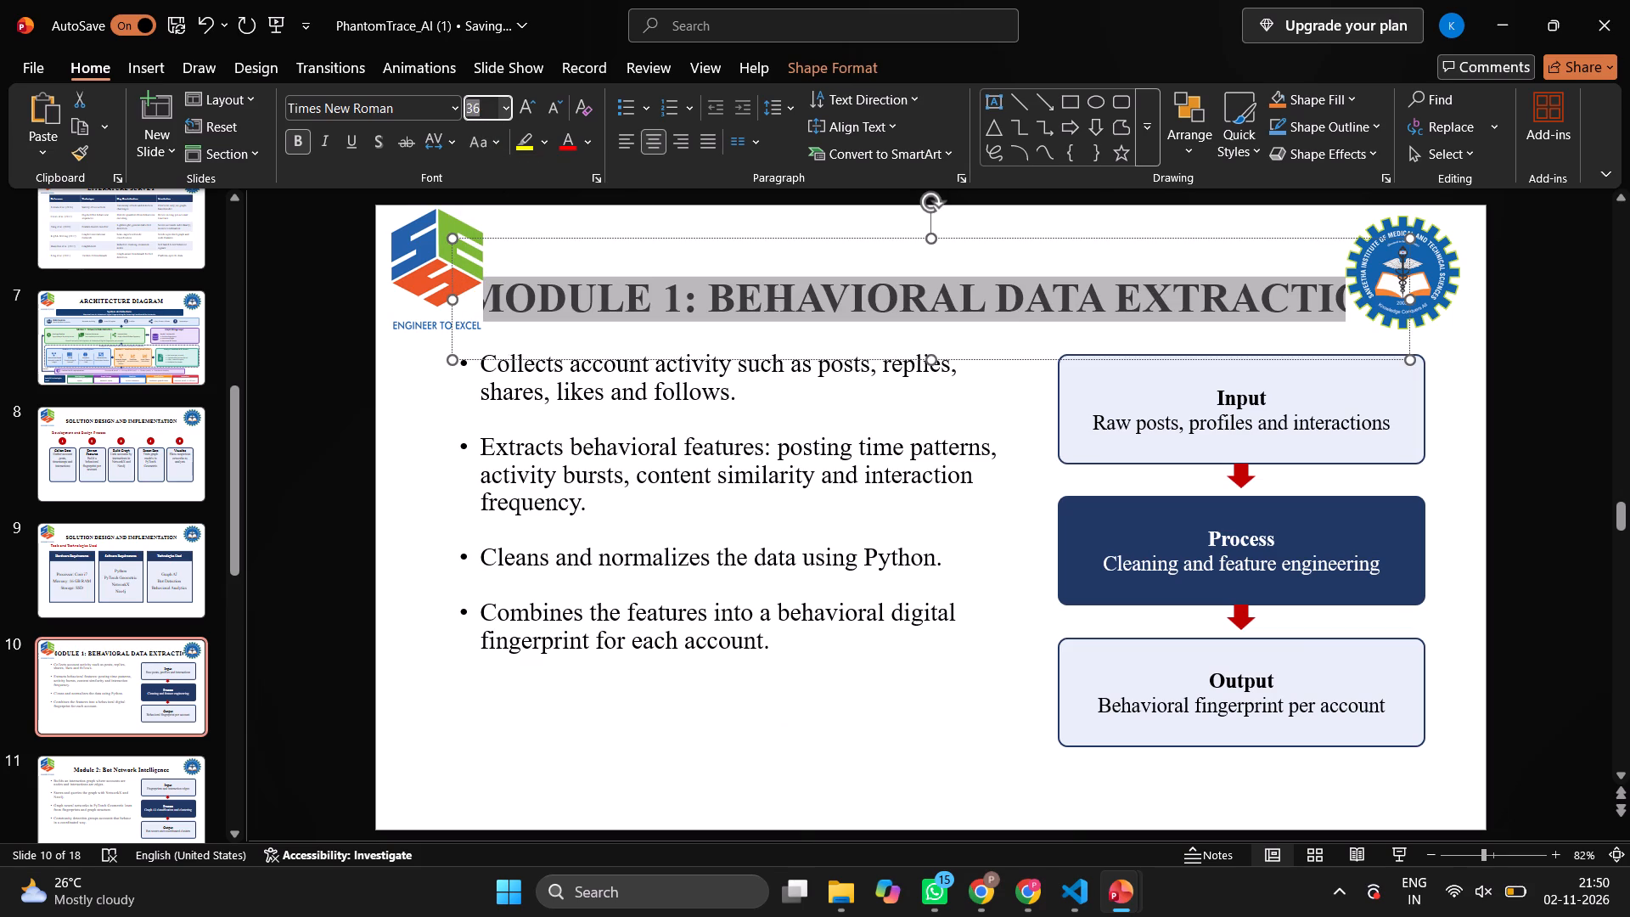
key("BackSpace")
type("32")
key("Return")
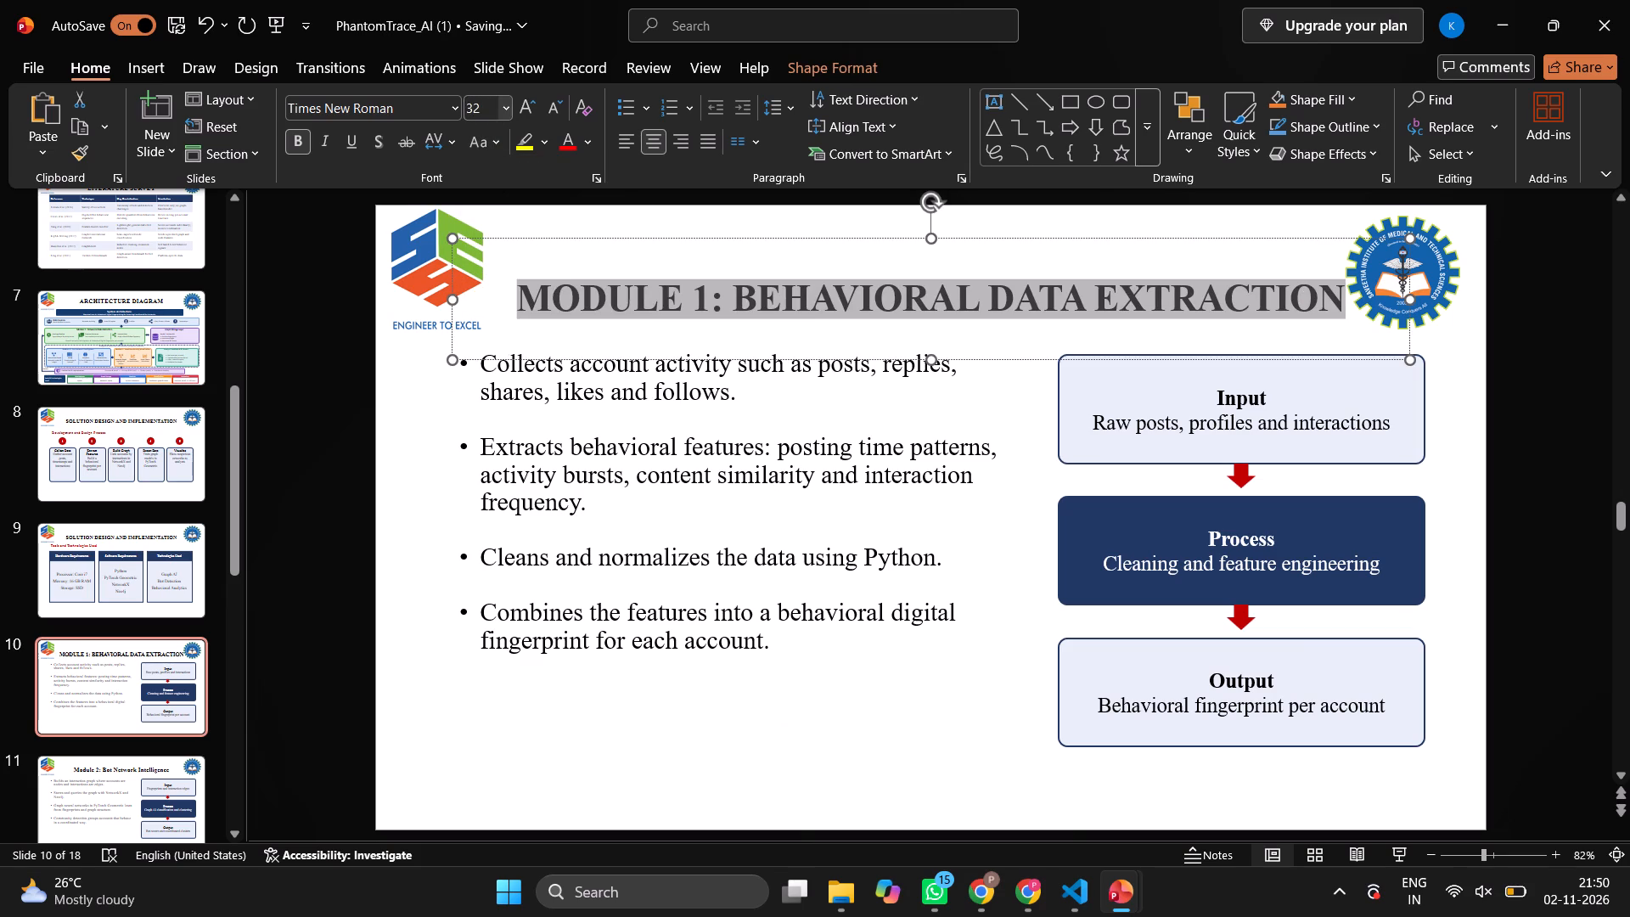
left_click(415, 353)
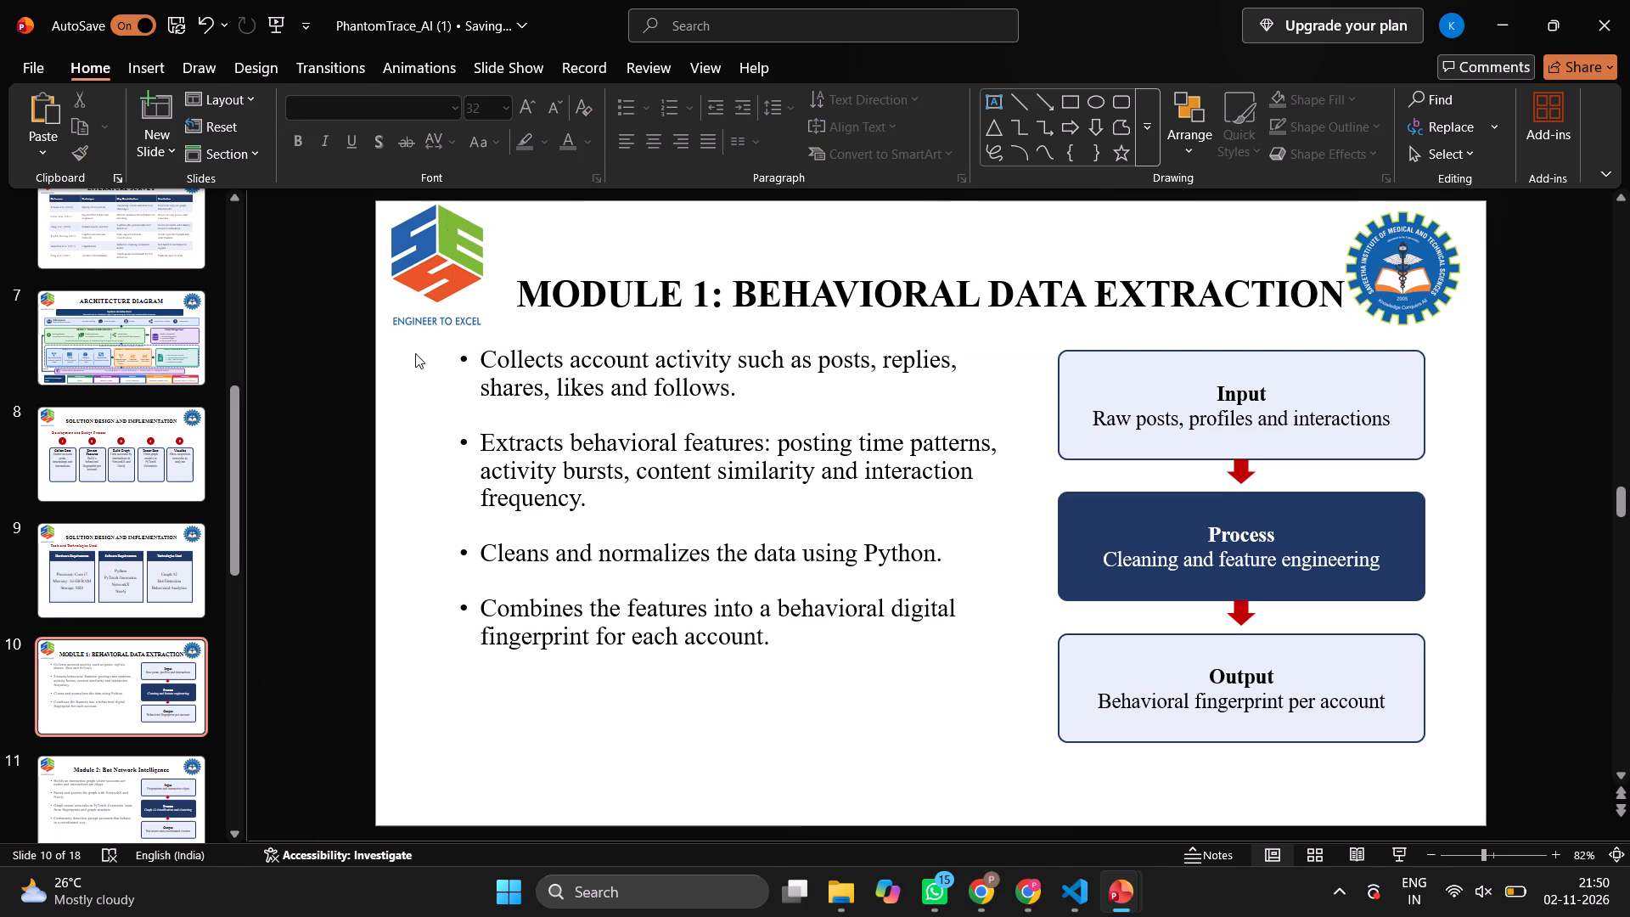
Set all of slide 10's bulleted body text to the Times New Roman heading font at size 20.
left_click(644, 387)
key("ctrl+a")
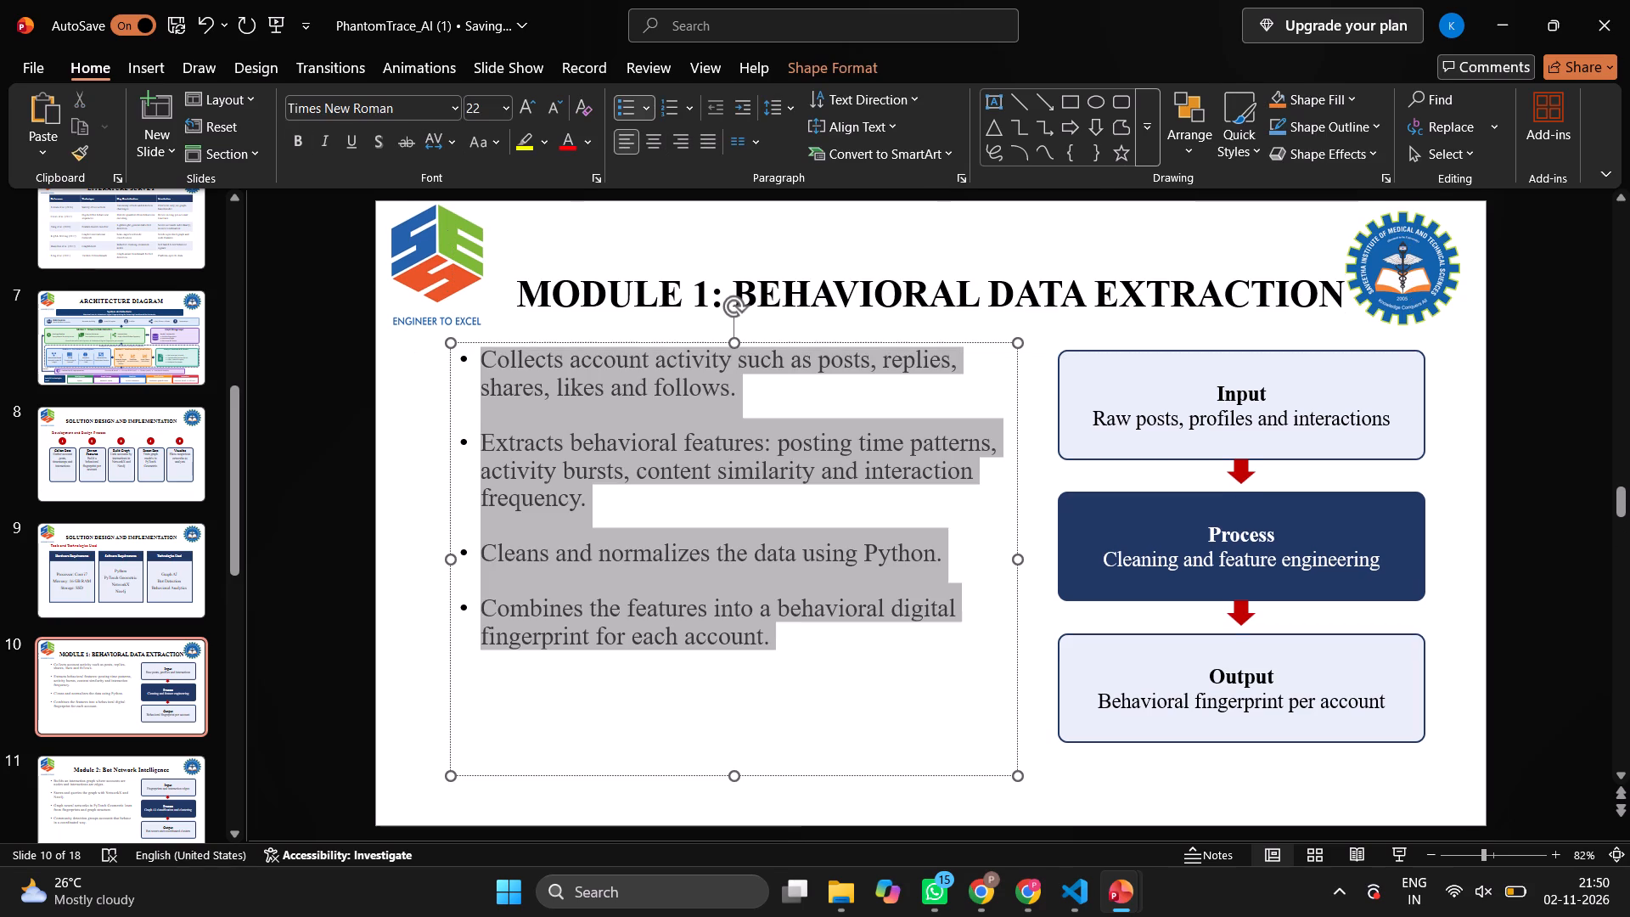
left_click(416, 109)
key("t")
key("Return")
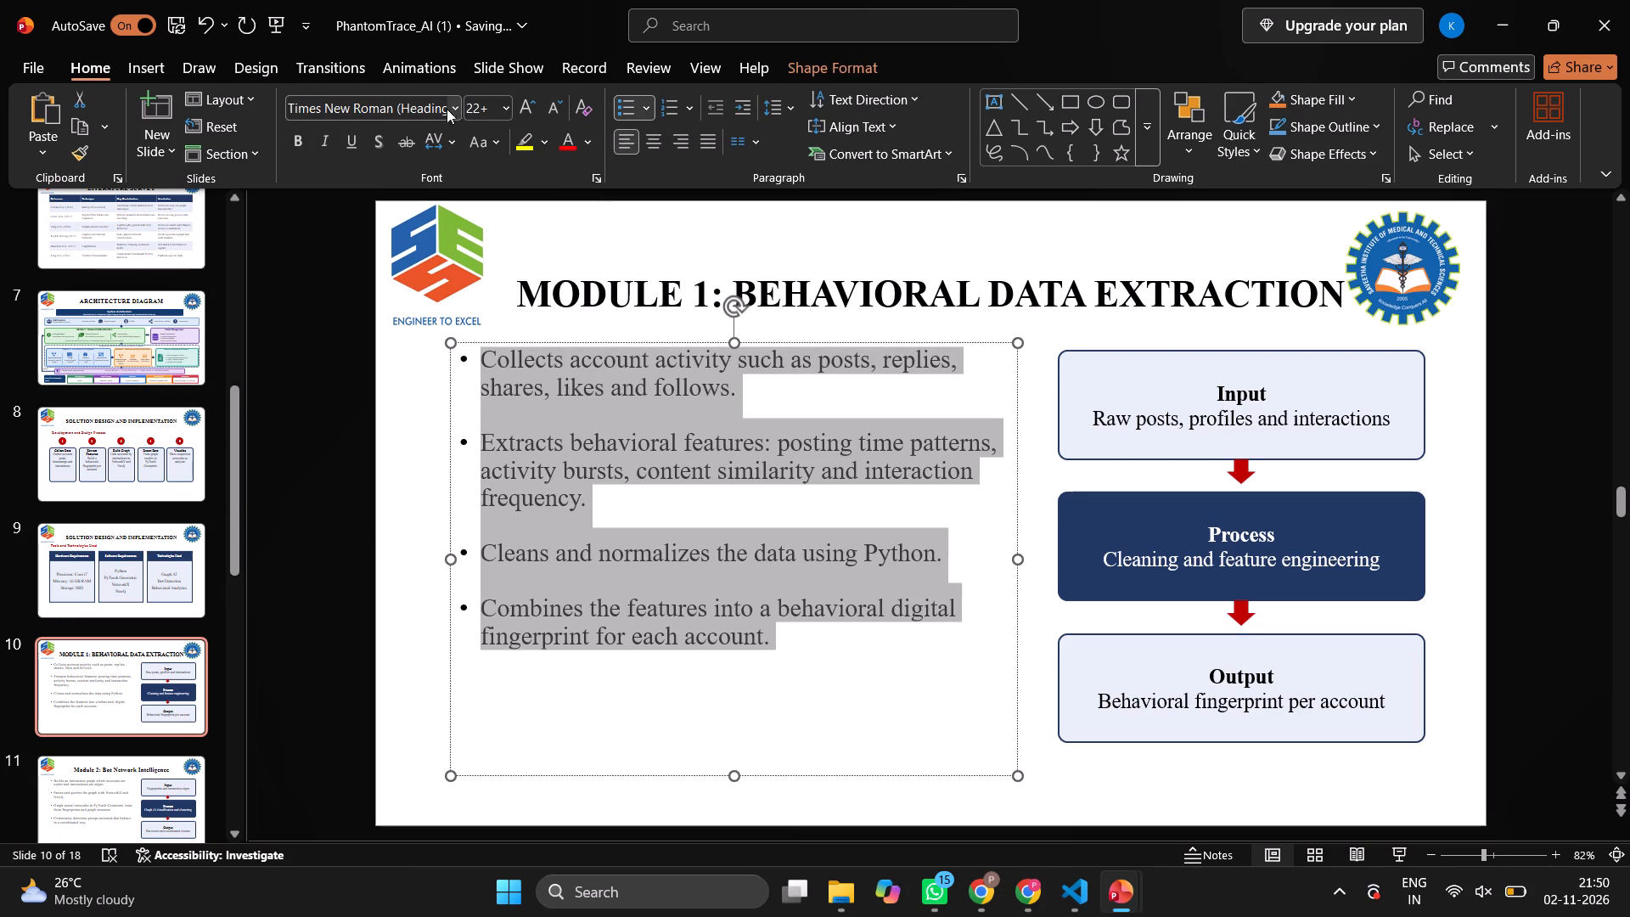
left_click(481, 107)
key("BackSpace")
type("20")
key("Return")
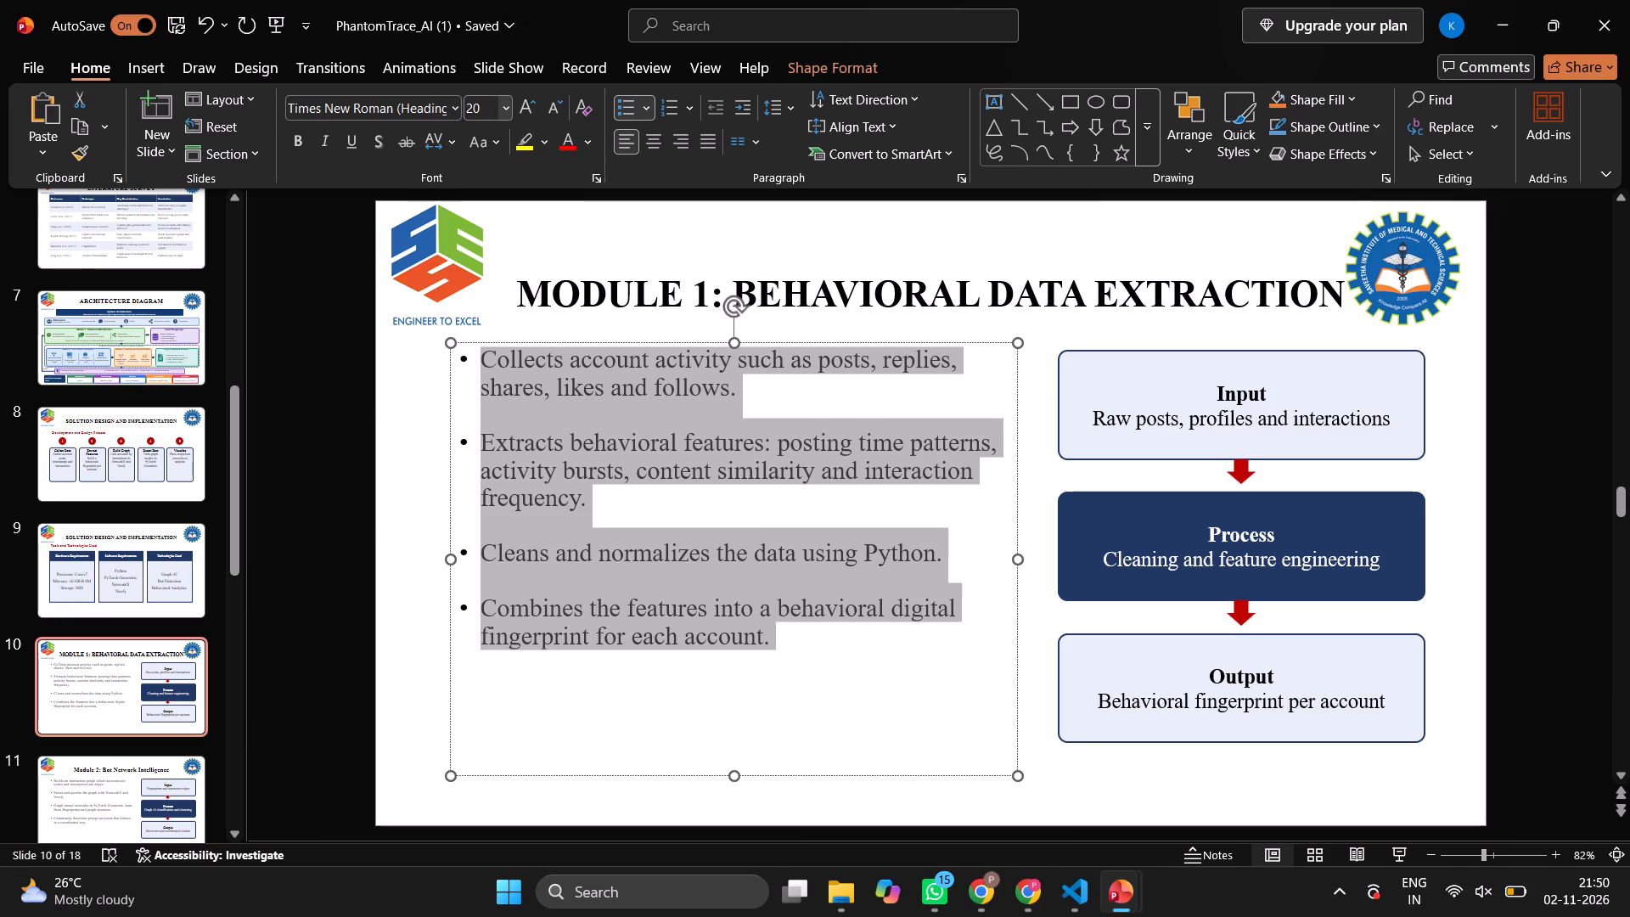
Change the bullets of slide 10's body text to the arrow style.
left_click(658, 110)
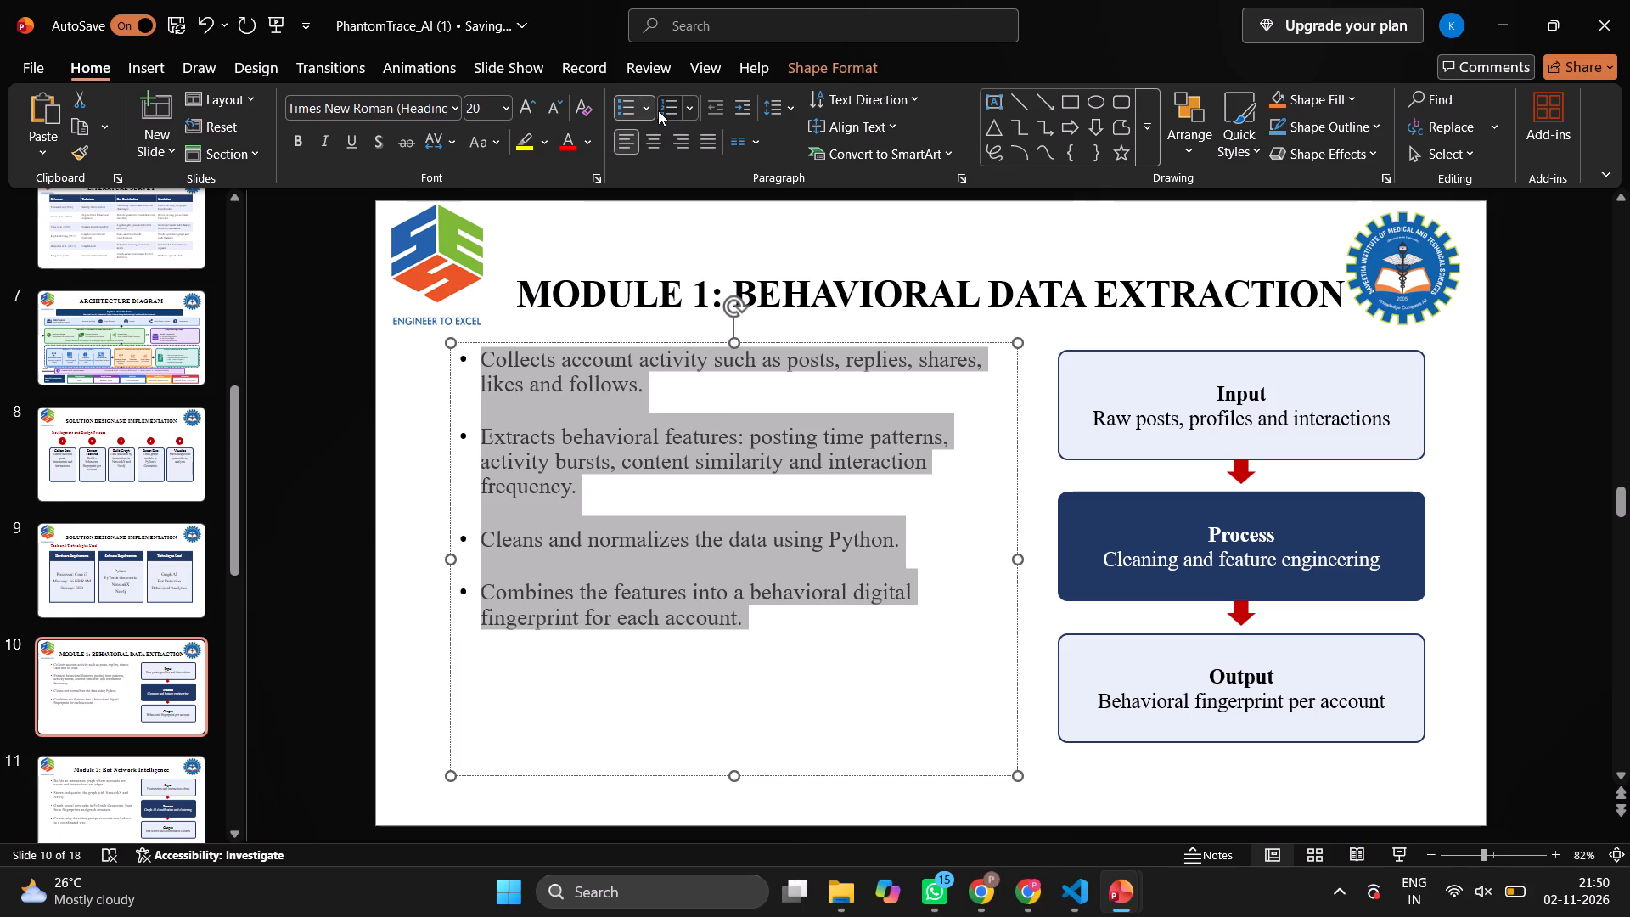
left_click(651, 108)
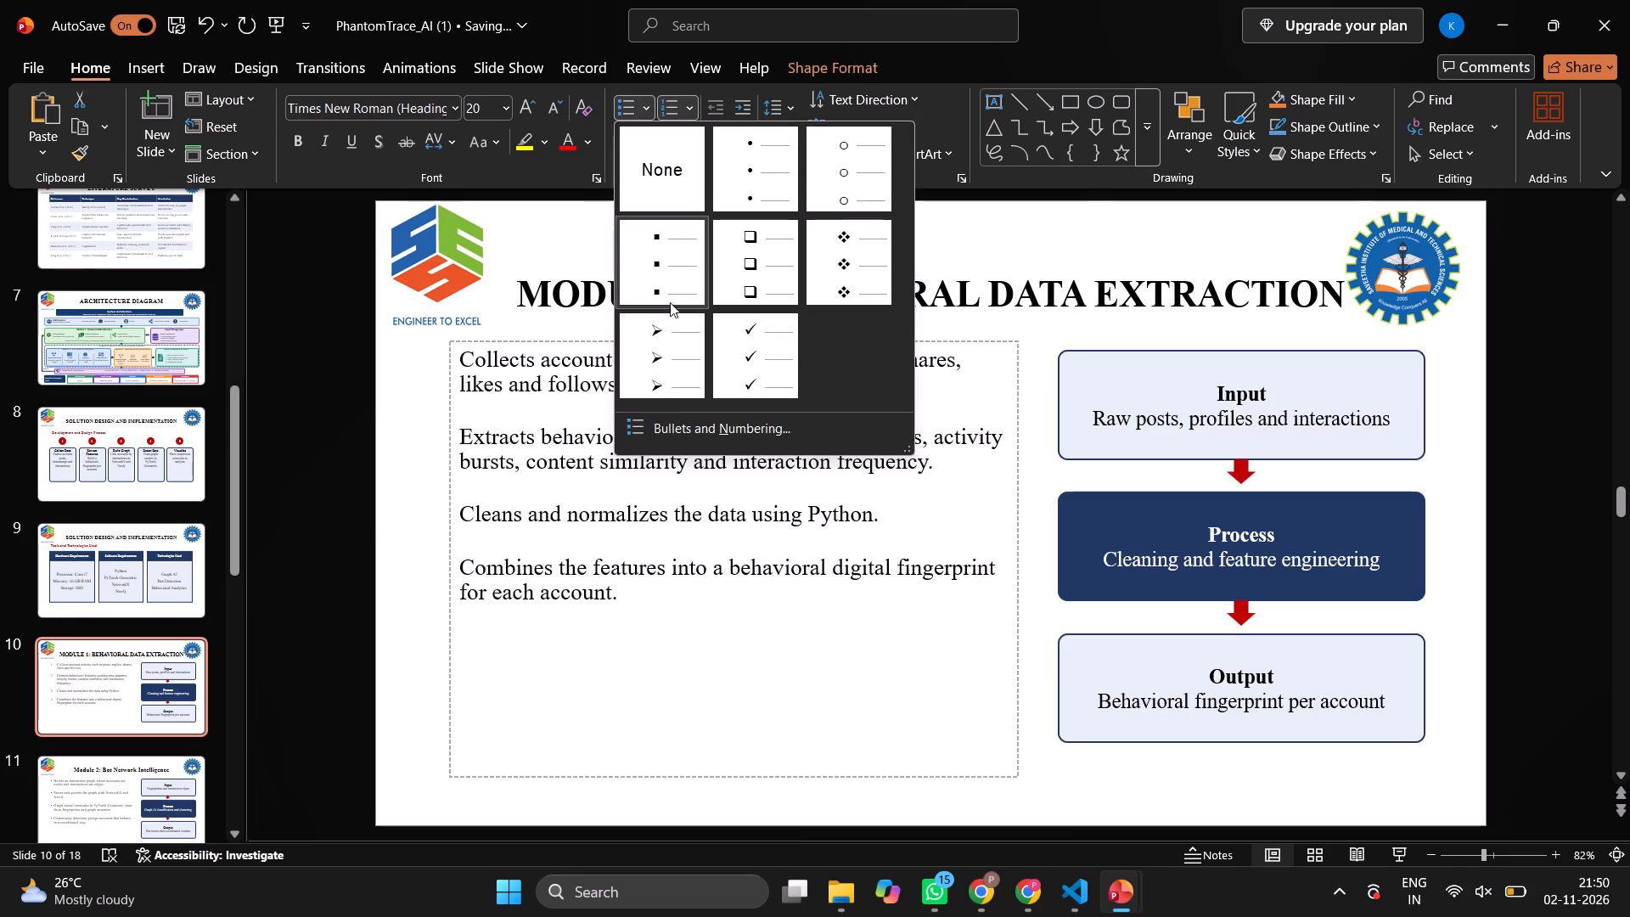
left_click(680, 344)
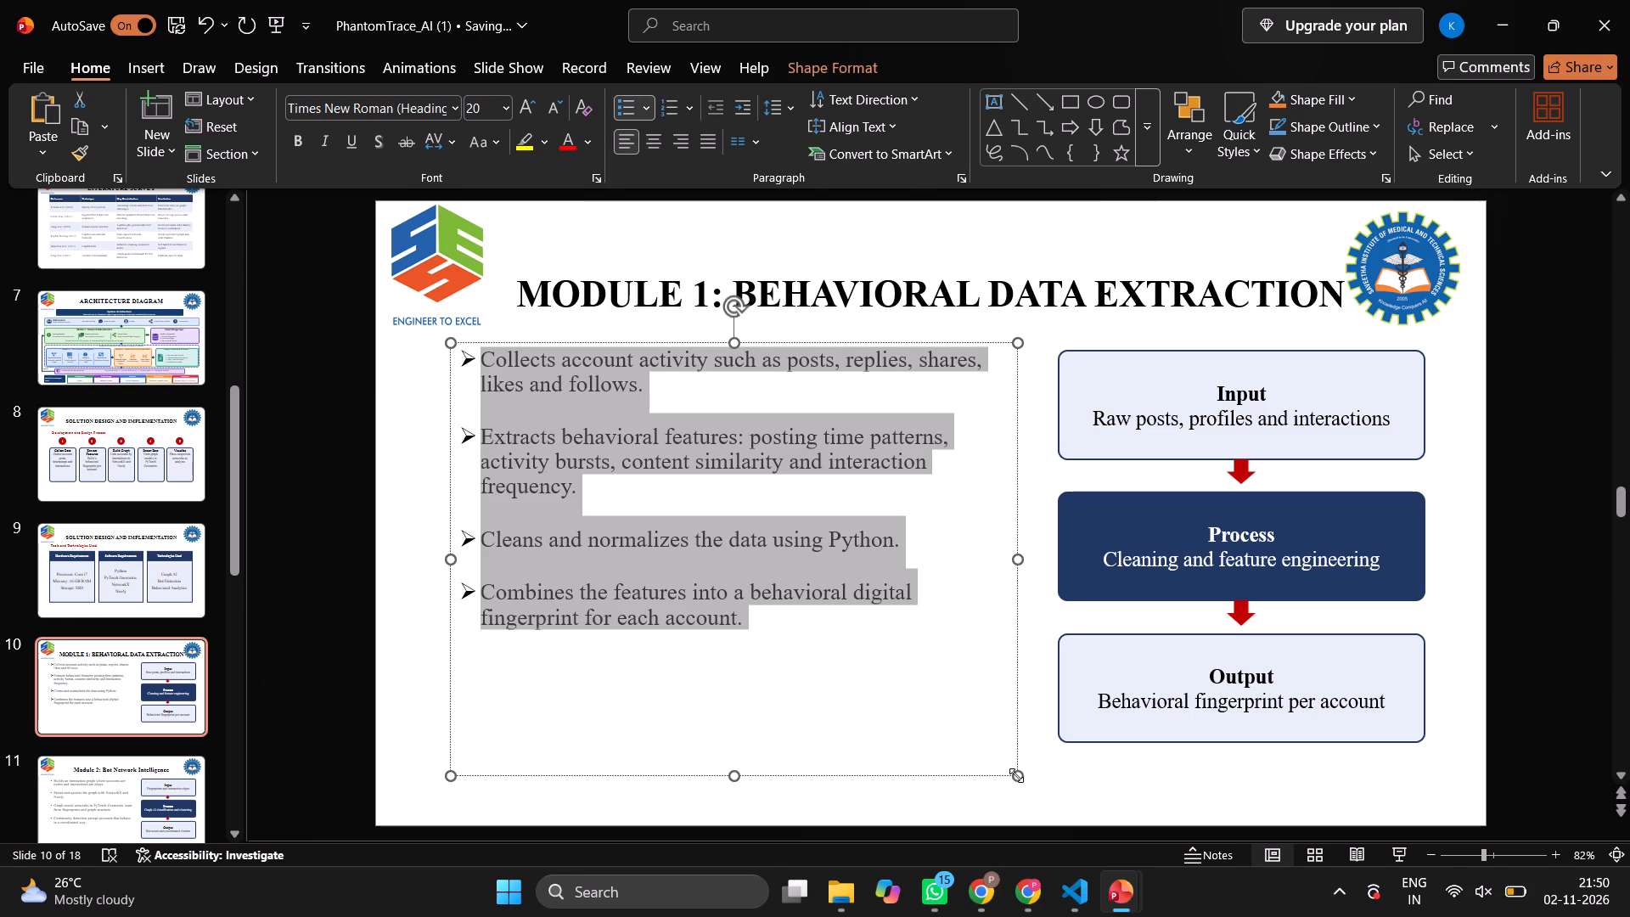
Narrow slide 10's bulleted text box and move it slightly down and to the right, away from the title.
left_click_drag(1015, 775, 891, 709)
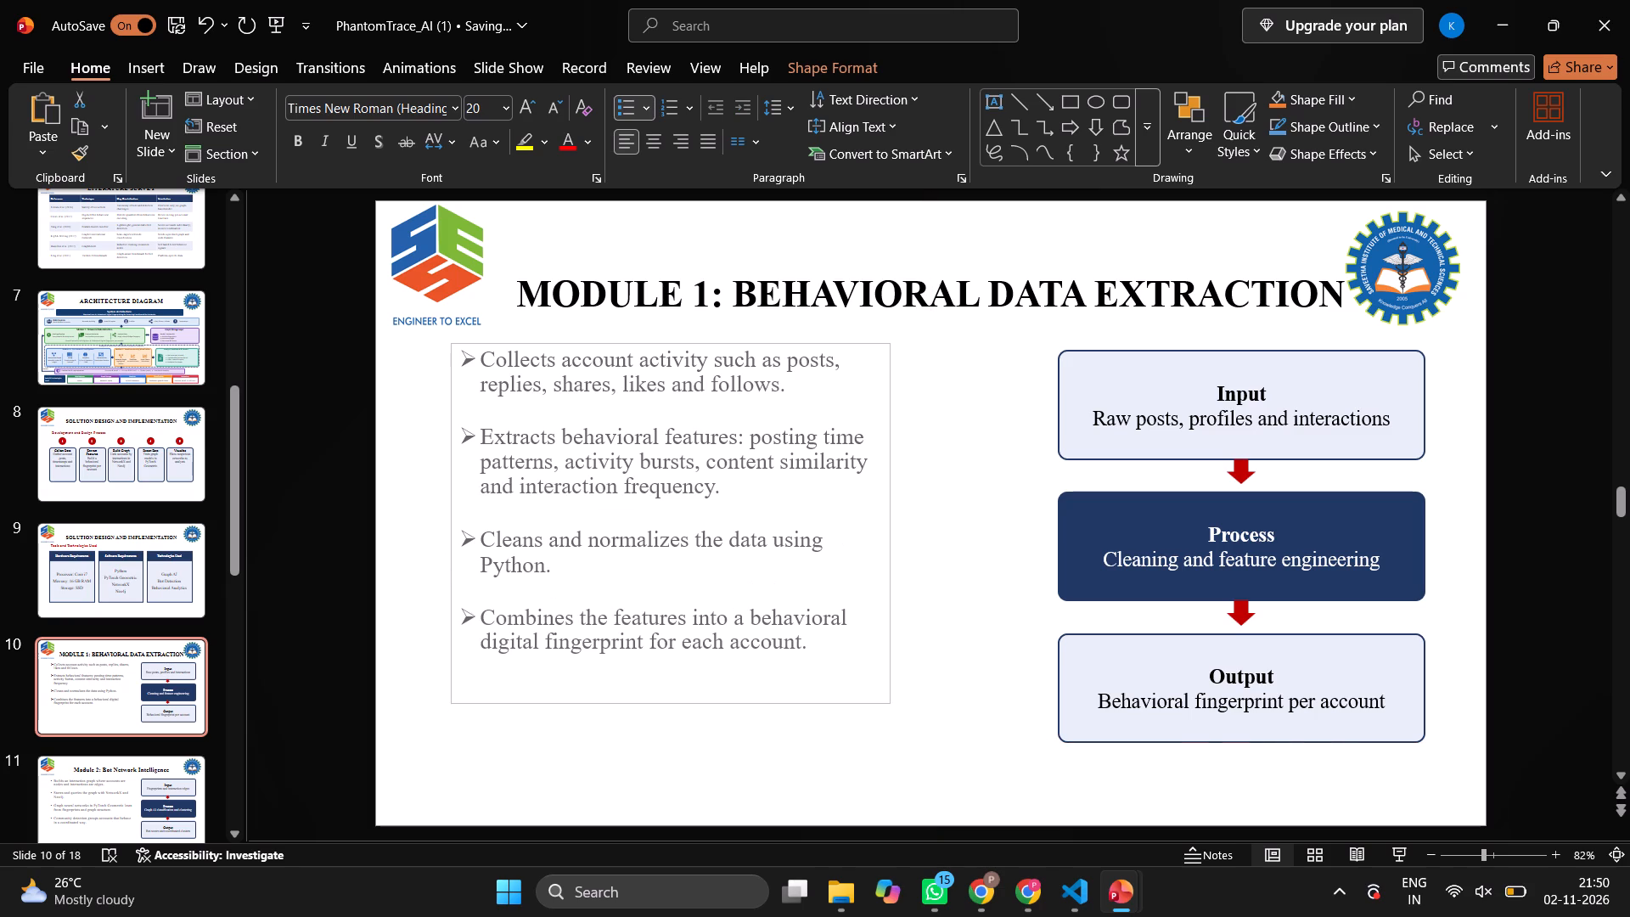
left_click_drag(891, 709, 785, 760)
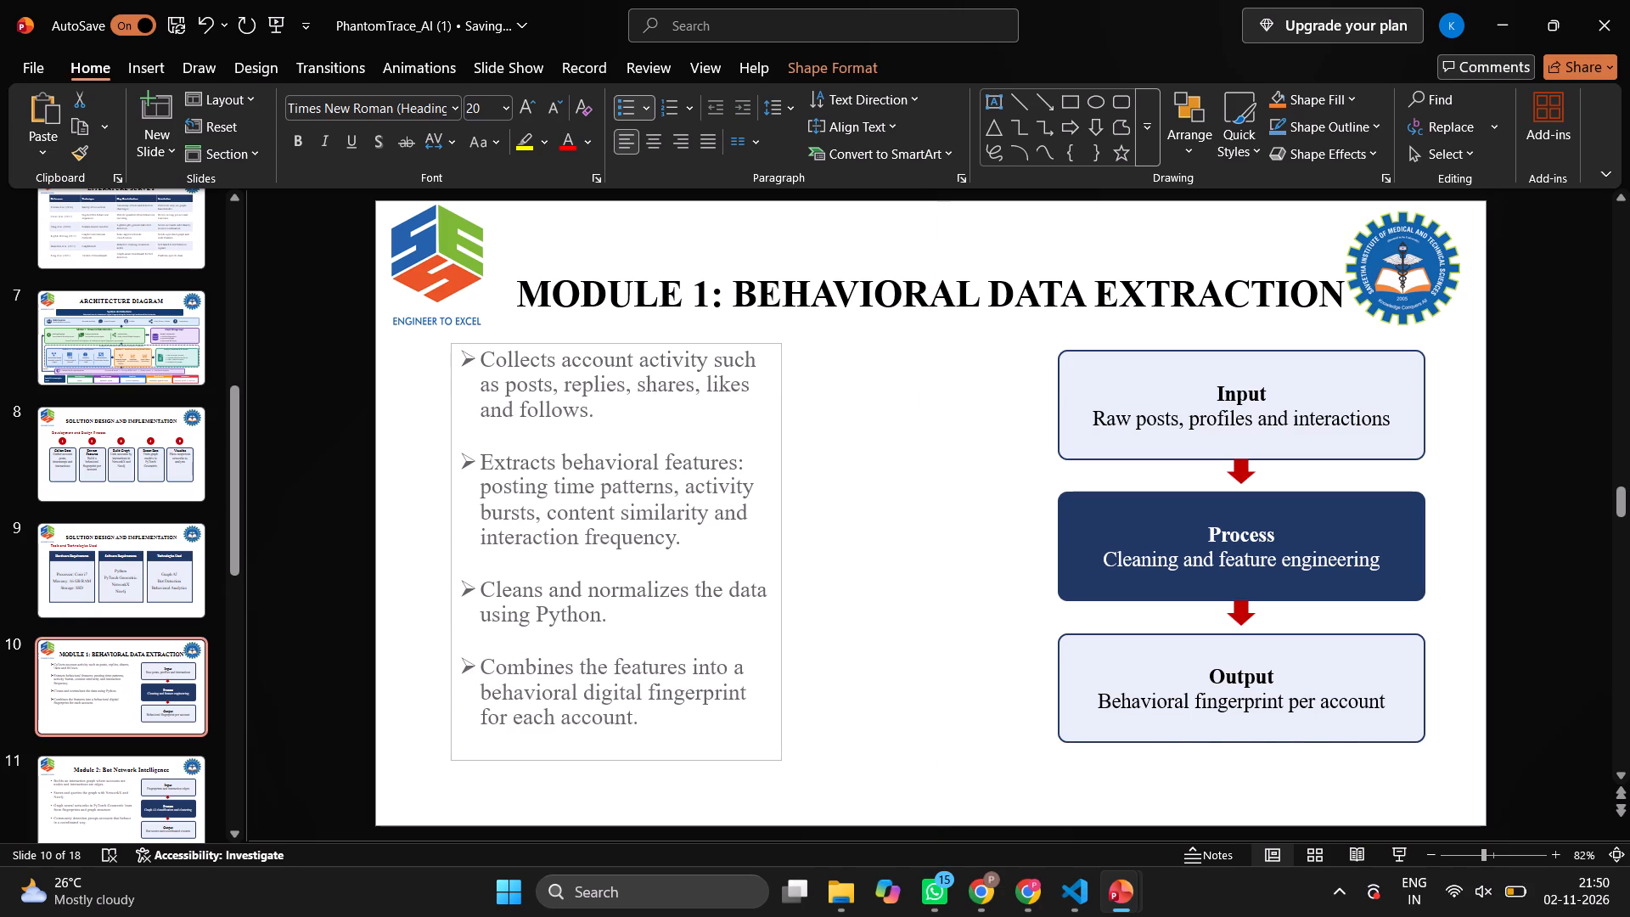
left_click_drag(785, 760, 871, 757)
left_click(1015, 666)
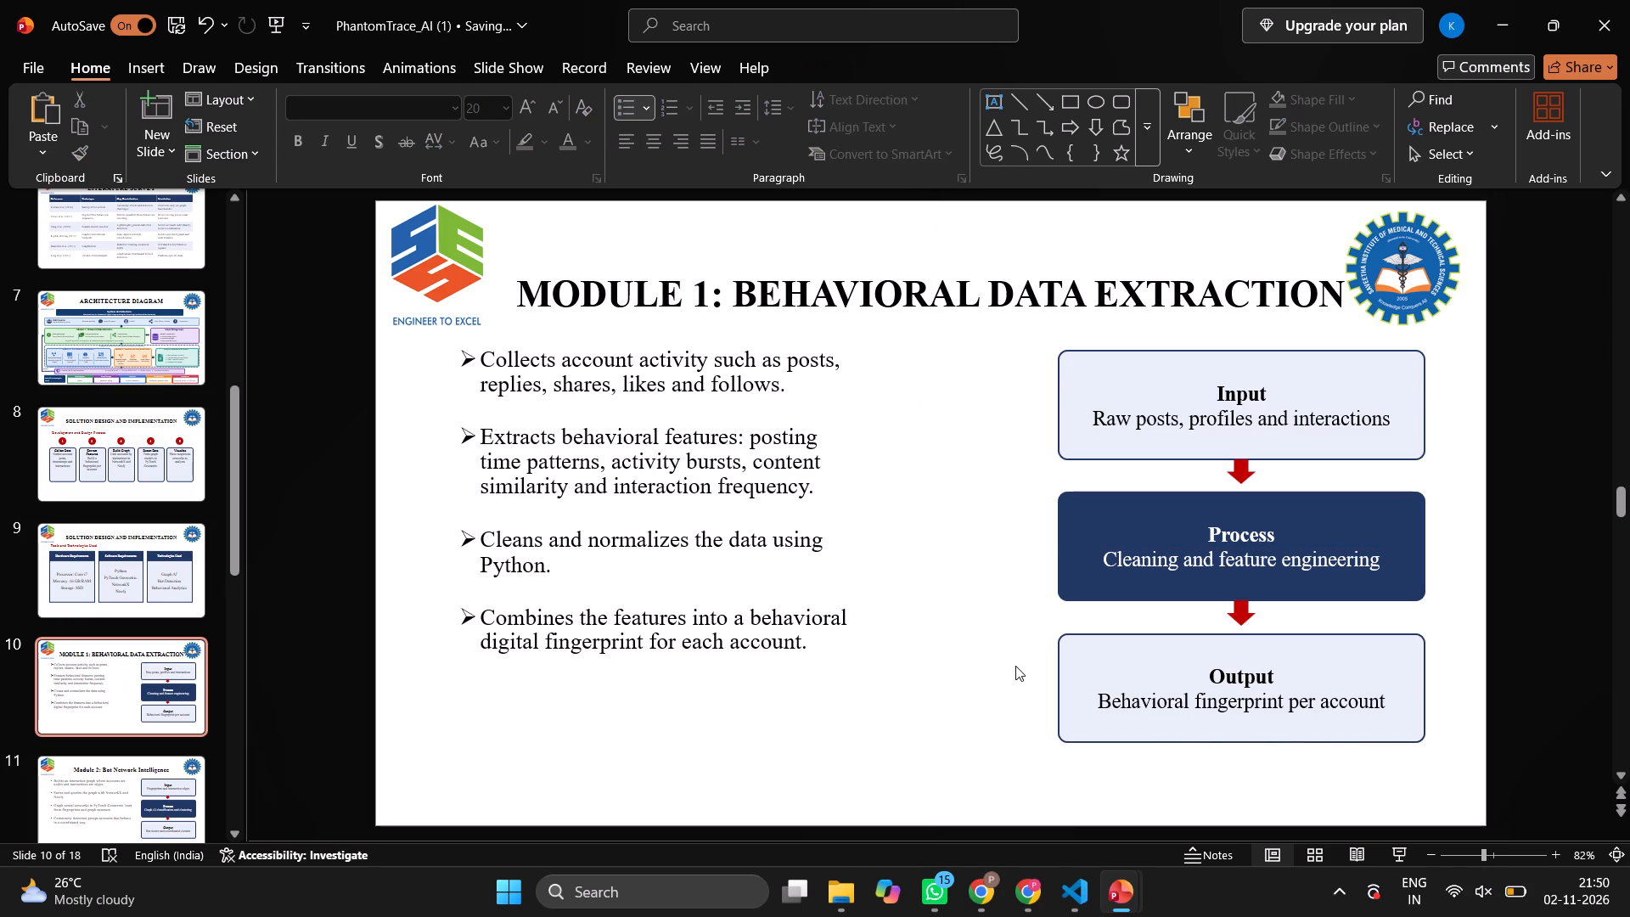
left_click(756, 608)
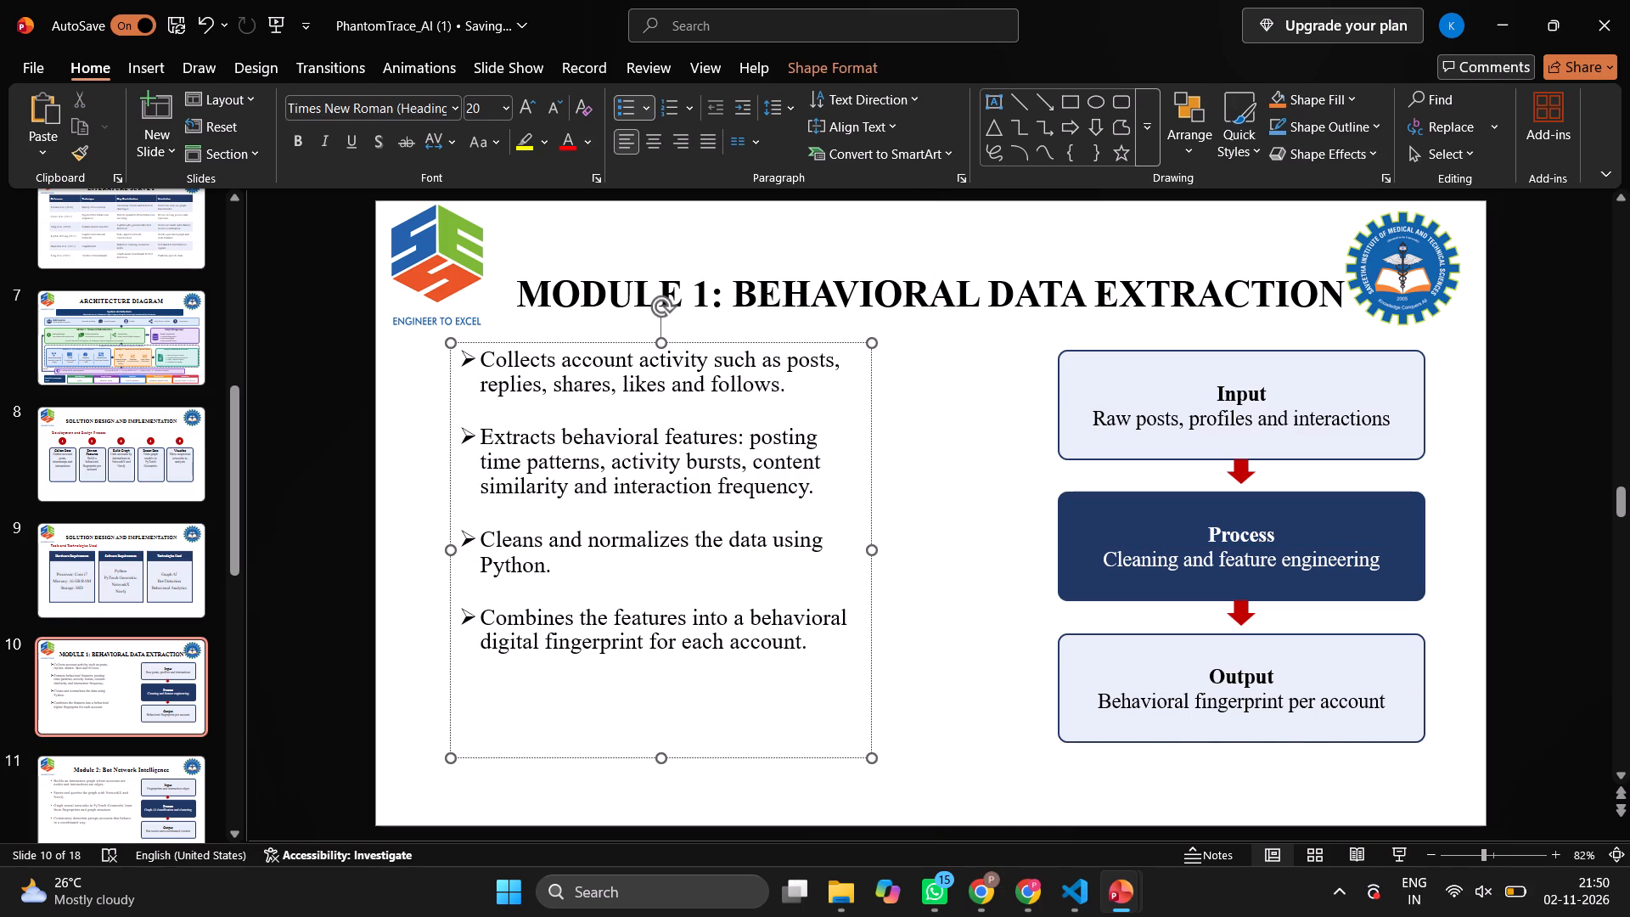
left_click_drag(874, 625, 893, 642)
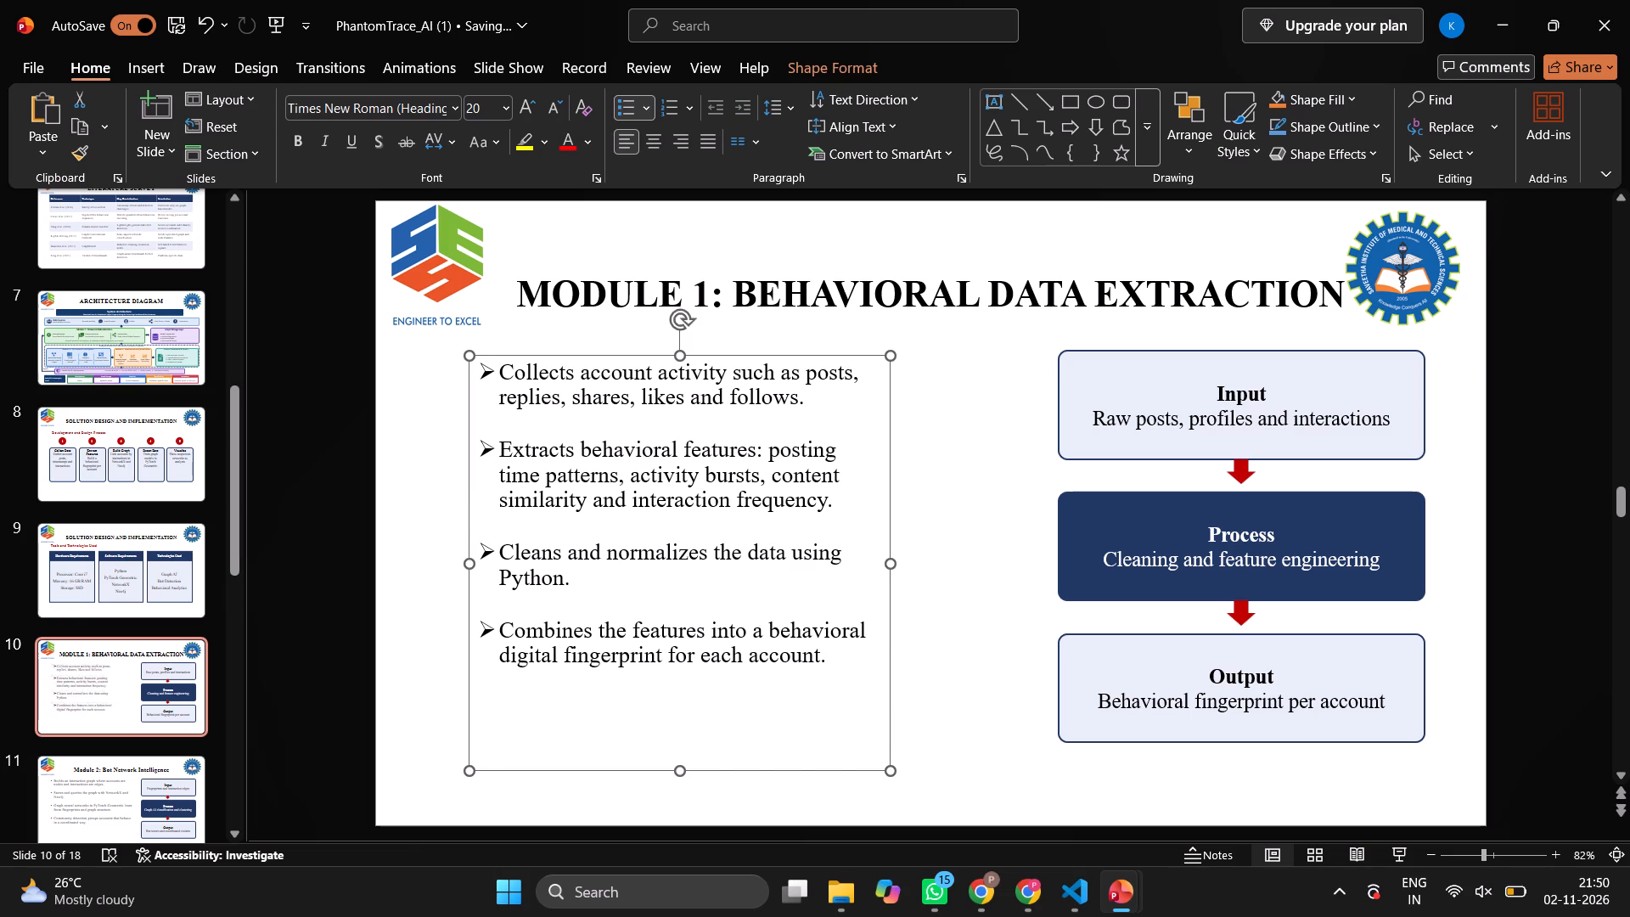
Apply 1.5 line spacing to slide 10's bulleted text and widen its text box slightly toward the Input/Process/Output boxes.
left_click(733, 605)
key("ctrl+a")
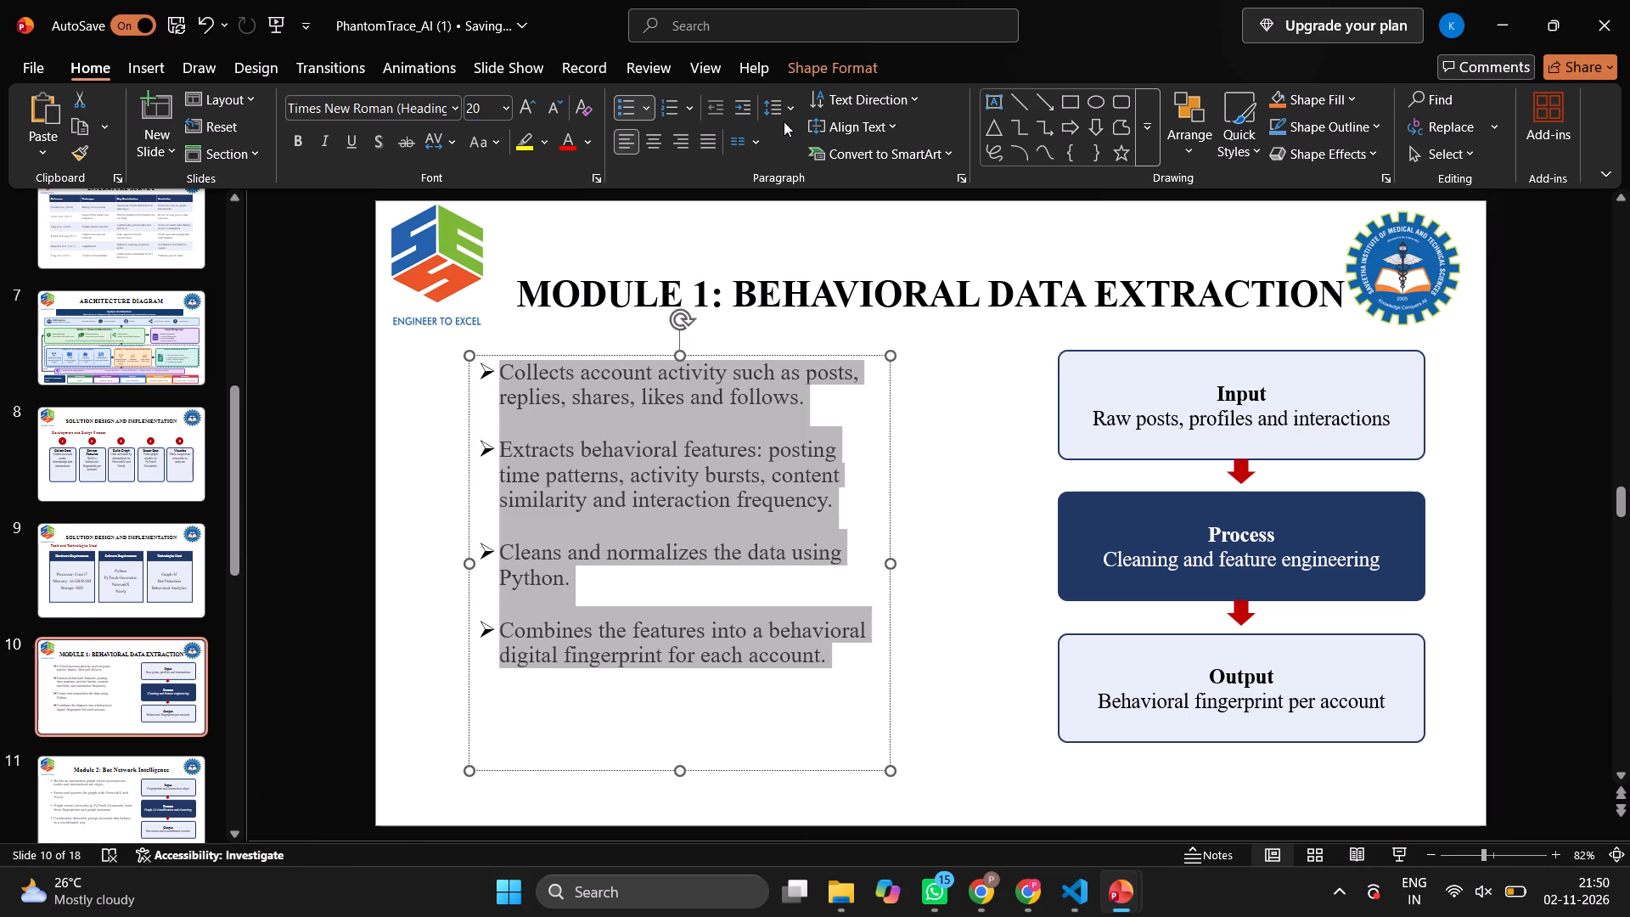
left_click(779, 120)
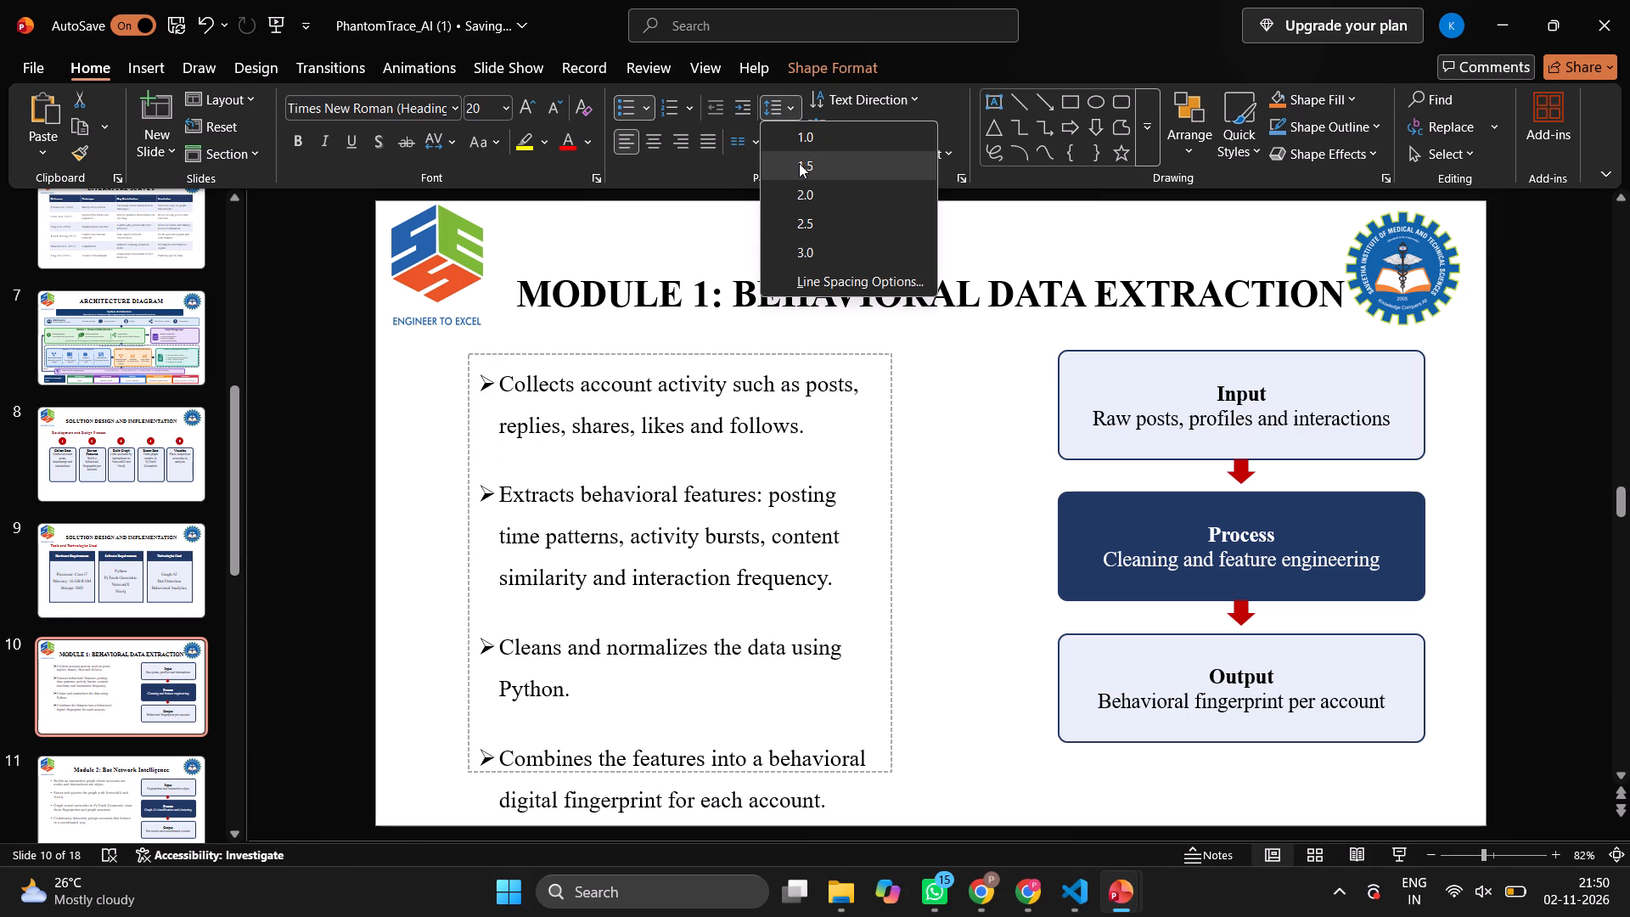
left_click(799, 163)
left_click_drag(890, 565, 951, 572)
left_click(435, 554)
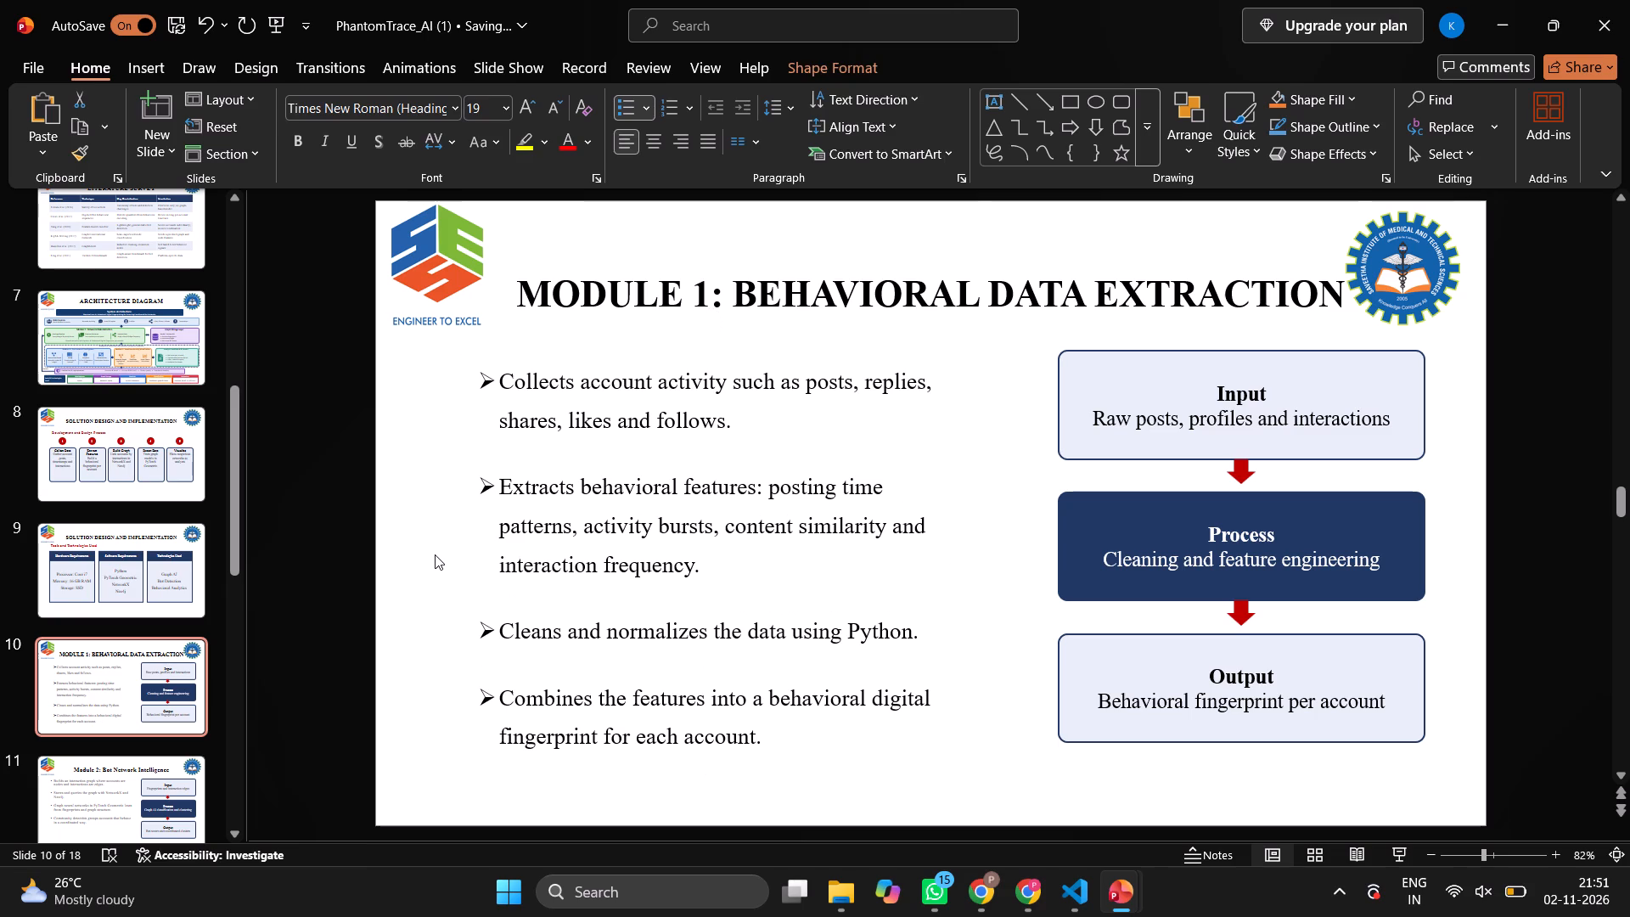
Select the whole Module 2: Bot Network Intelligence title on slide 11 for reformatting.
left_click(129, 695)
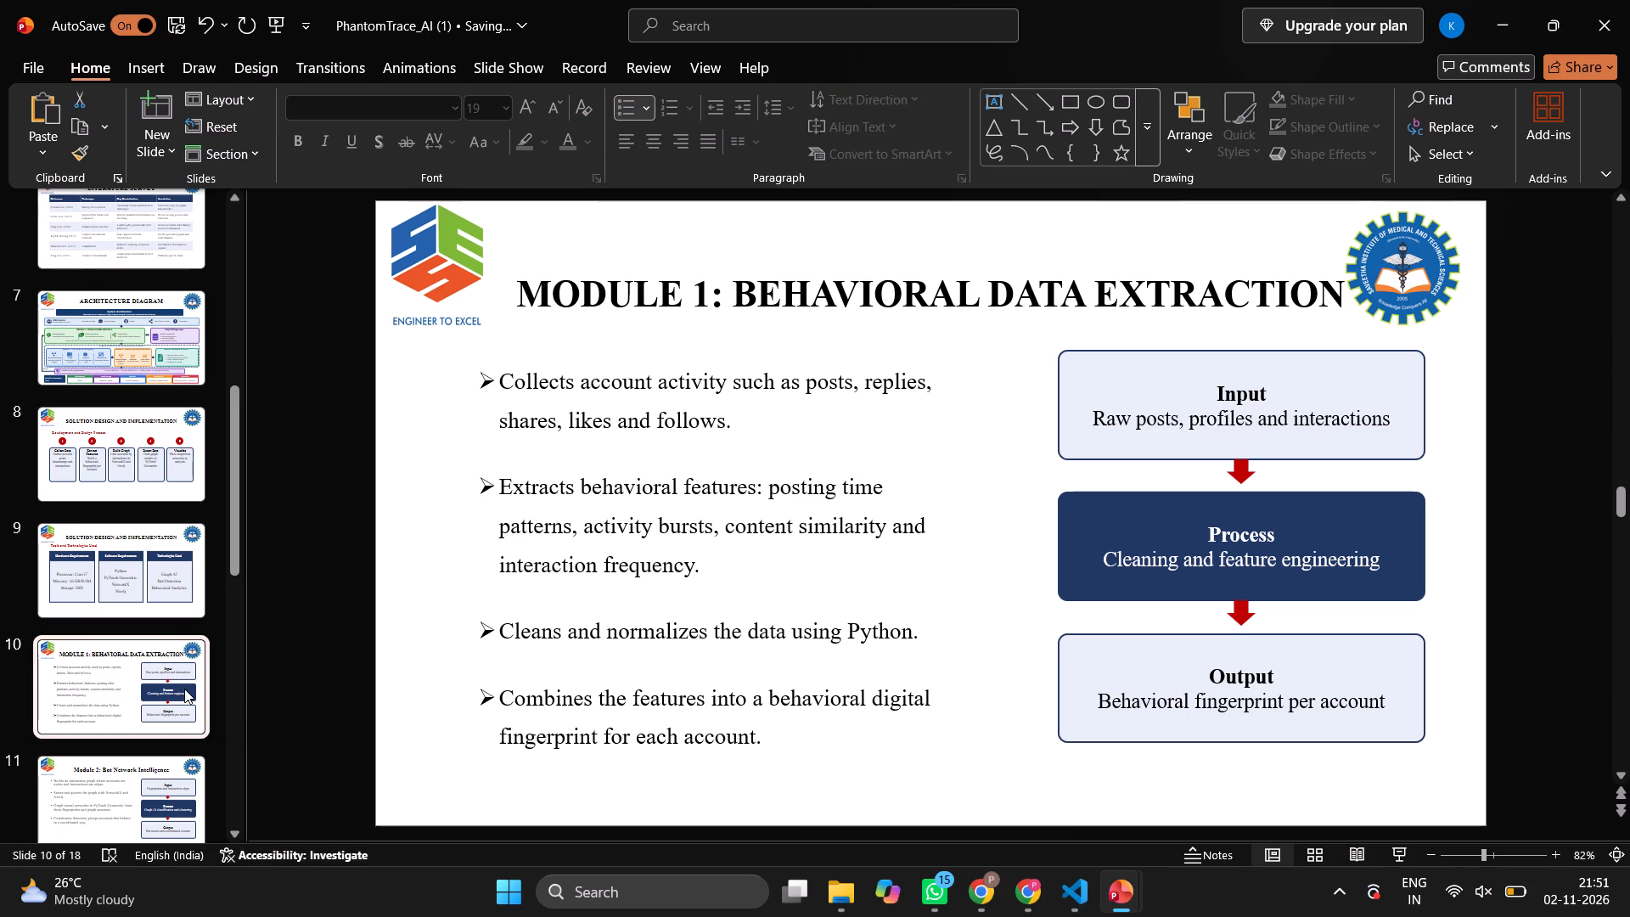
scroll(184, 689, "down", 1)
left_click(148, 582)
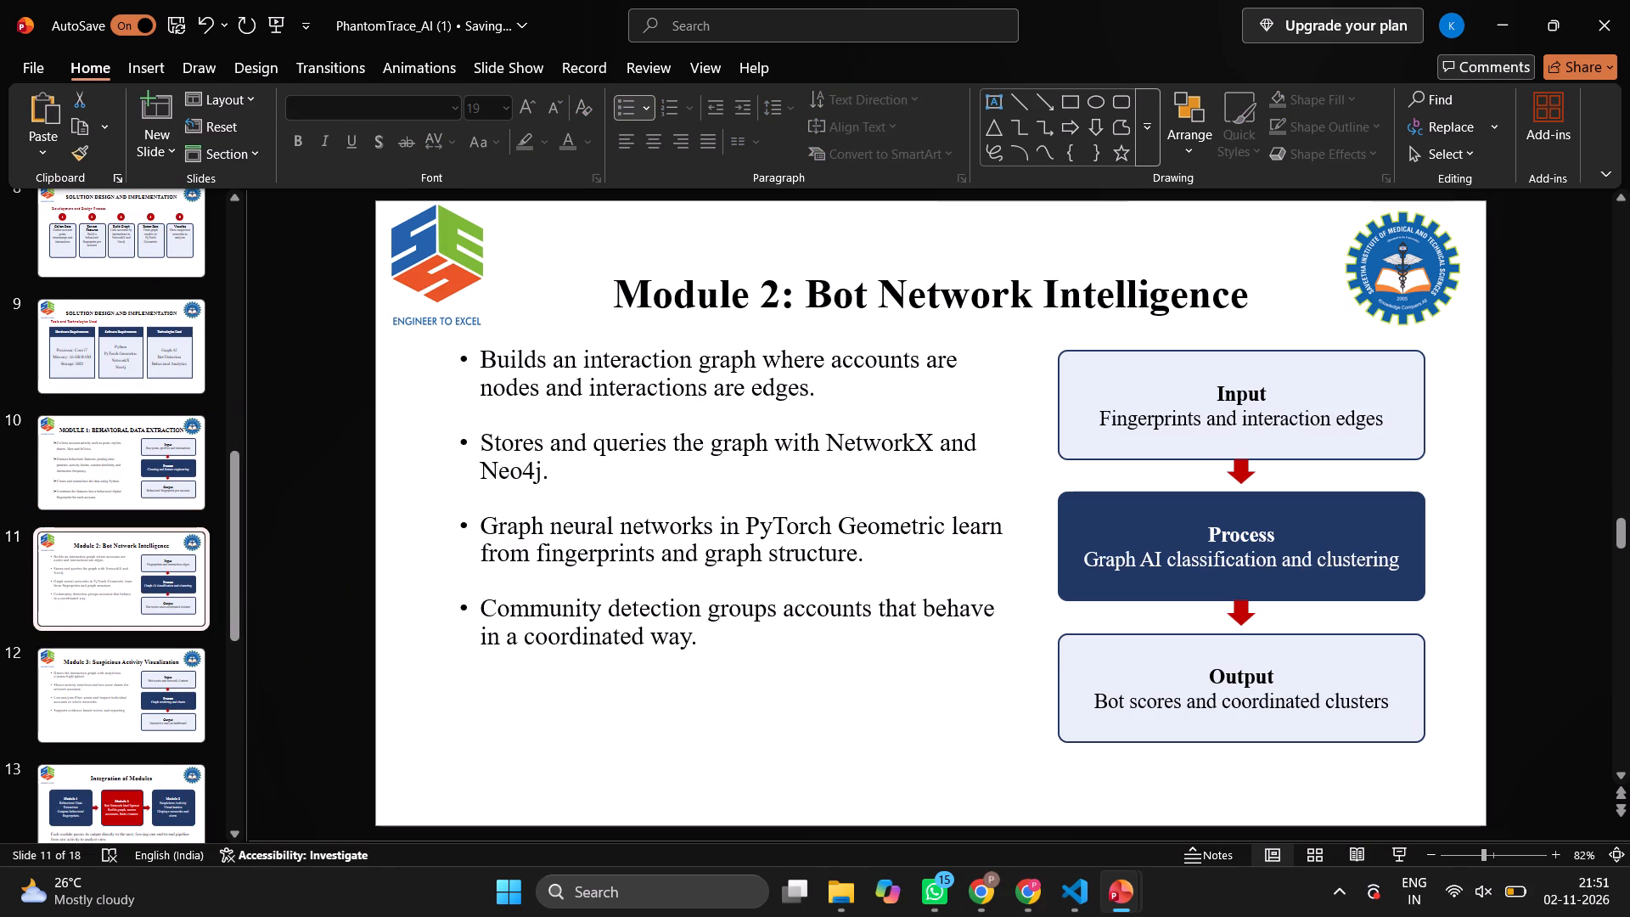
left_click(693, 312)
key("ctrl+a")
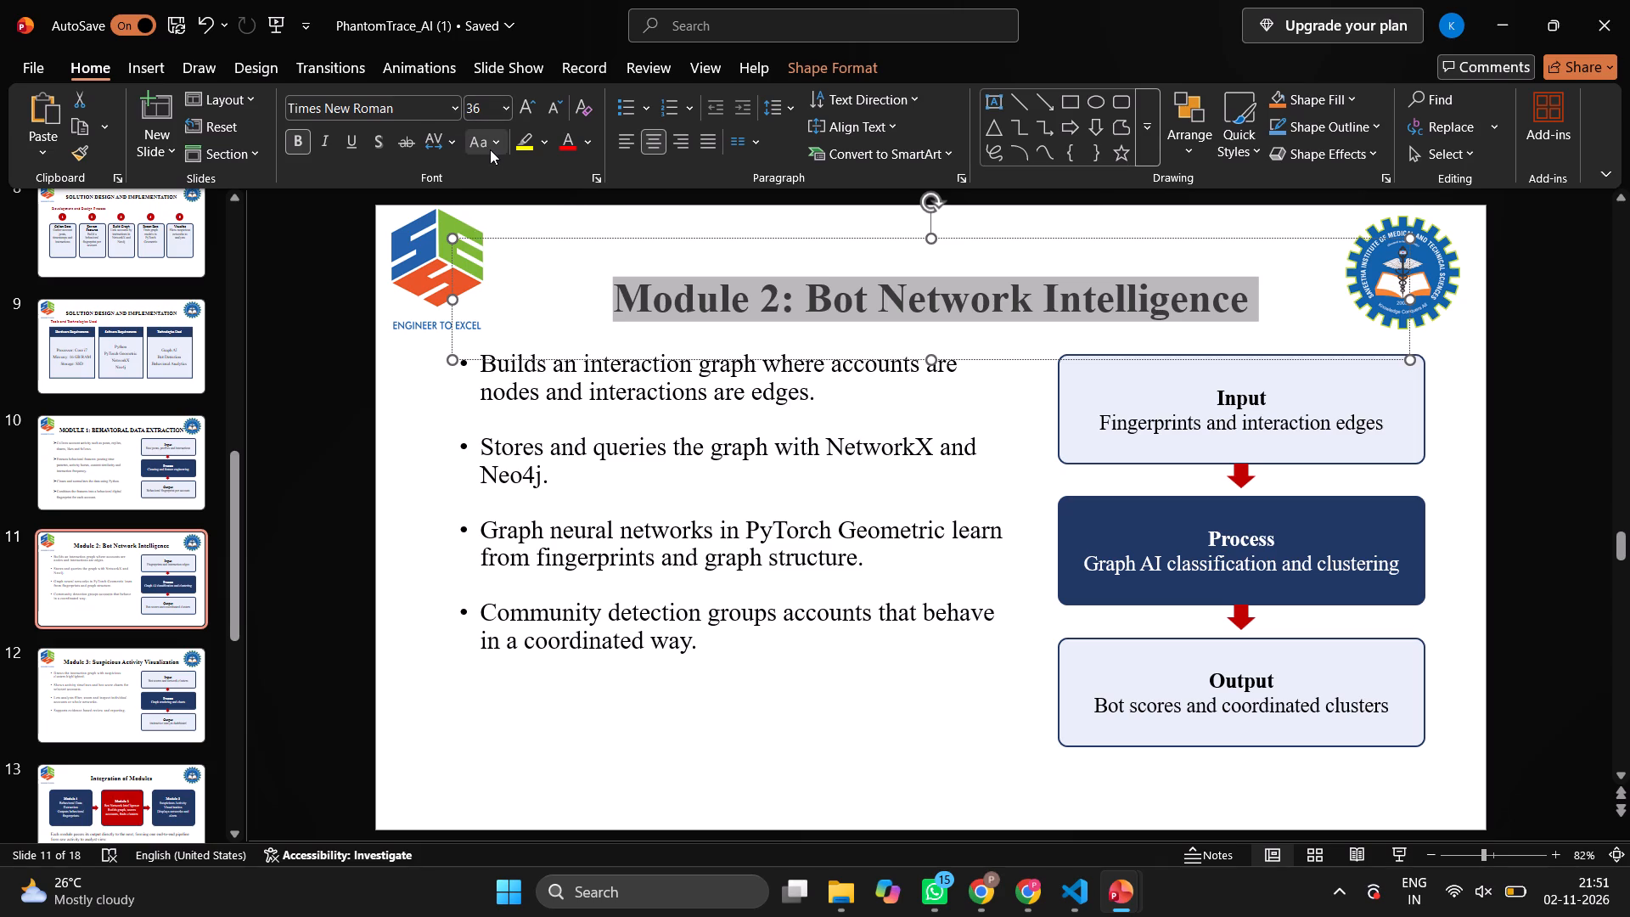
Change the slide 11 title to uppercase and set its font size to 32.
left_click(490, 149)
left_click(539, 228)
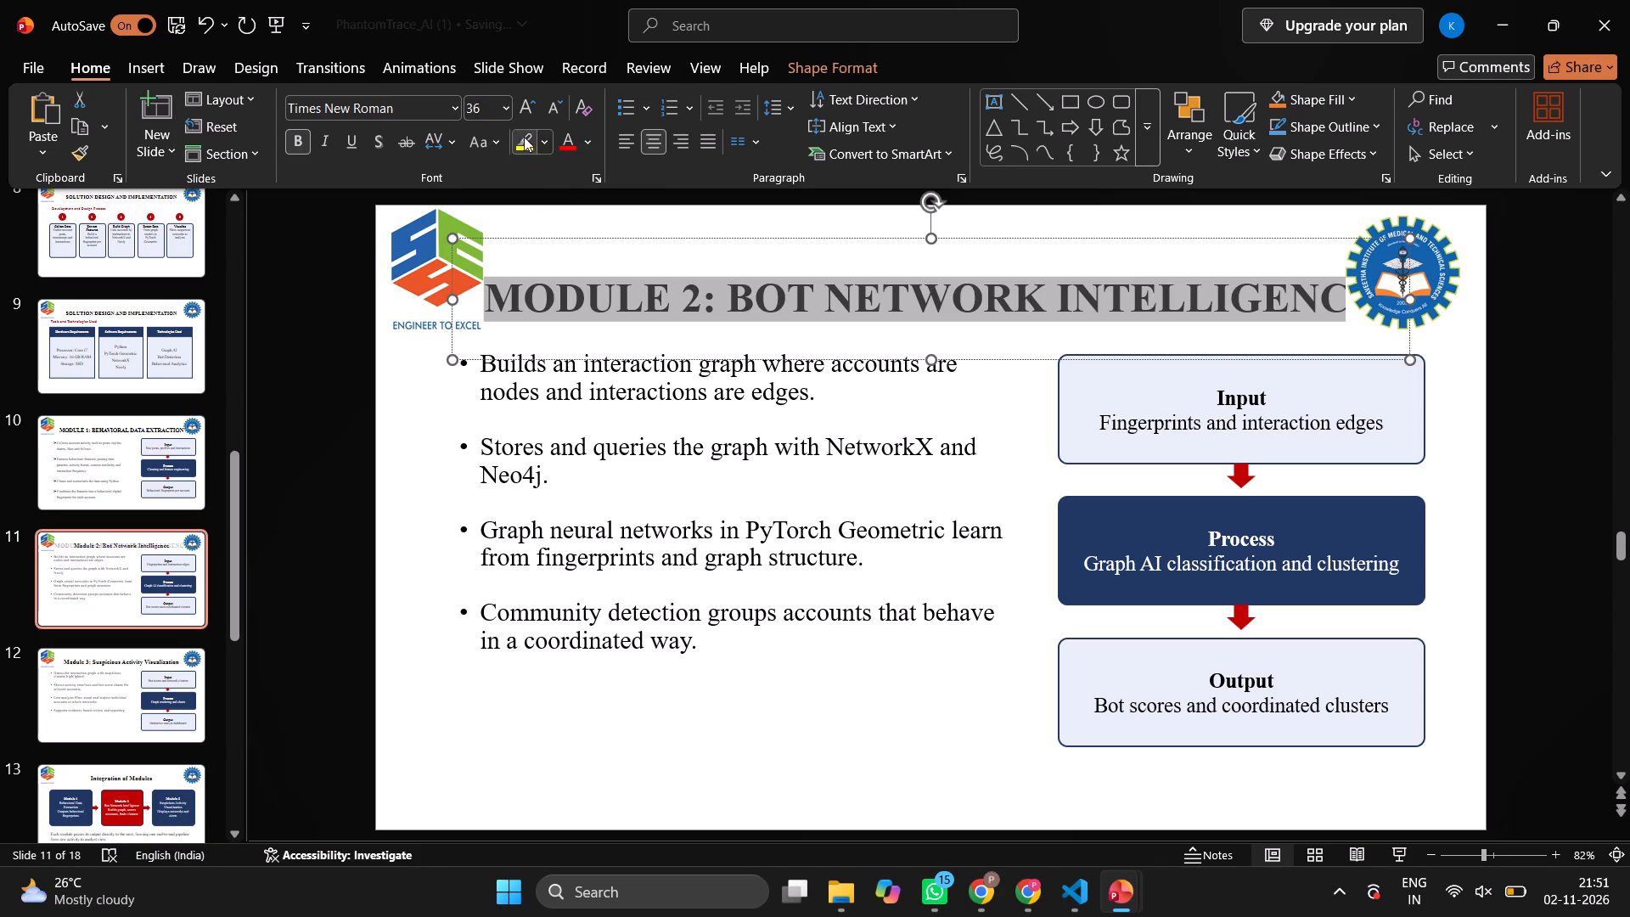
left_click(485, 107)
key("BackSpace")
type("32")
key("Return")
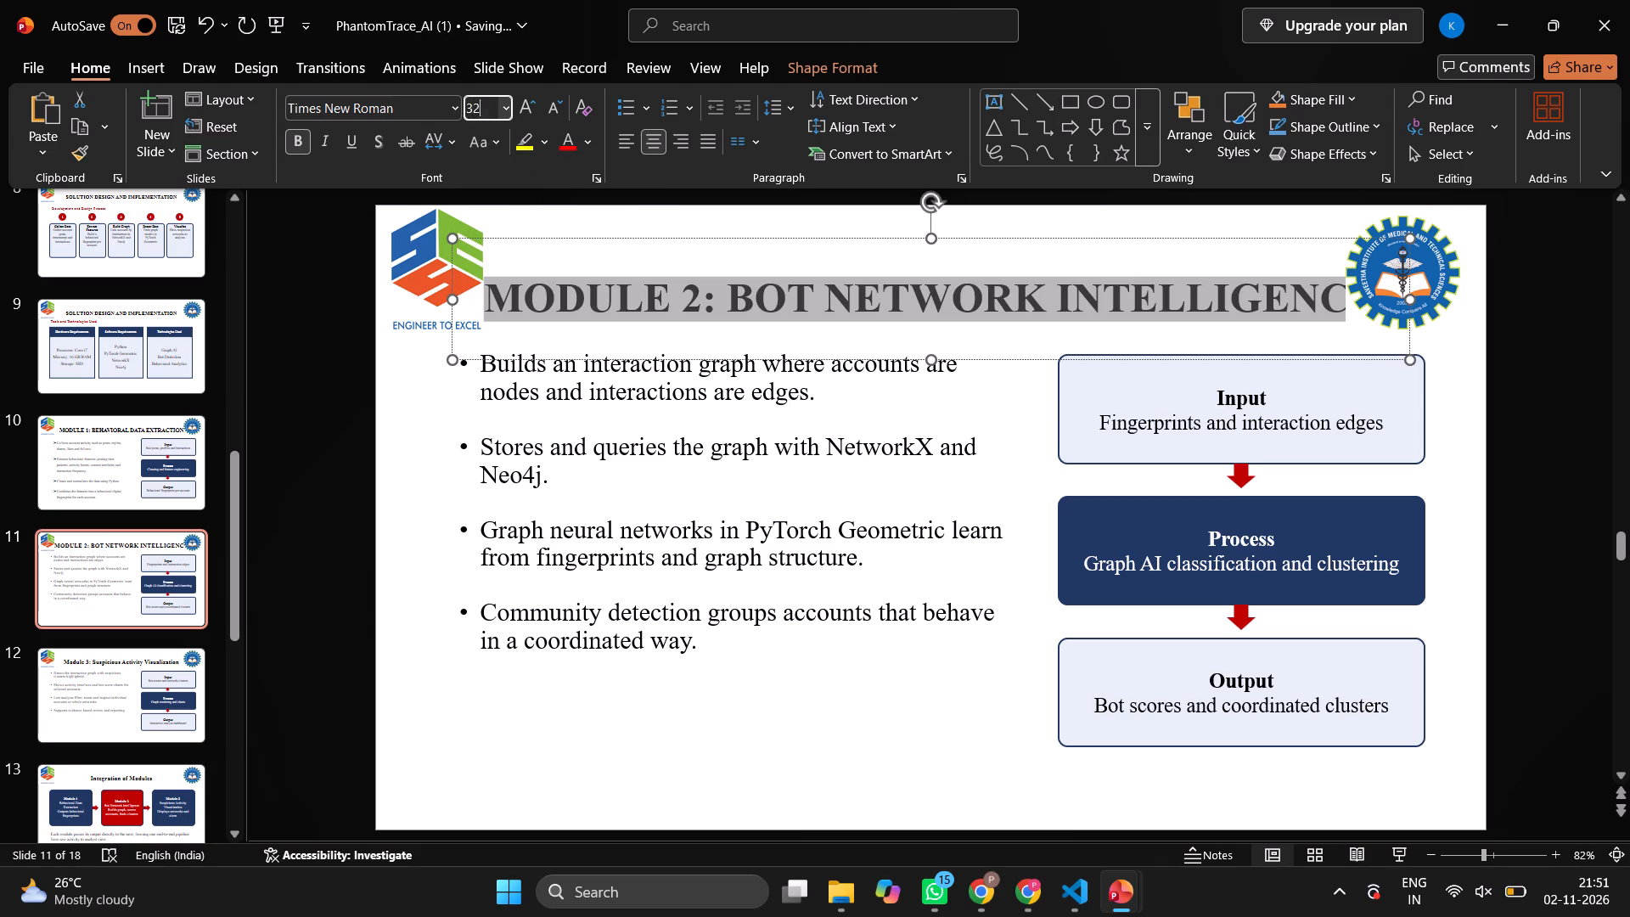
Set all of slide 11's bulleted body text to Times New Roman (Headings) at size 20.
left_click(734, 428)
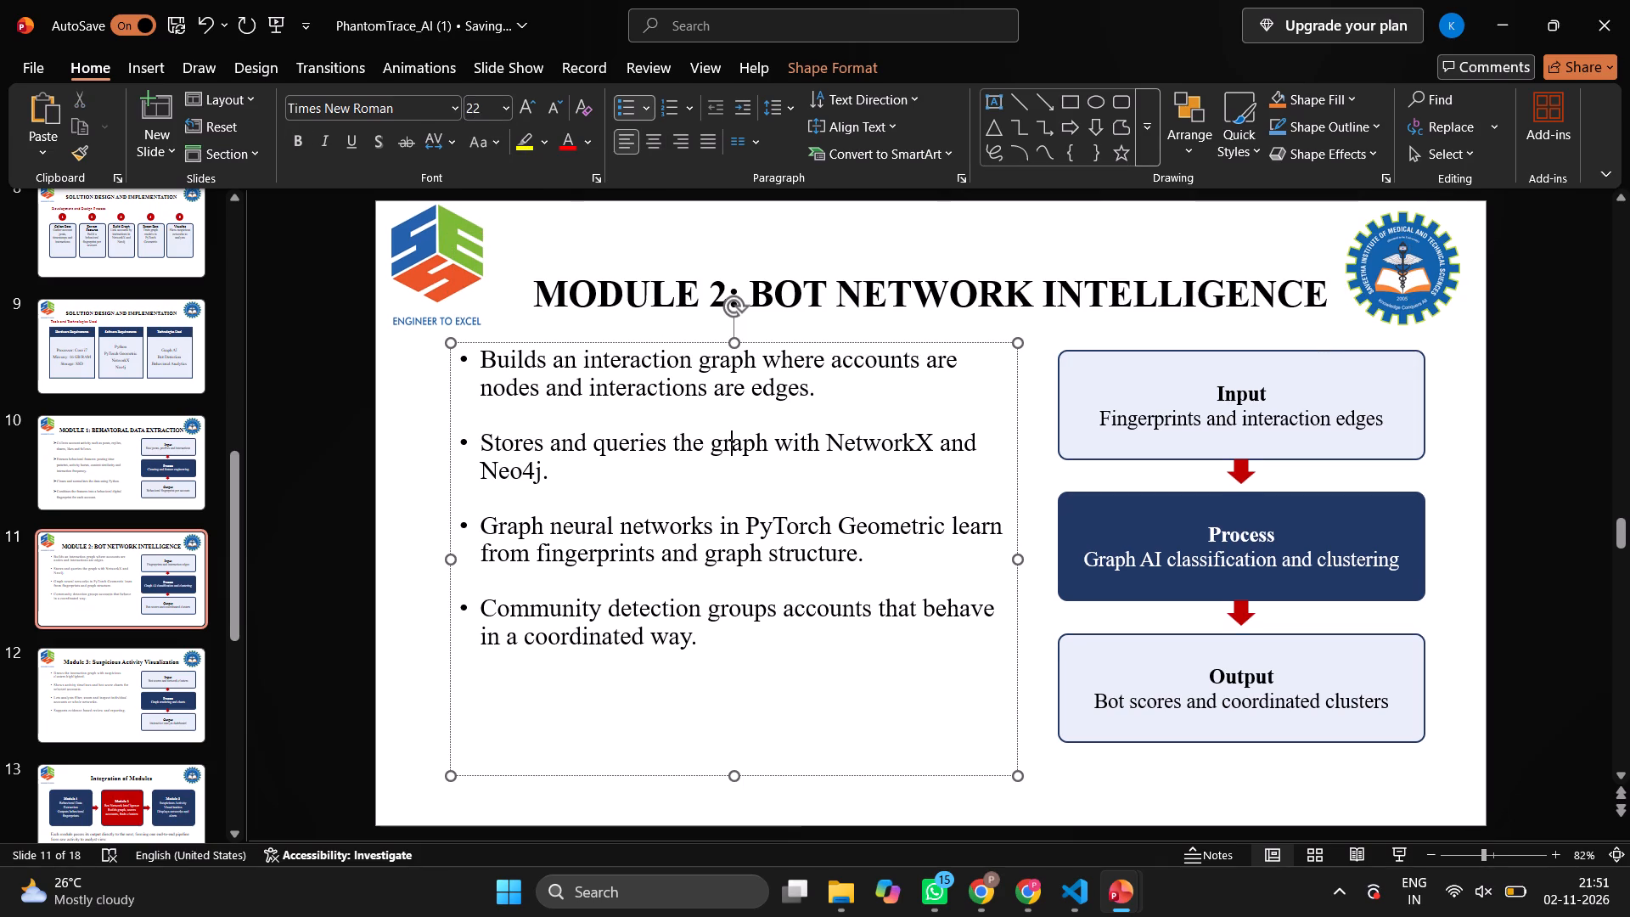
key("ctrl+a")
left_click(437, 110)
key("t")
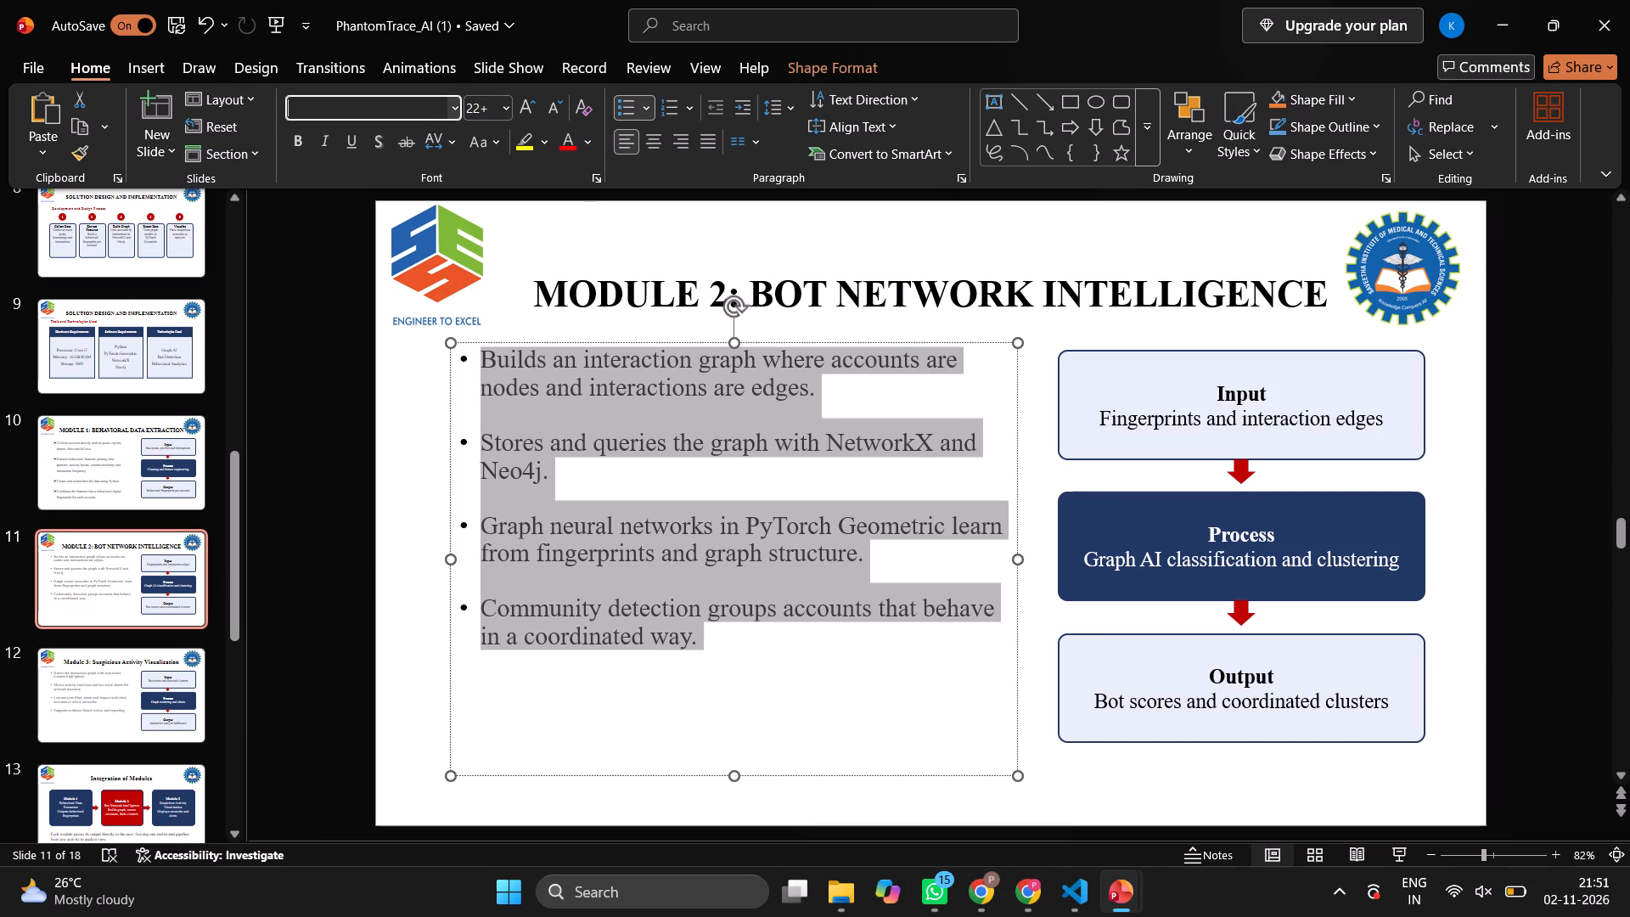
key("Return")
left_click(489, 110)
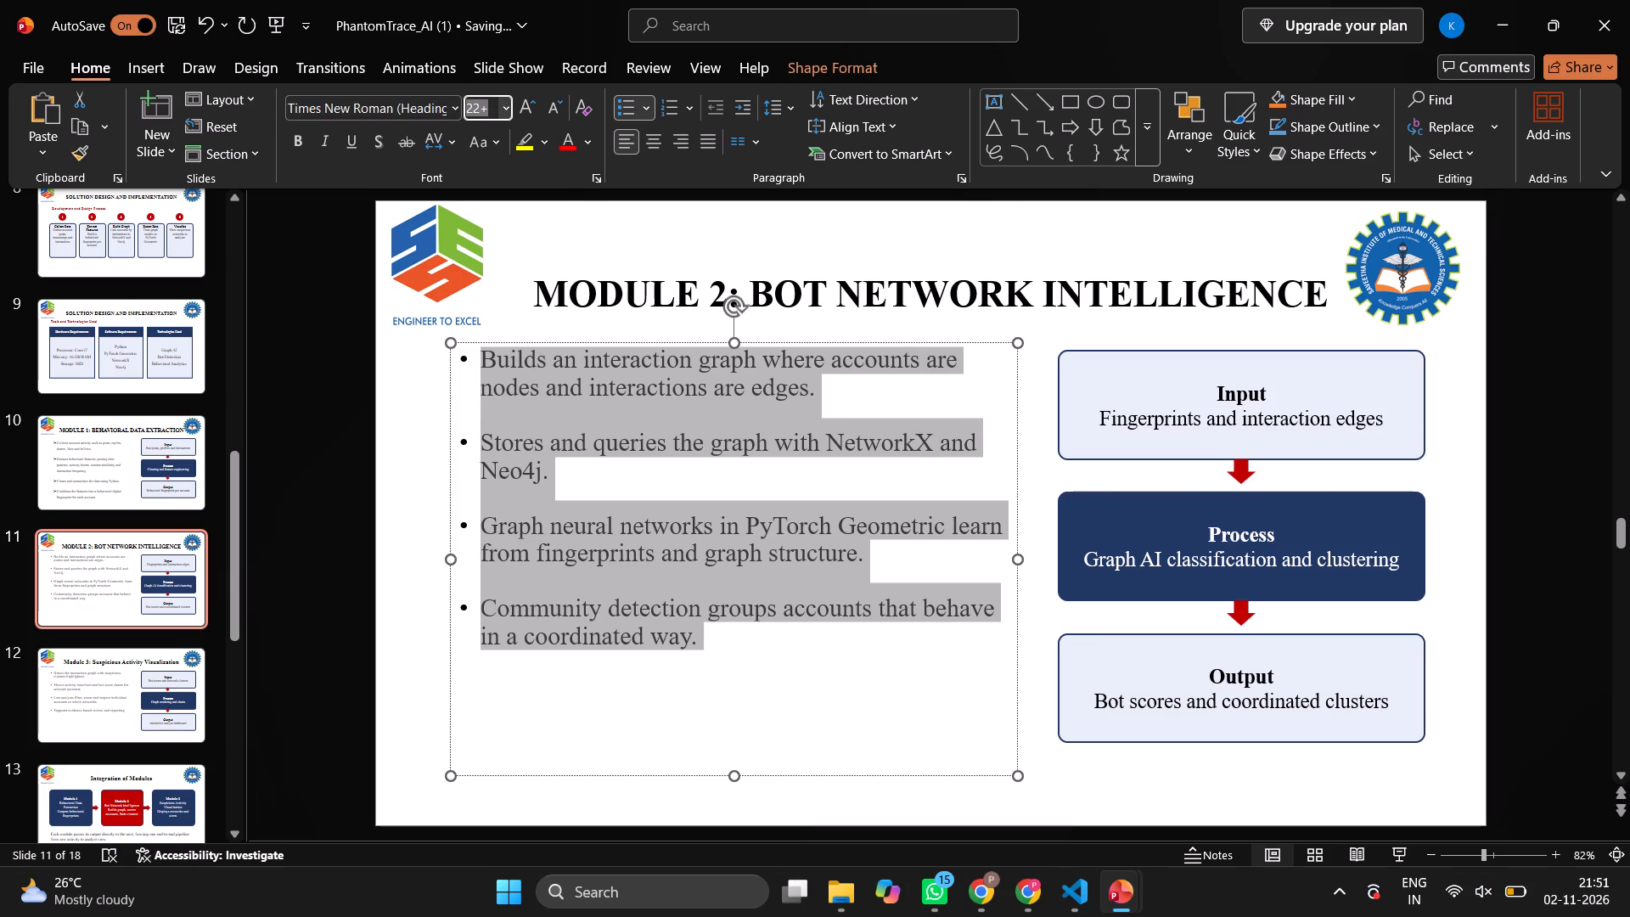
key("BackSpace")
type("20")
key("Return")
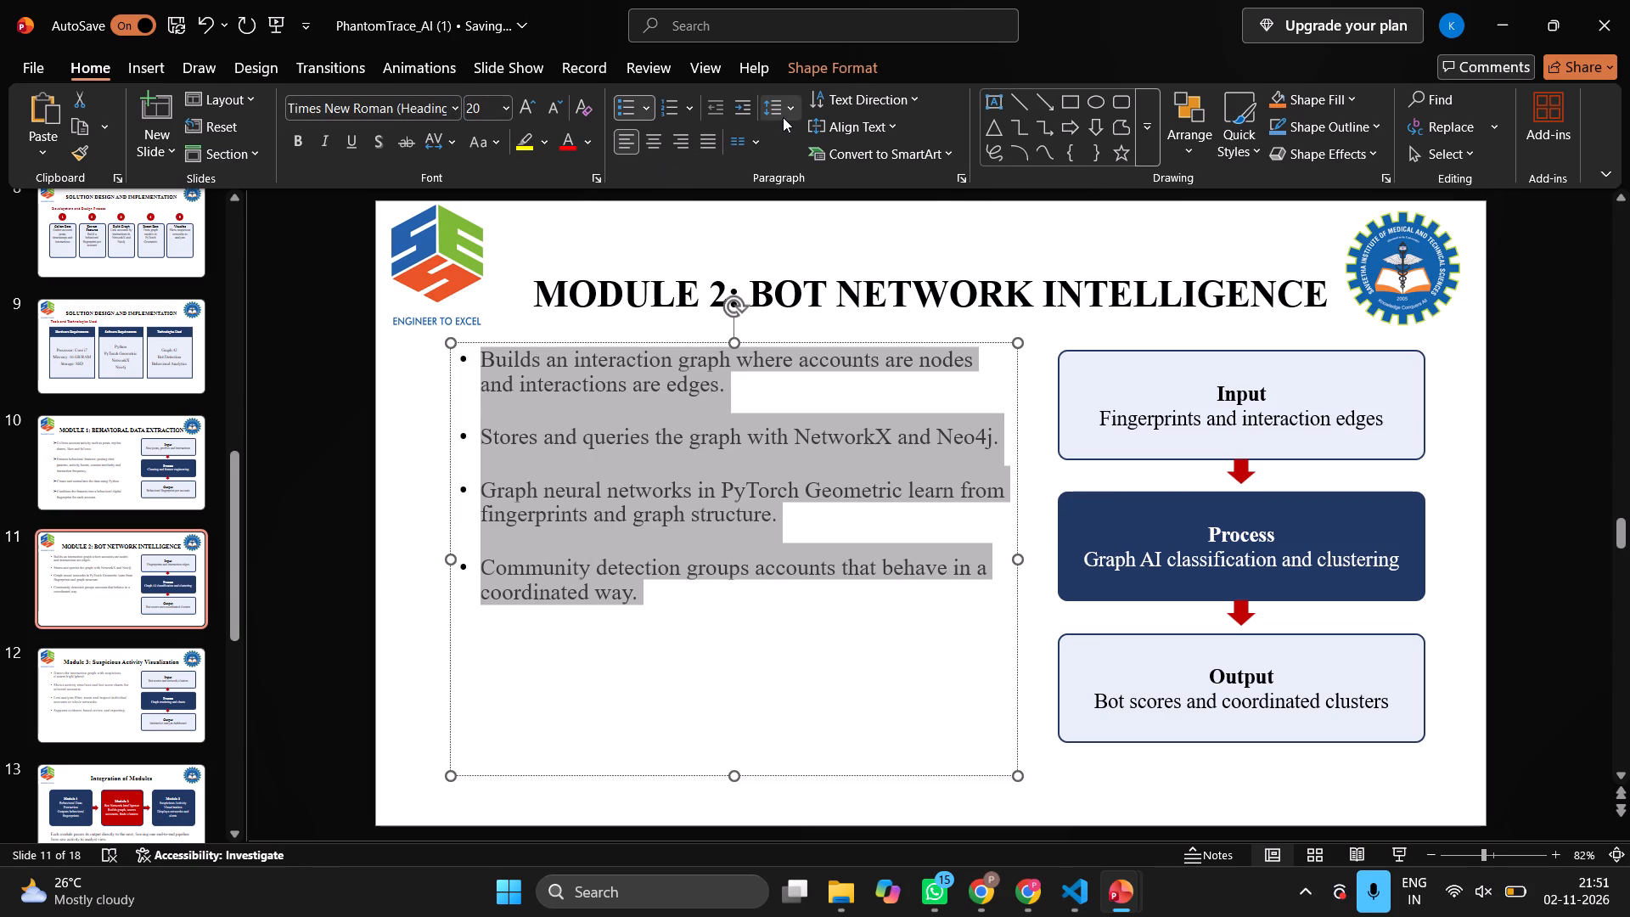
Apply 1.5 line spacing to slide 11's bulleted text.
left_click_drag(783, 117, 823, 168)
left_click(823, 168)
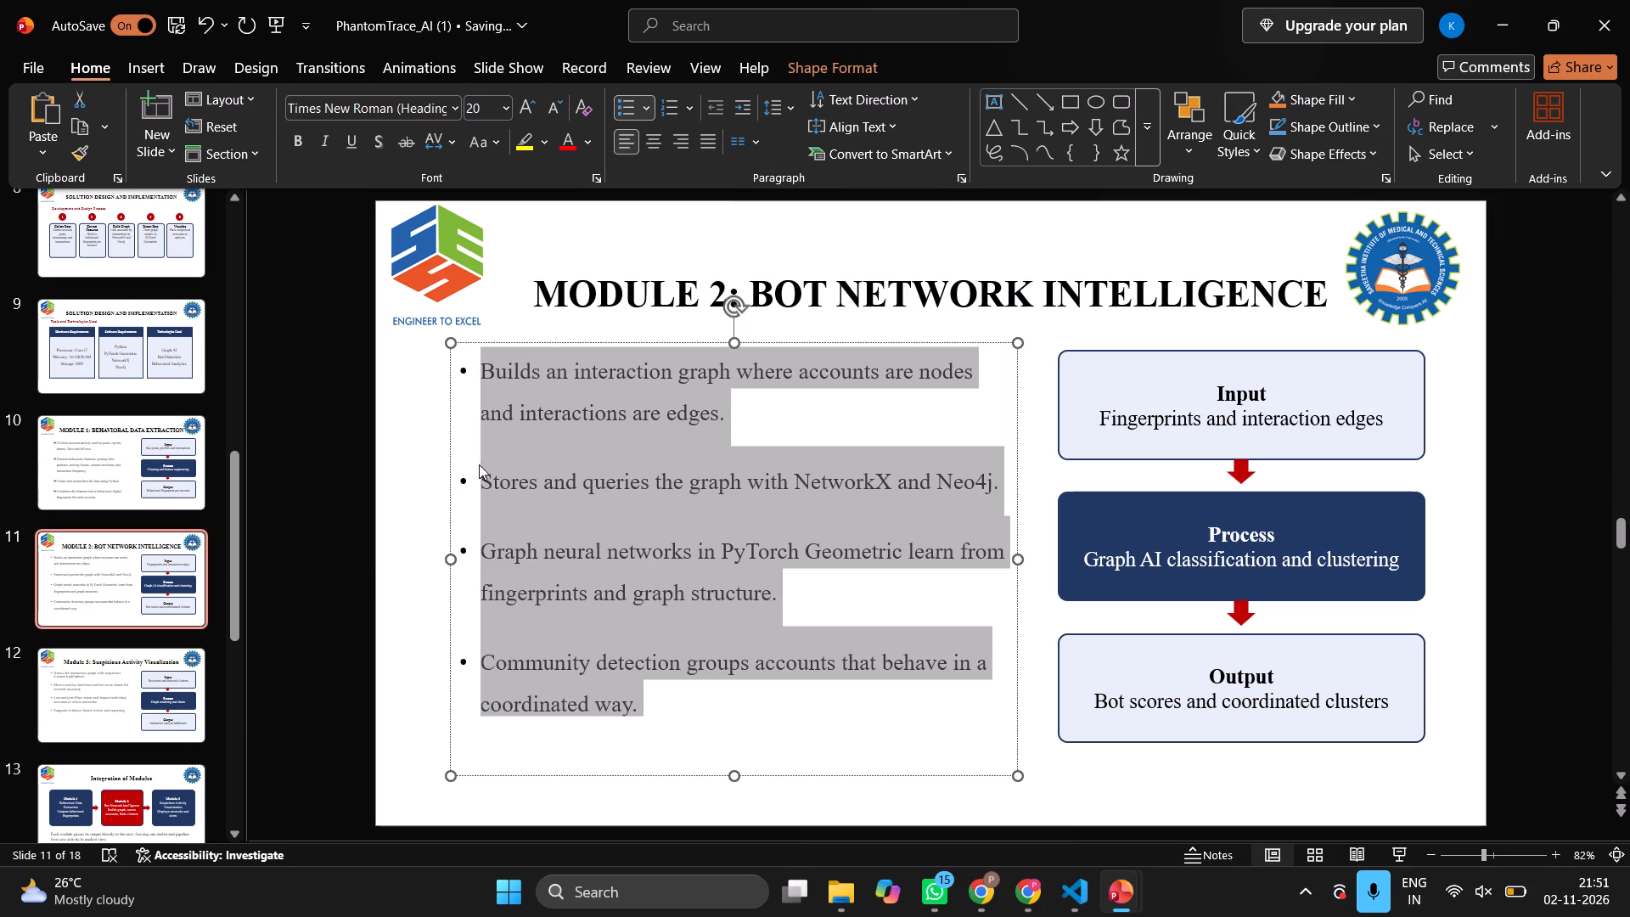
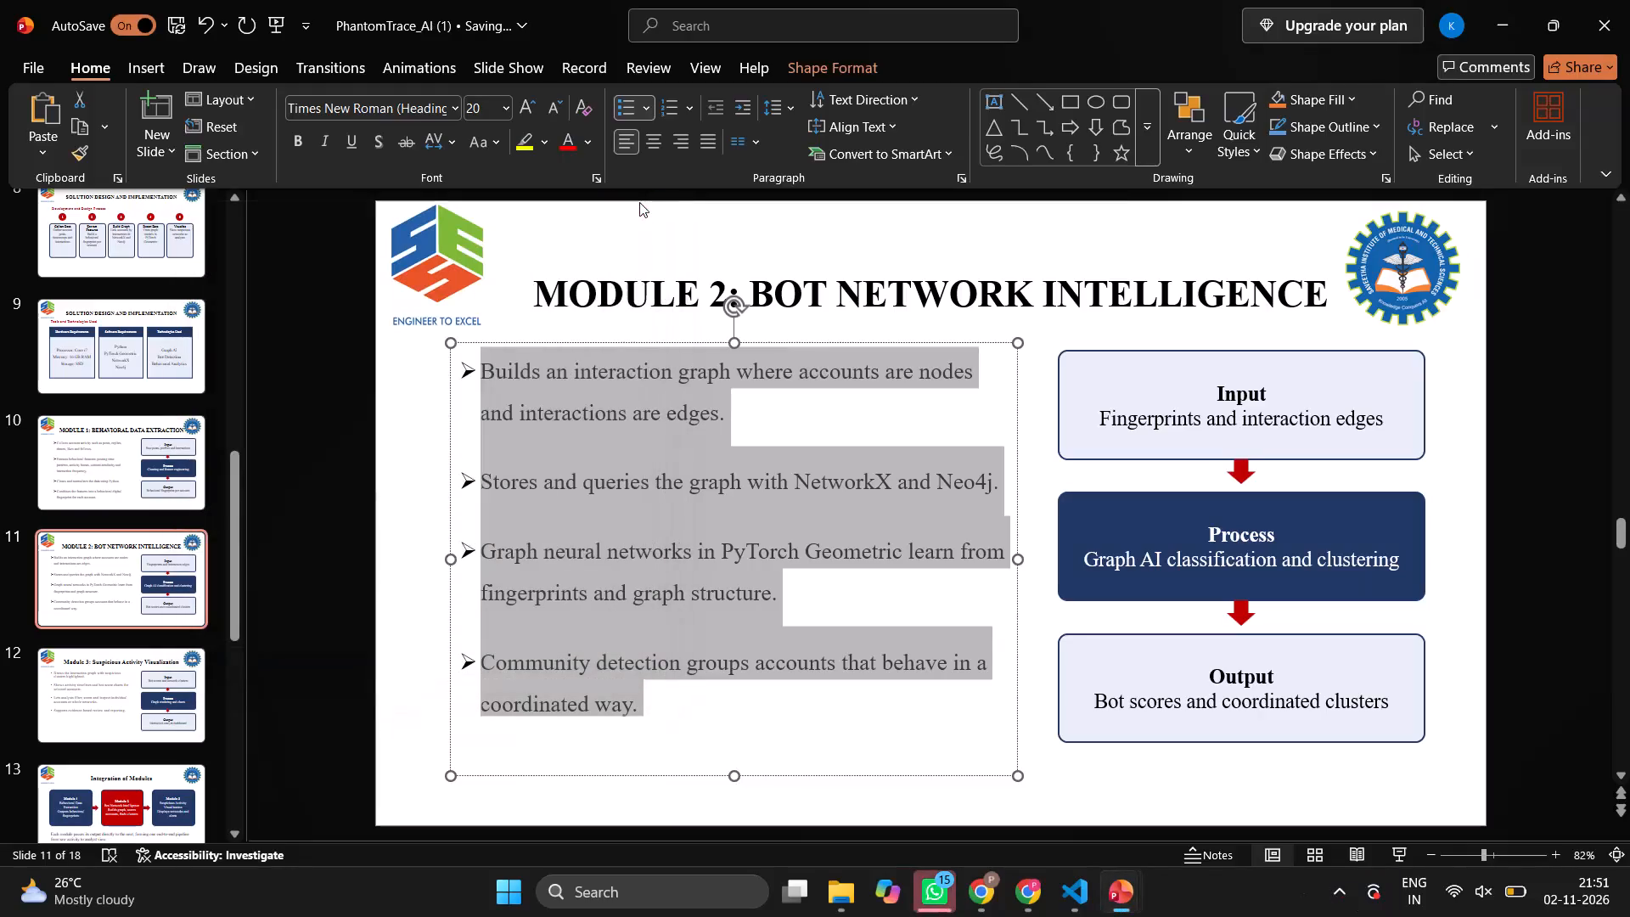
Set the font size of slide 12's Module 3: Suspicious Activity Visualization title to 32.
left_click(429, 491)
scroll(155, 649, "down", 1)
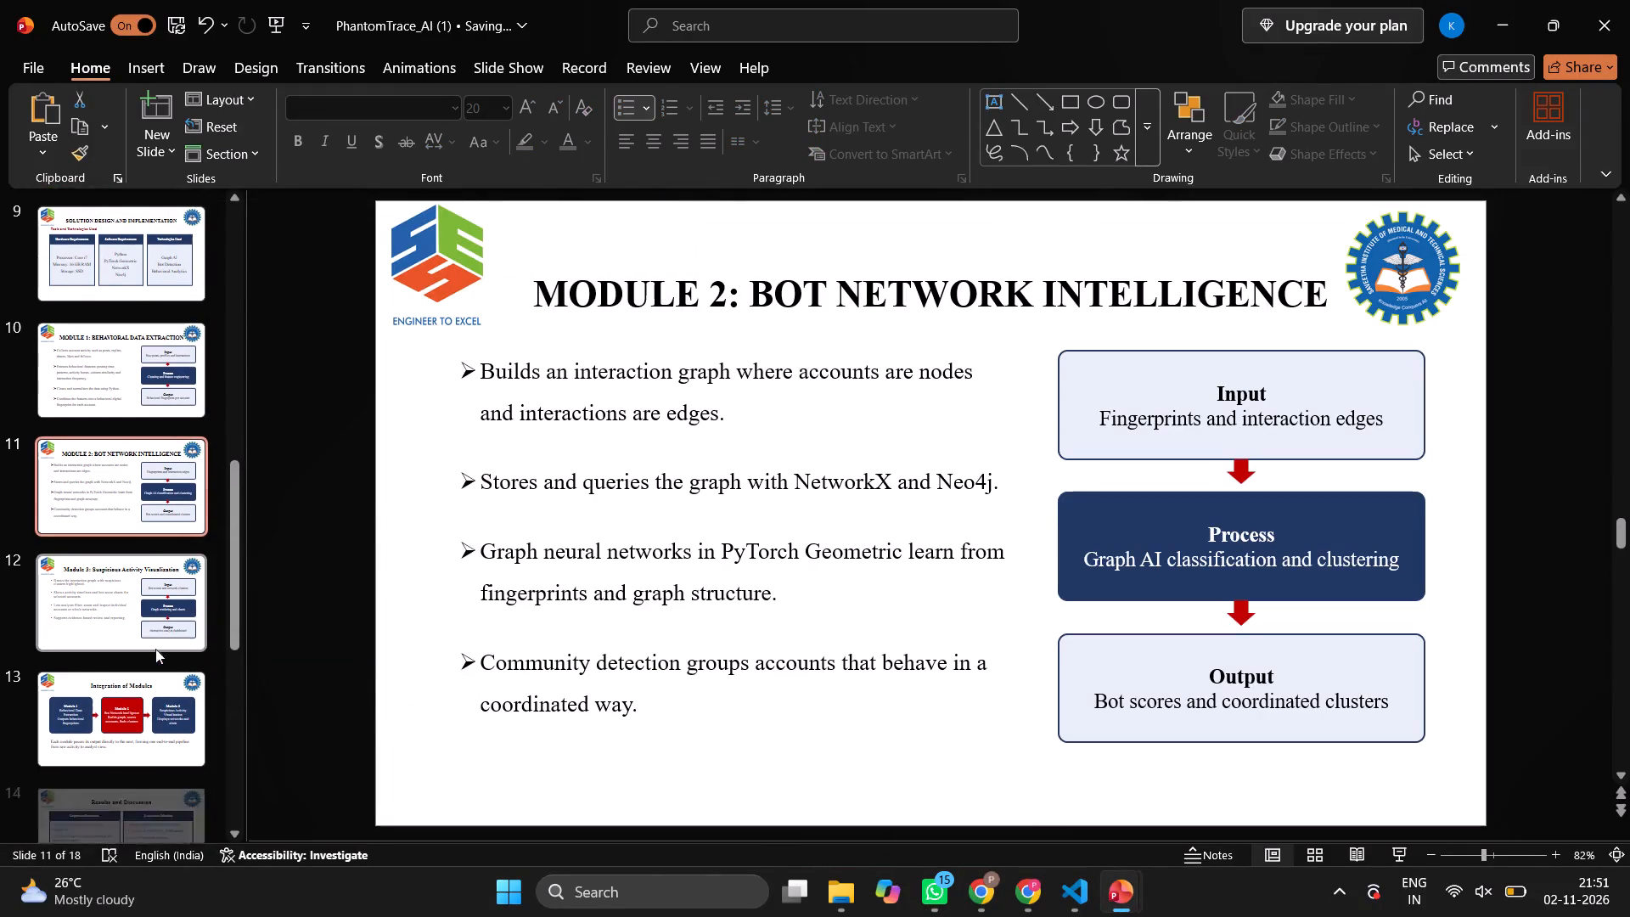
scroll(155, 649, "down", 1)
left_click(155, 649)
left_click(131, 539)
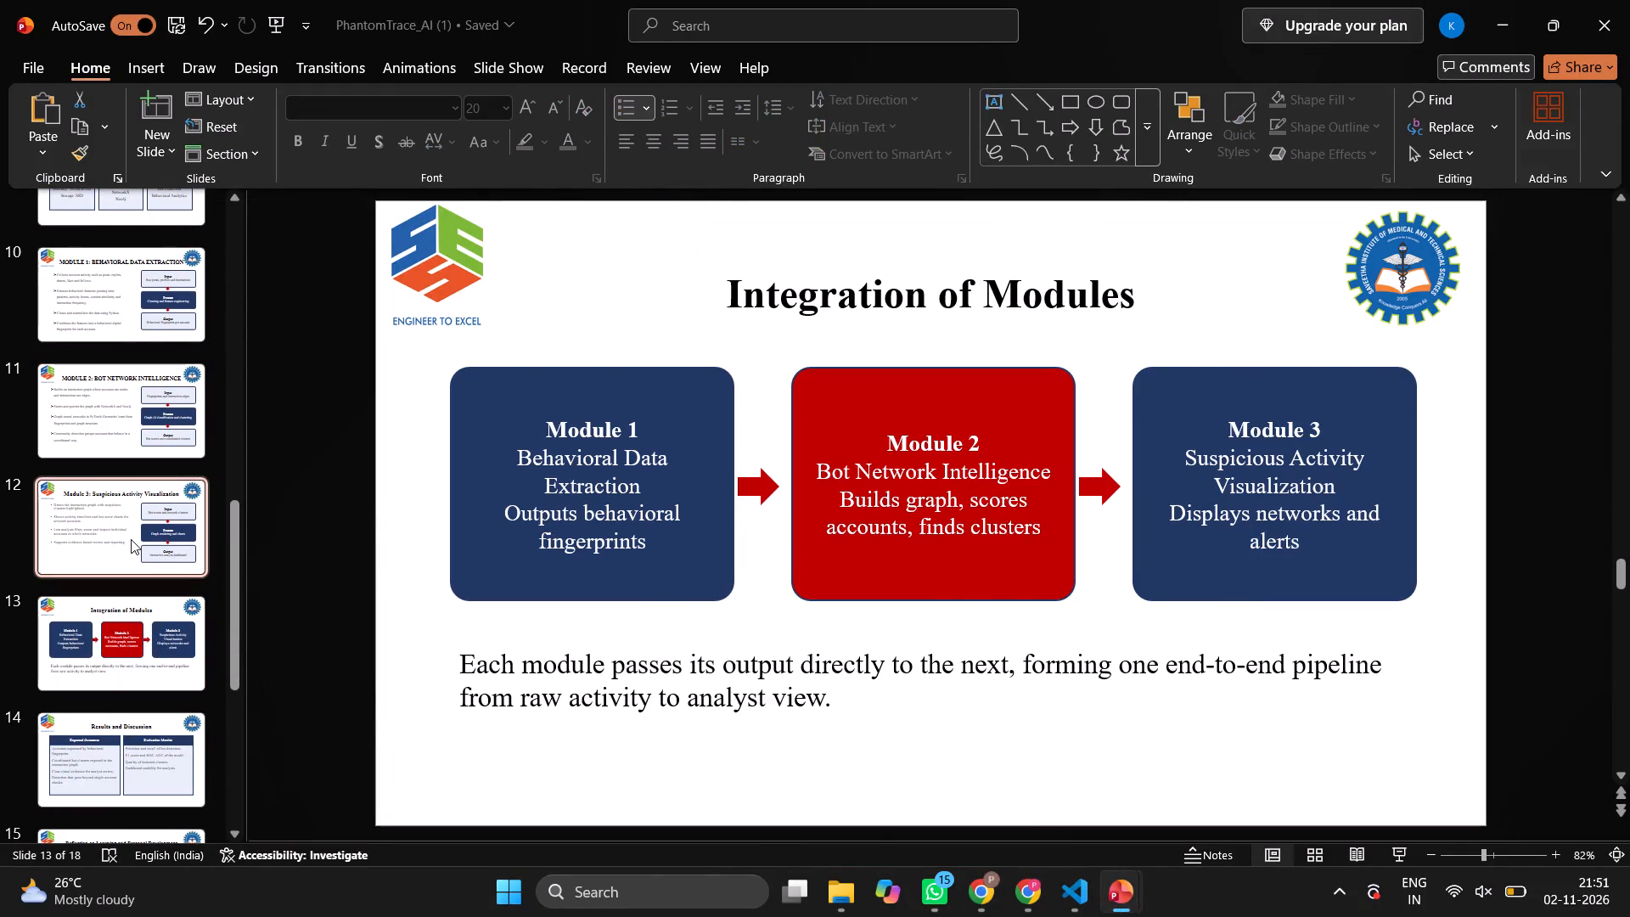
left_click(778, 286)
key("ctrl+a")
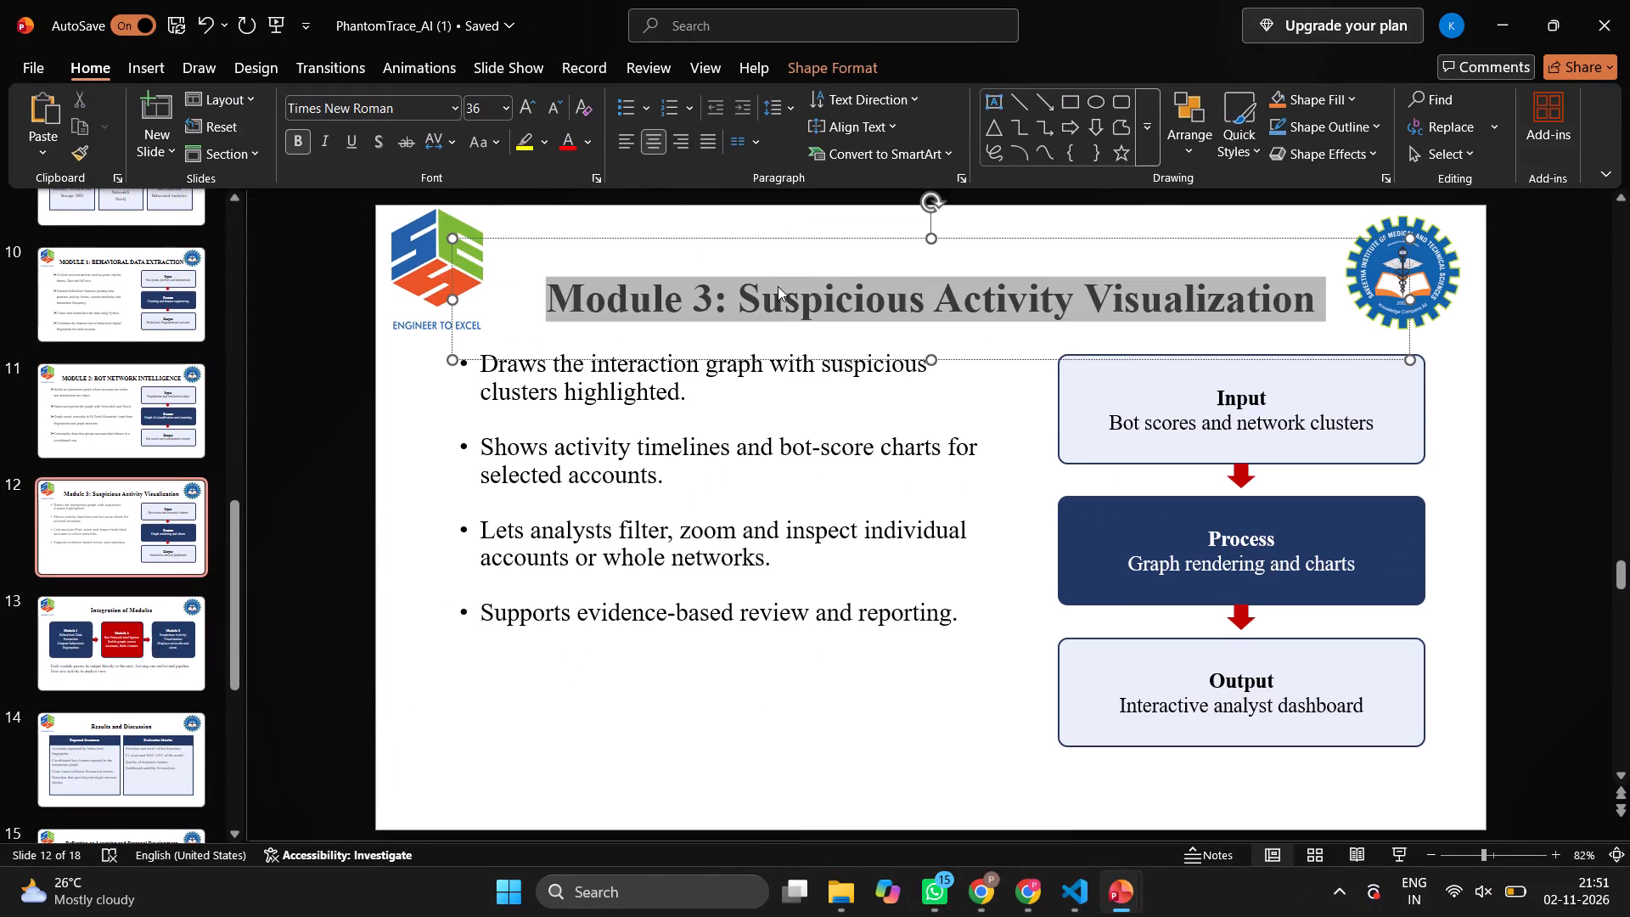
left_click(490, 115)
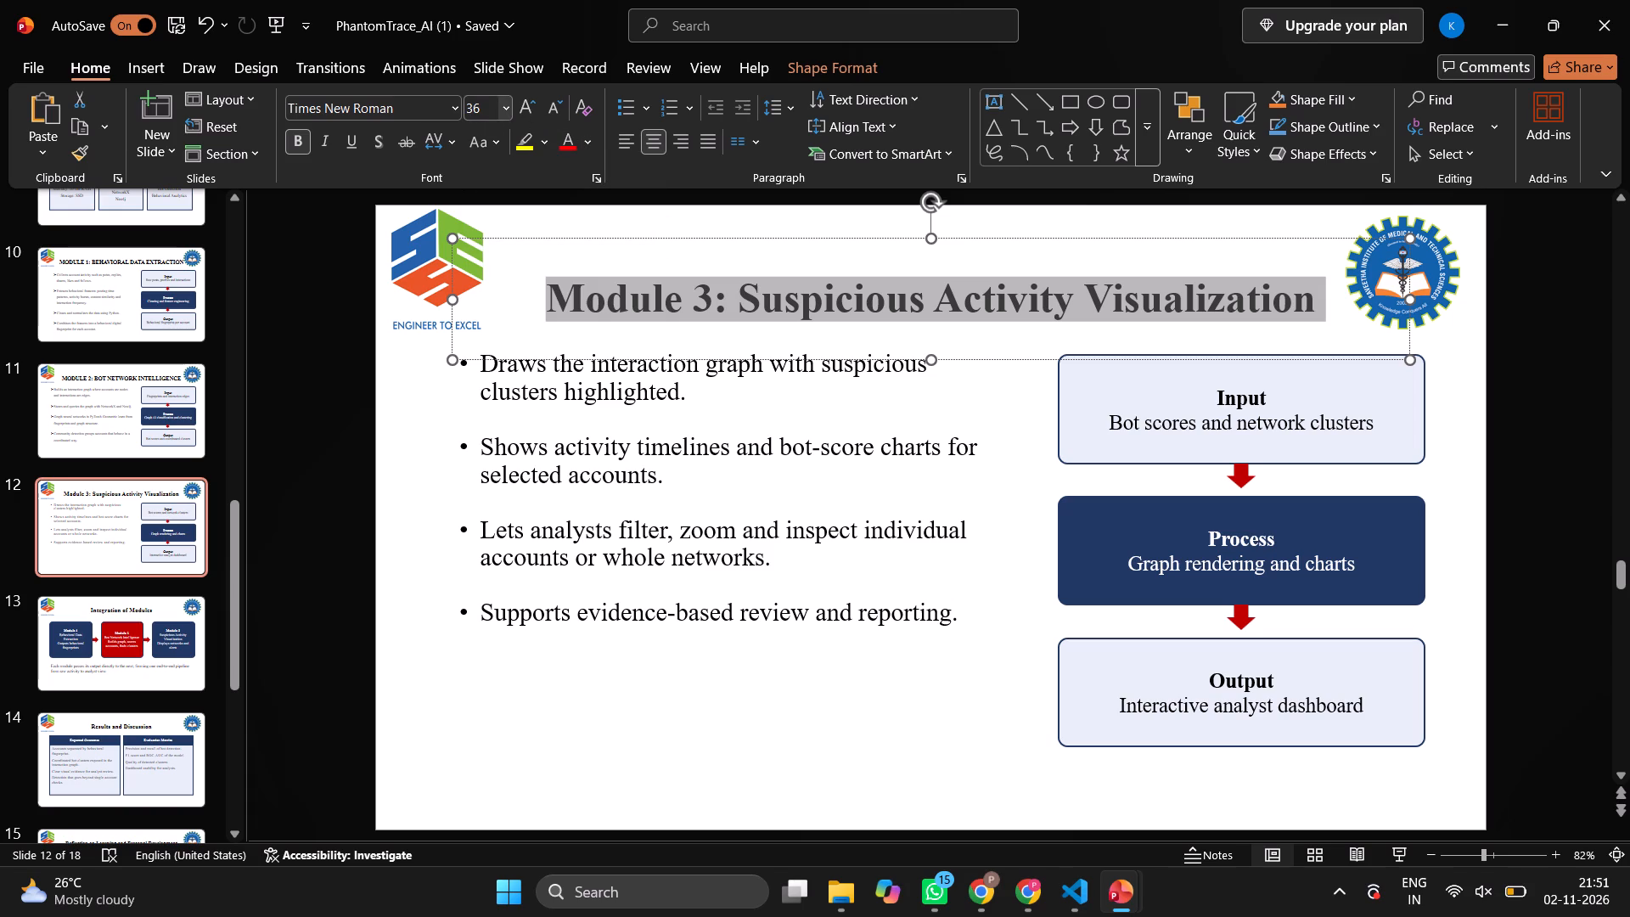
key("BackSpace")
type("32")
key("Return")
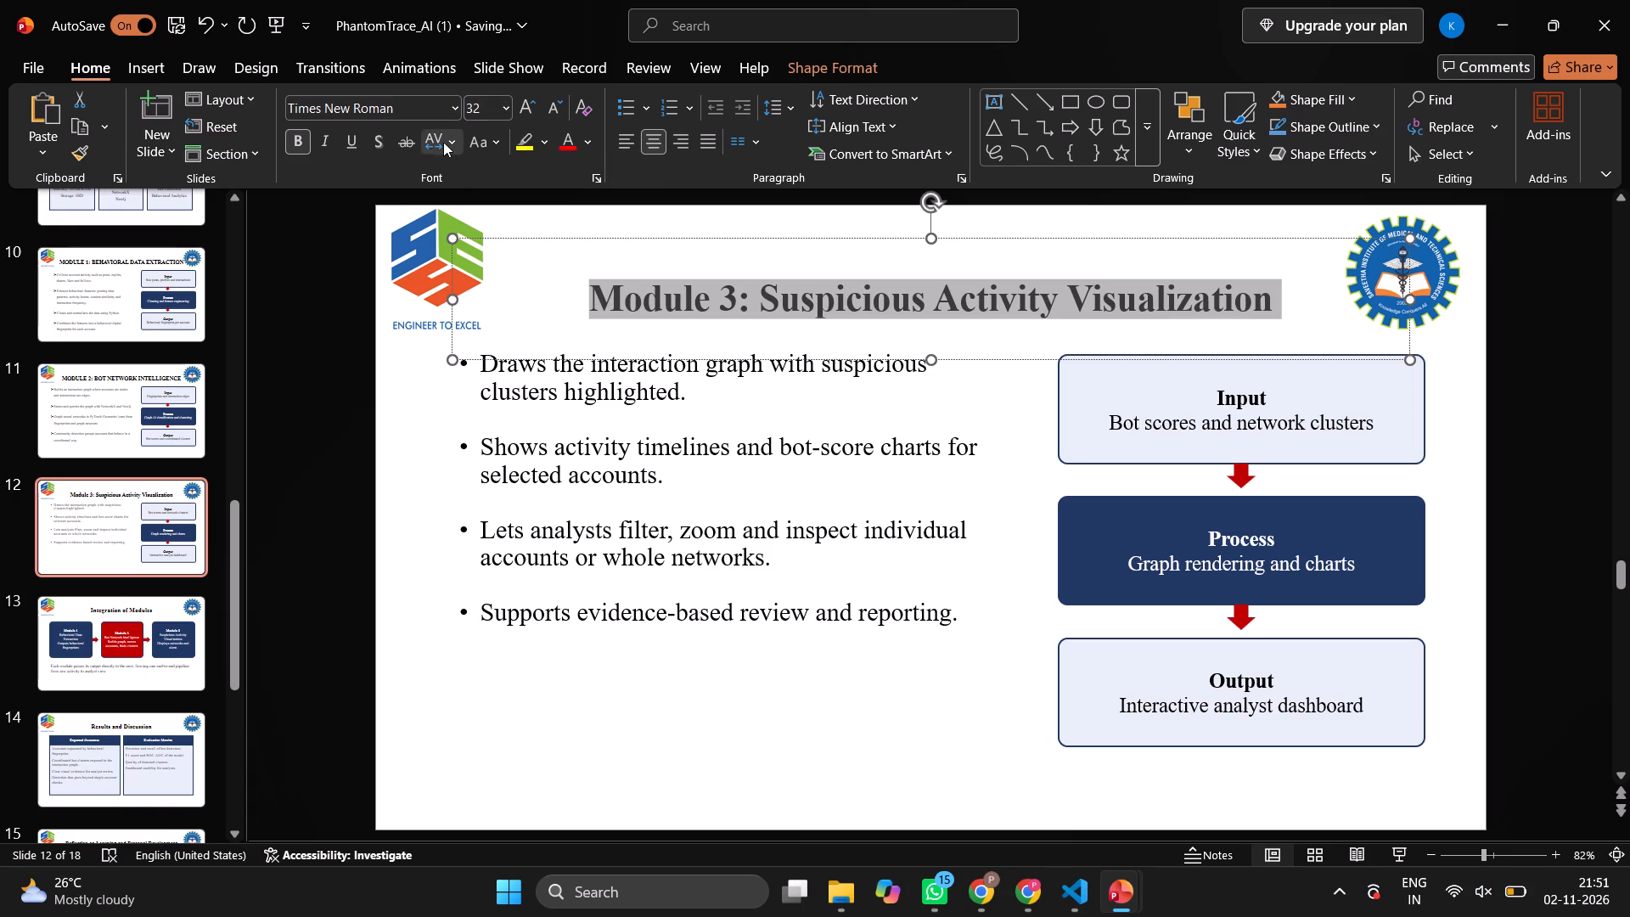
Change the case of slide 12's Module 3 title to UPPERCASE.
left_click(494, 148)
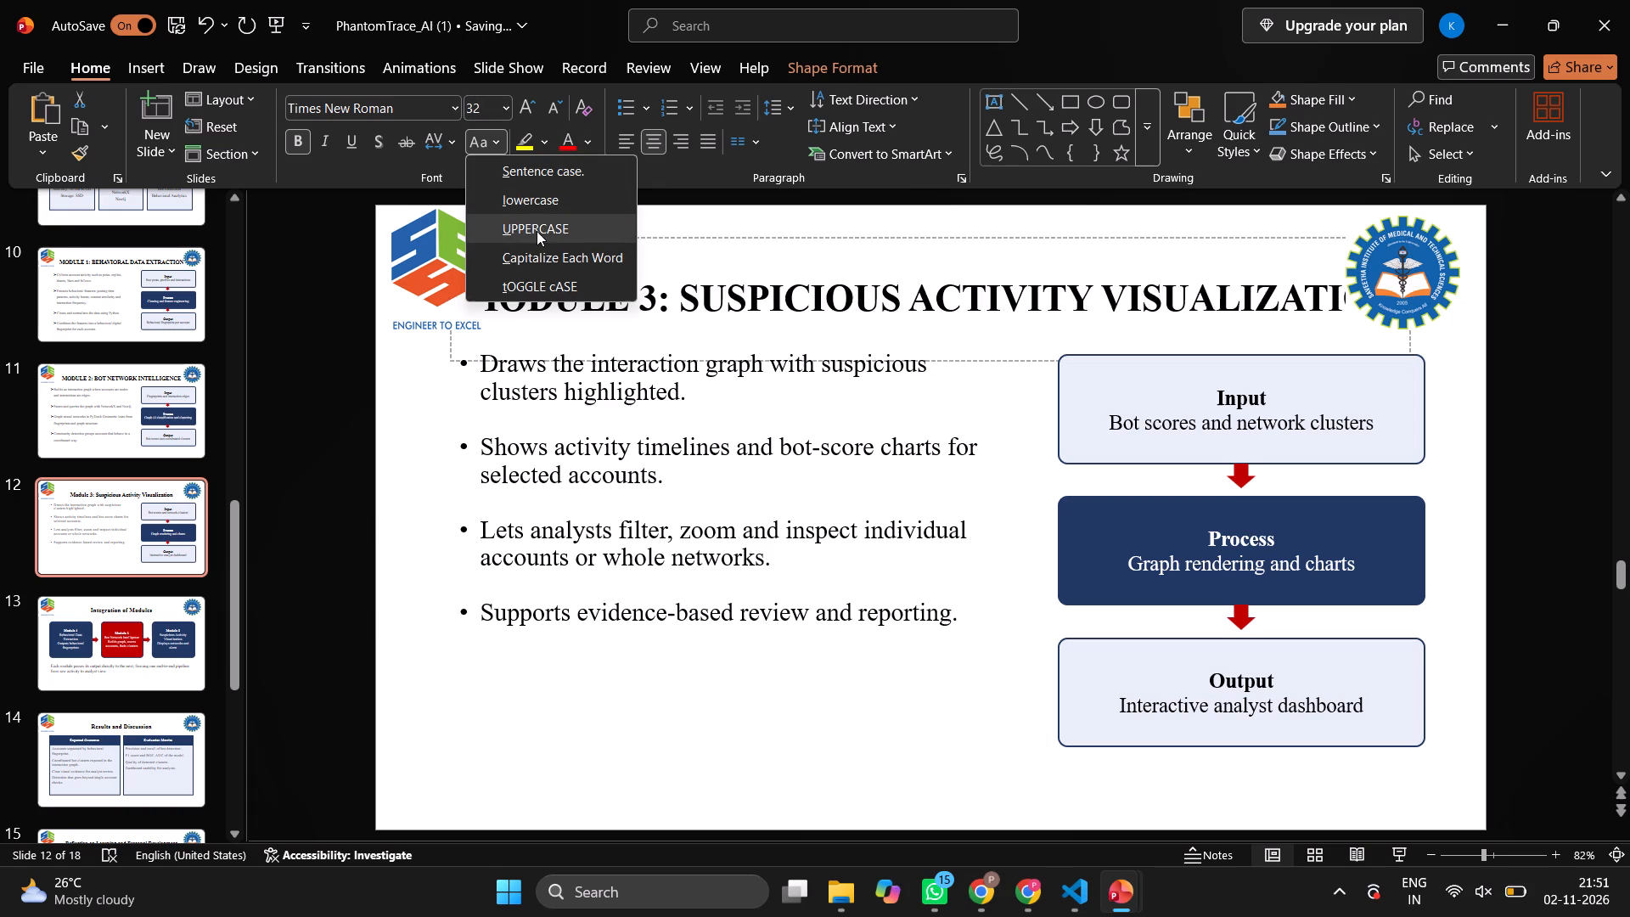
Convert slide 12's Module 3: Suspicious Activity Visualization title to uppercase and set its font size to 28, trying 30 first.
left_click(537, 231)
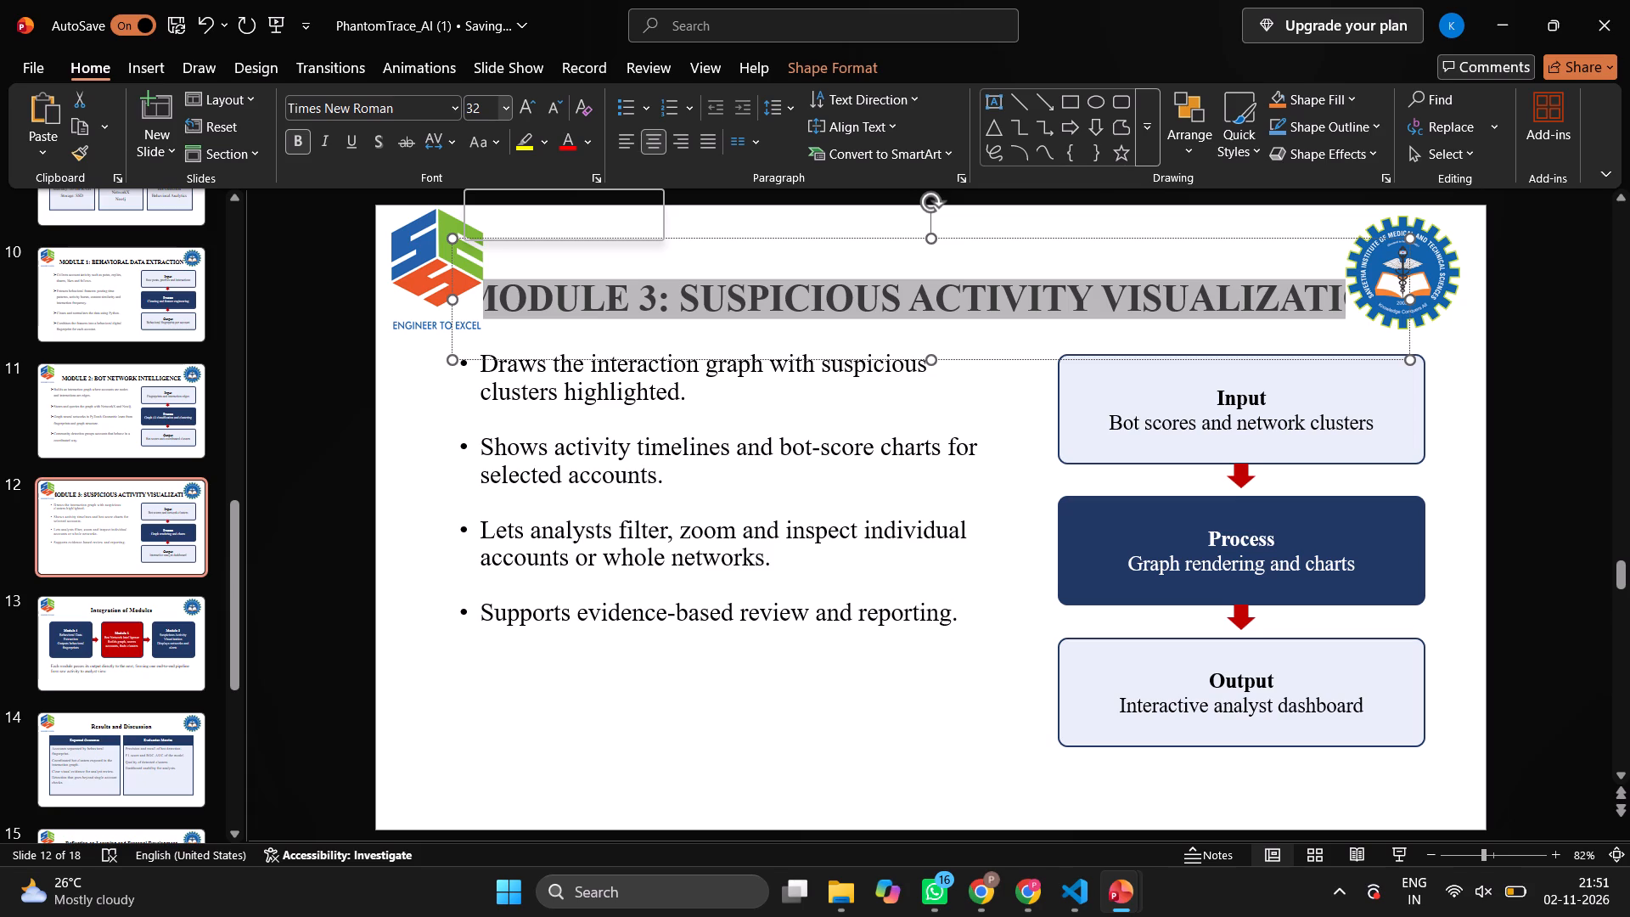
left_click(489, 107)
key("BackSpace")
type("30")
key("Return")
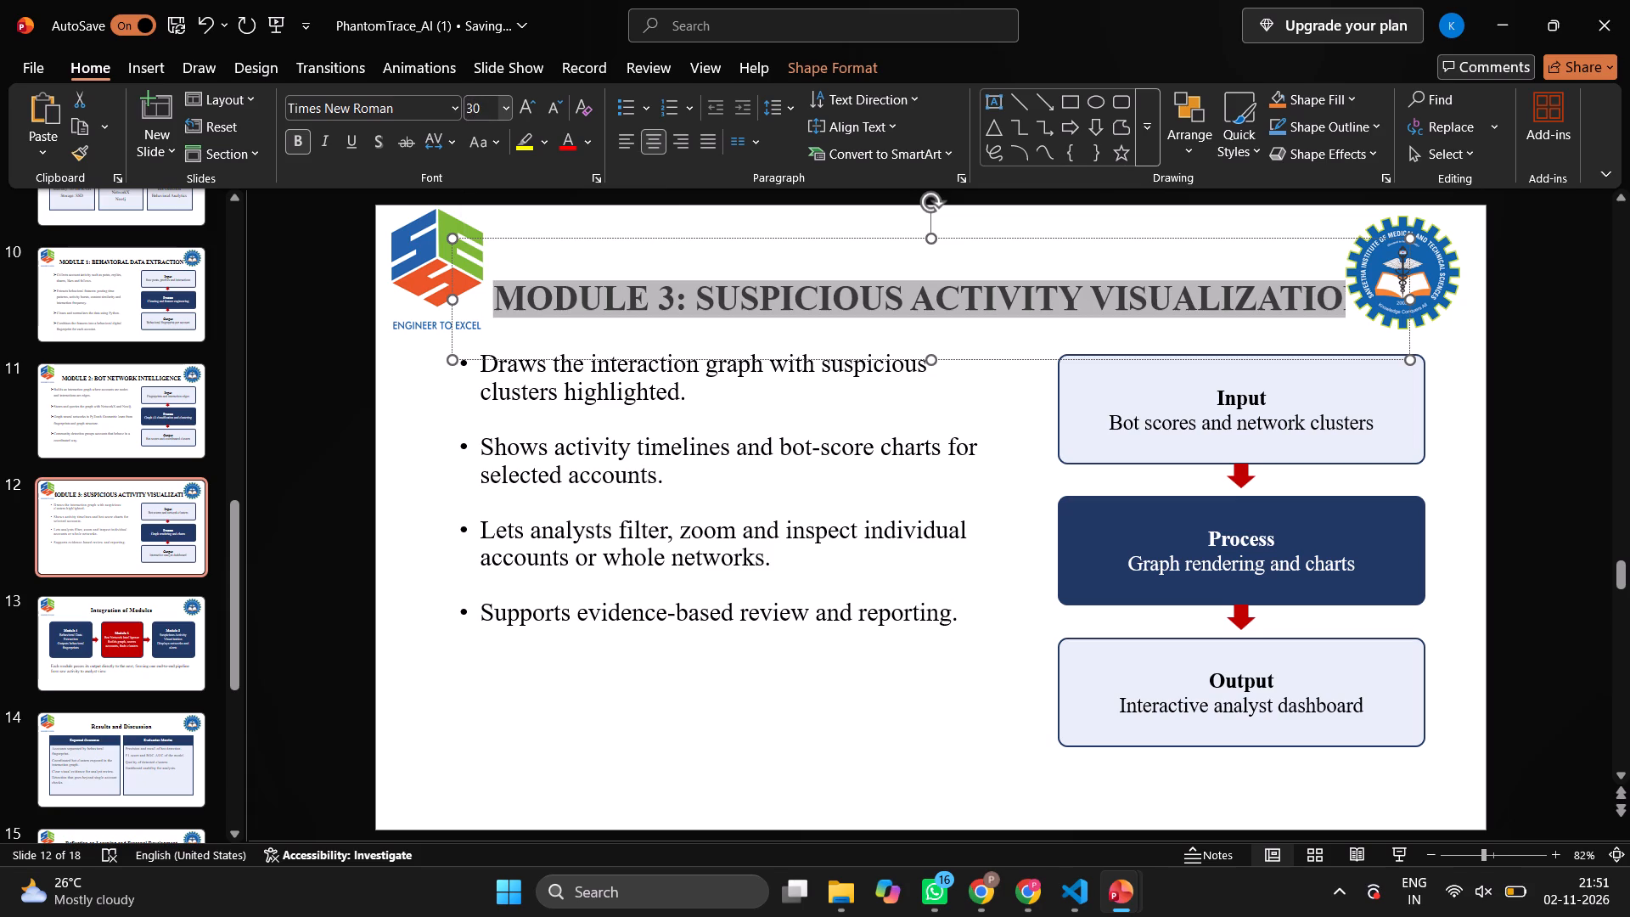
left_click(489, 107)
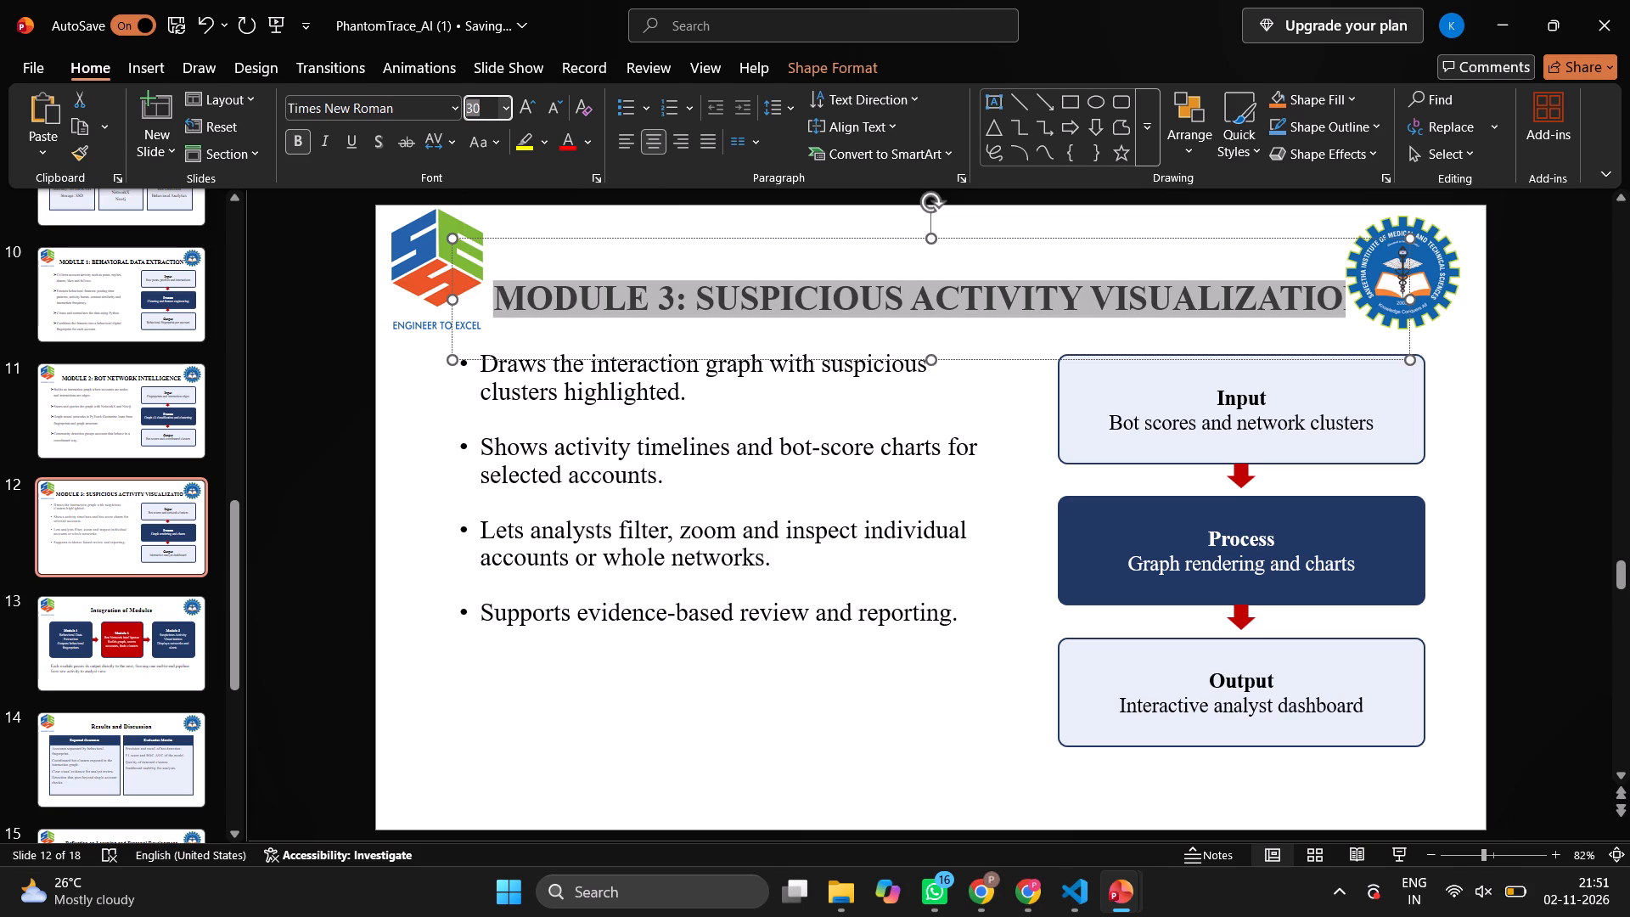
key("BackSpace")
type("28")
key("Return")
Set slide 12's whole bulleted body text to Times New Roman (Headings) at font size 20.
left_click(508, 459)
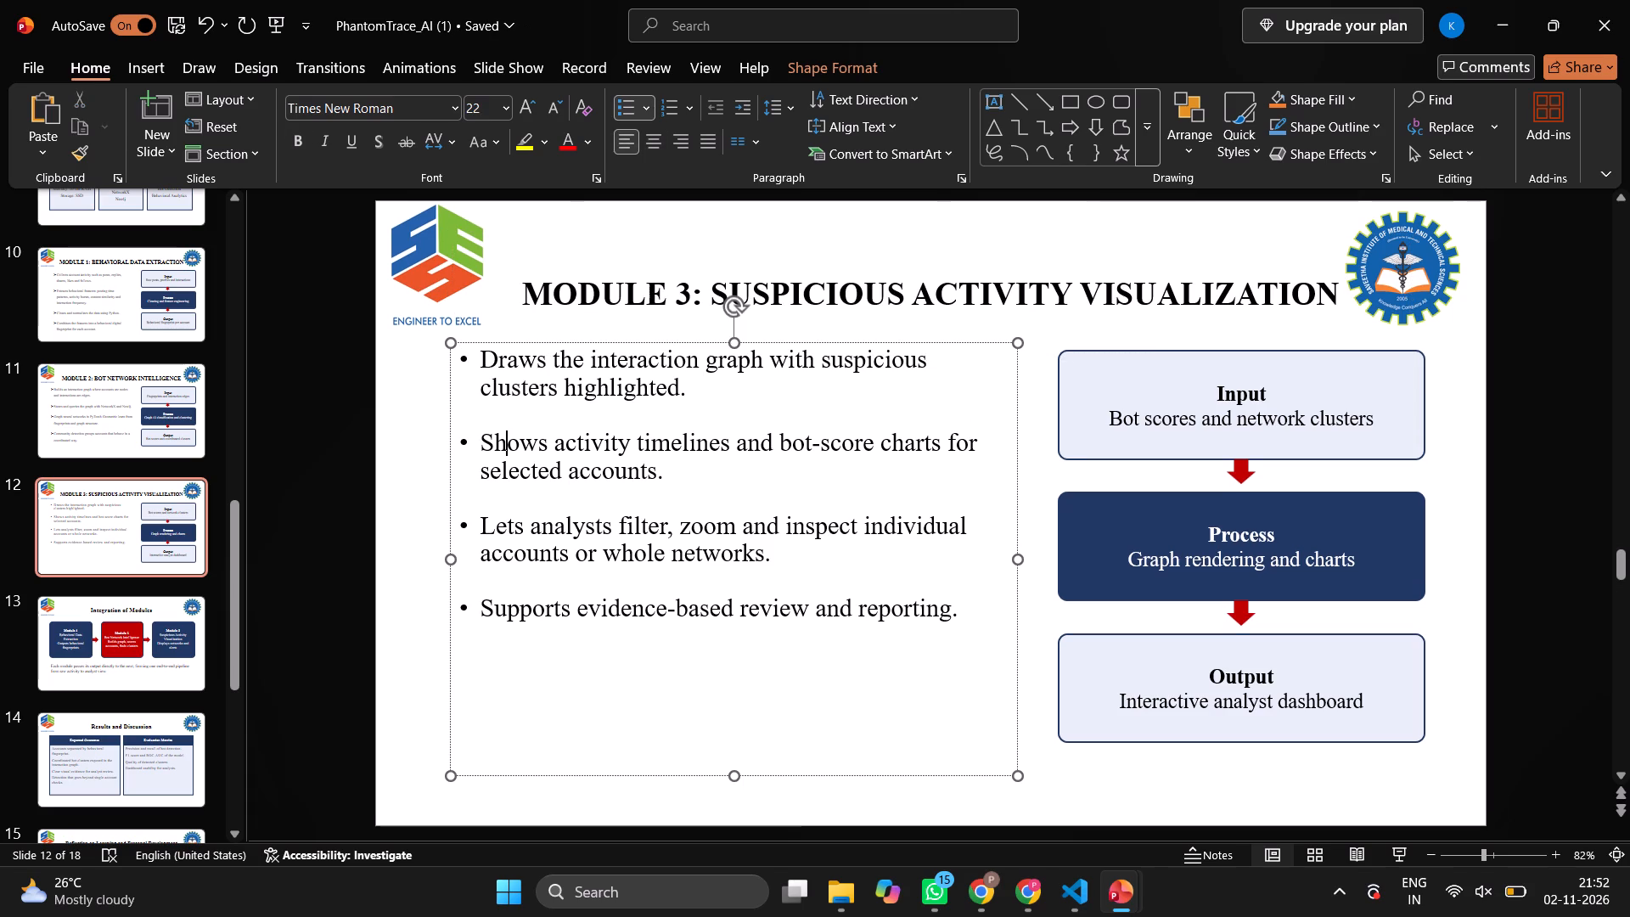
key("ctrl+a")
left_click(393, 104)
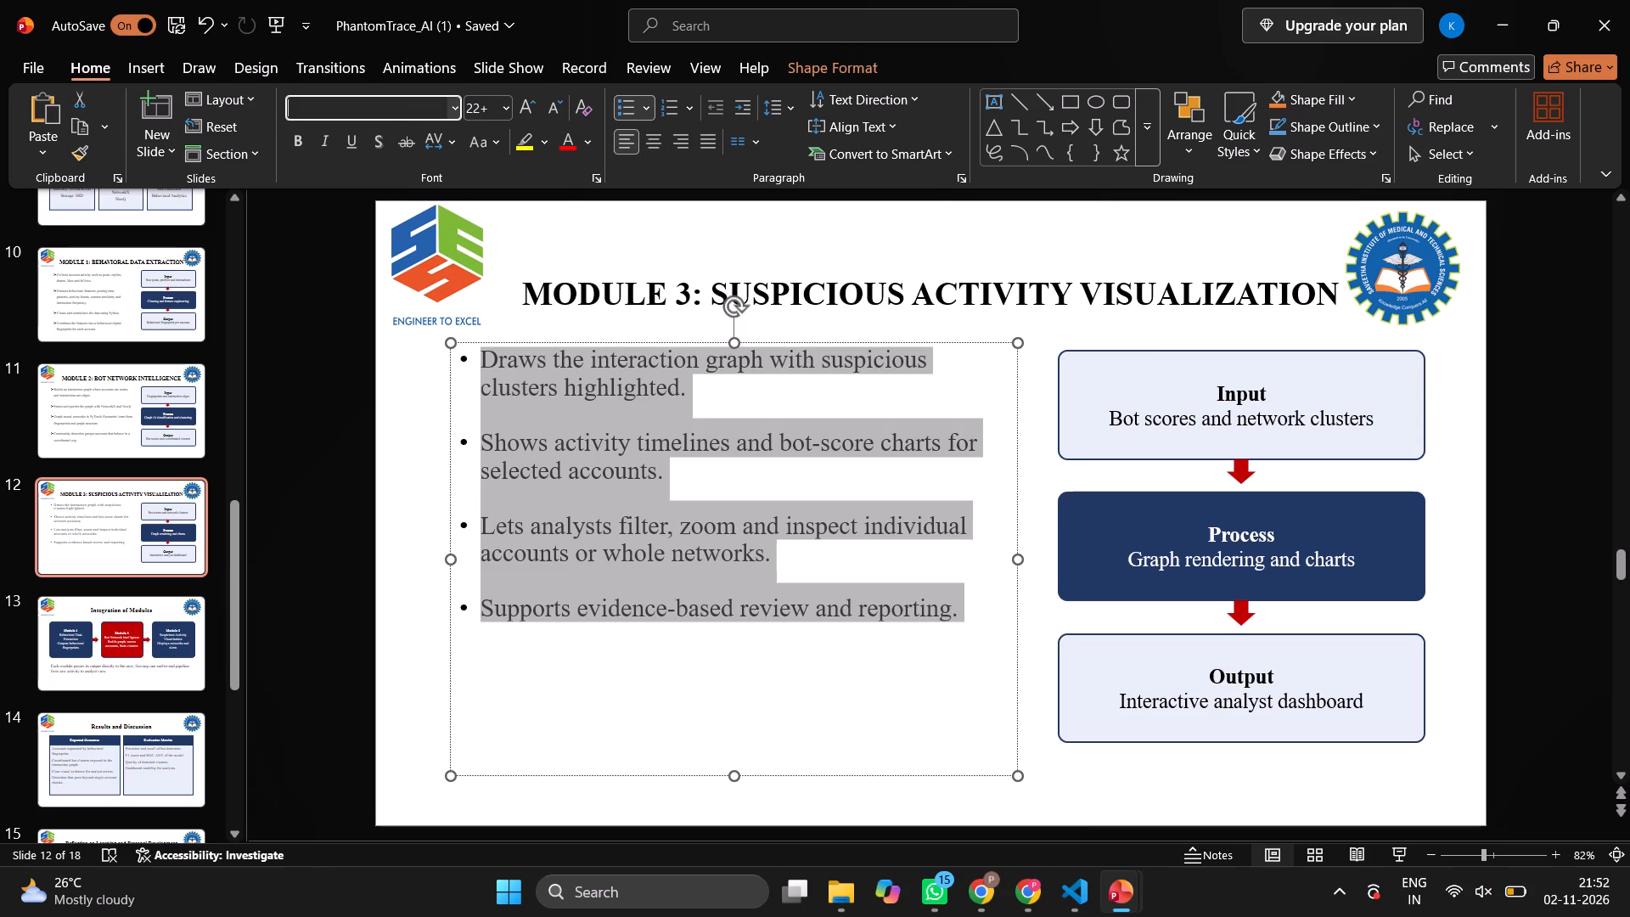
key("t")
key("Return")
left_click(485, 111)
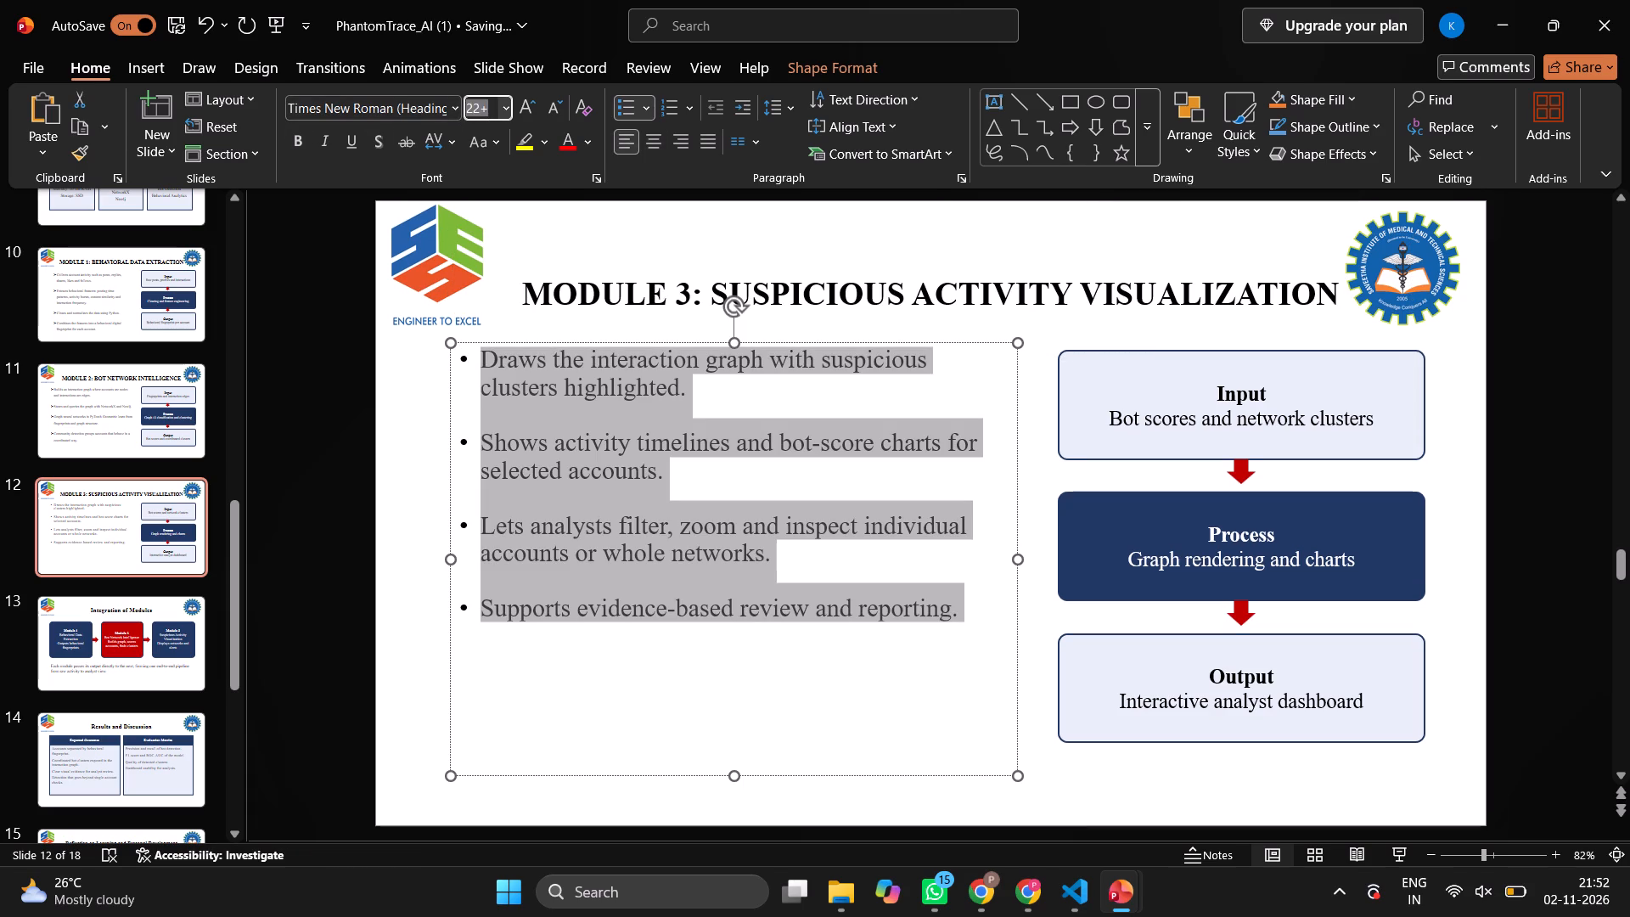
key("BackSpace")
type("20")
key("Return")
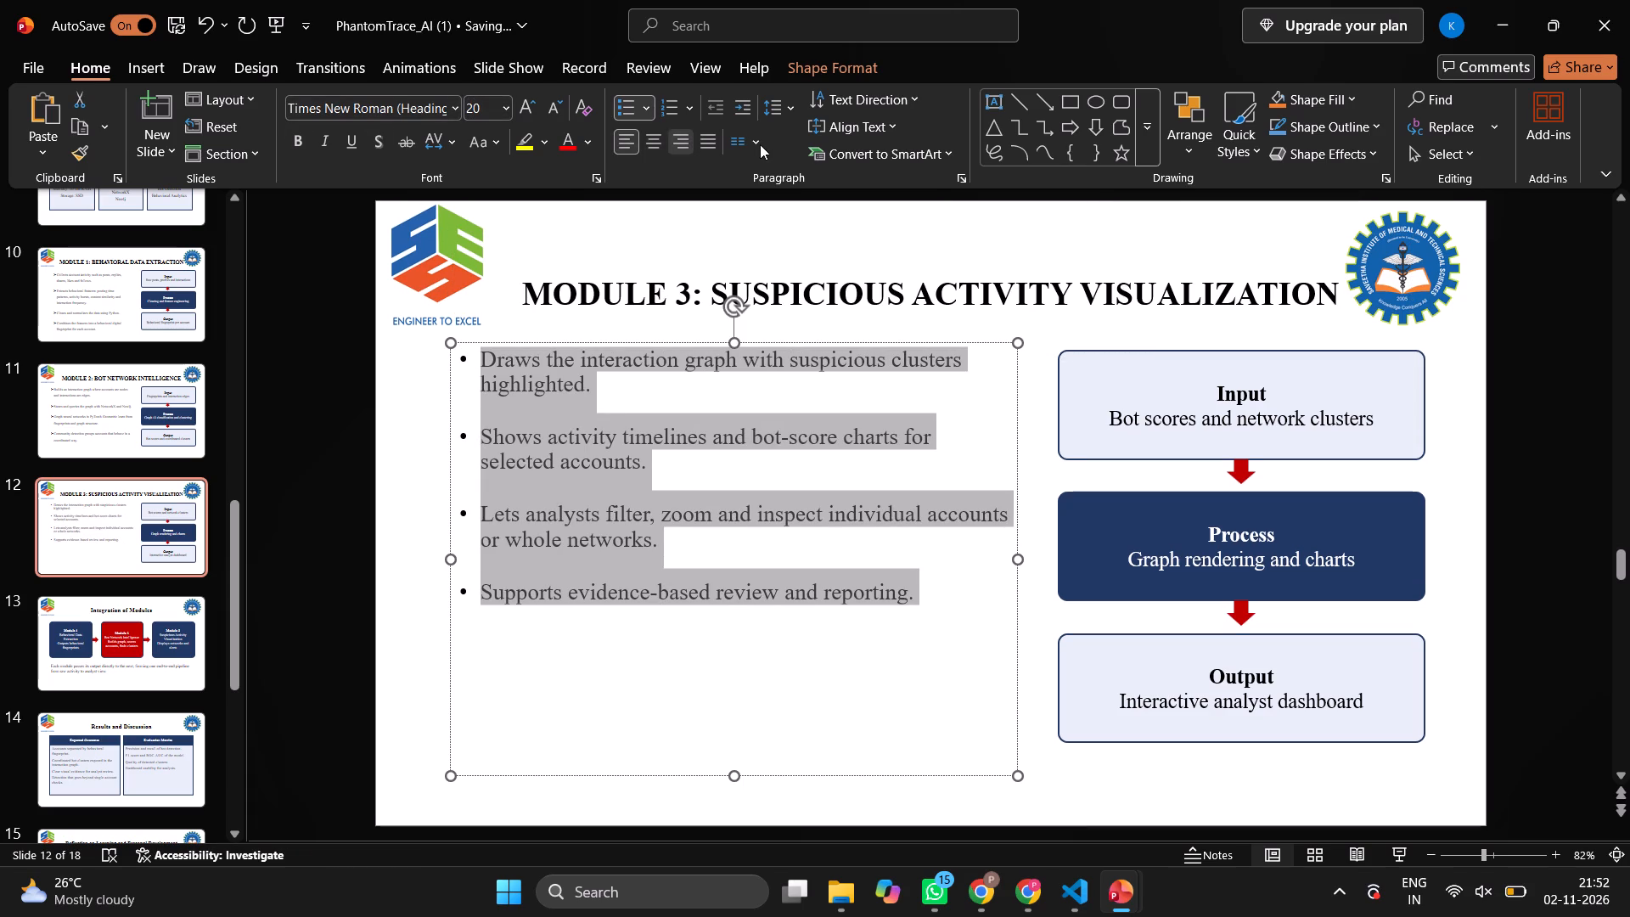
Apply 1.5 line spacing and arrow-style bullets to slide 12's body text.
left_click(784, 108)
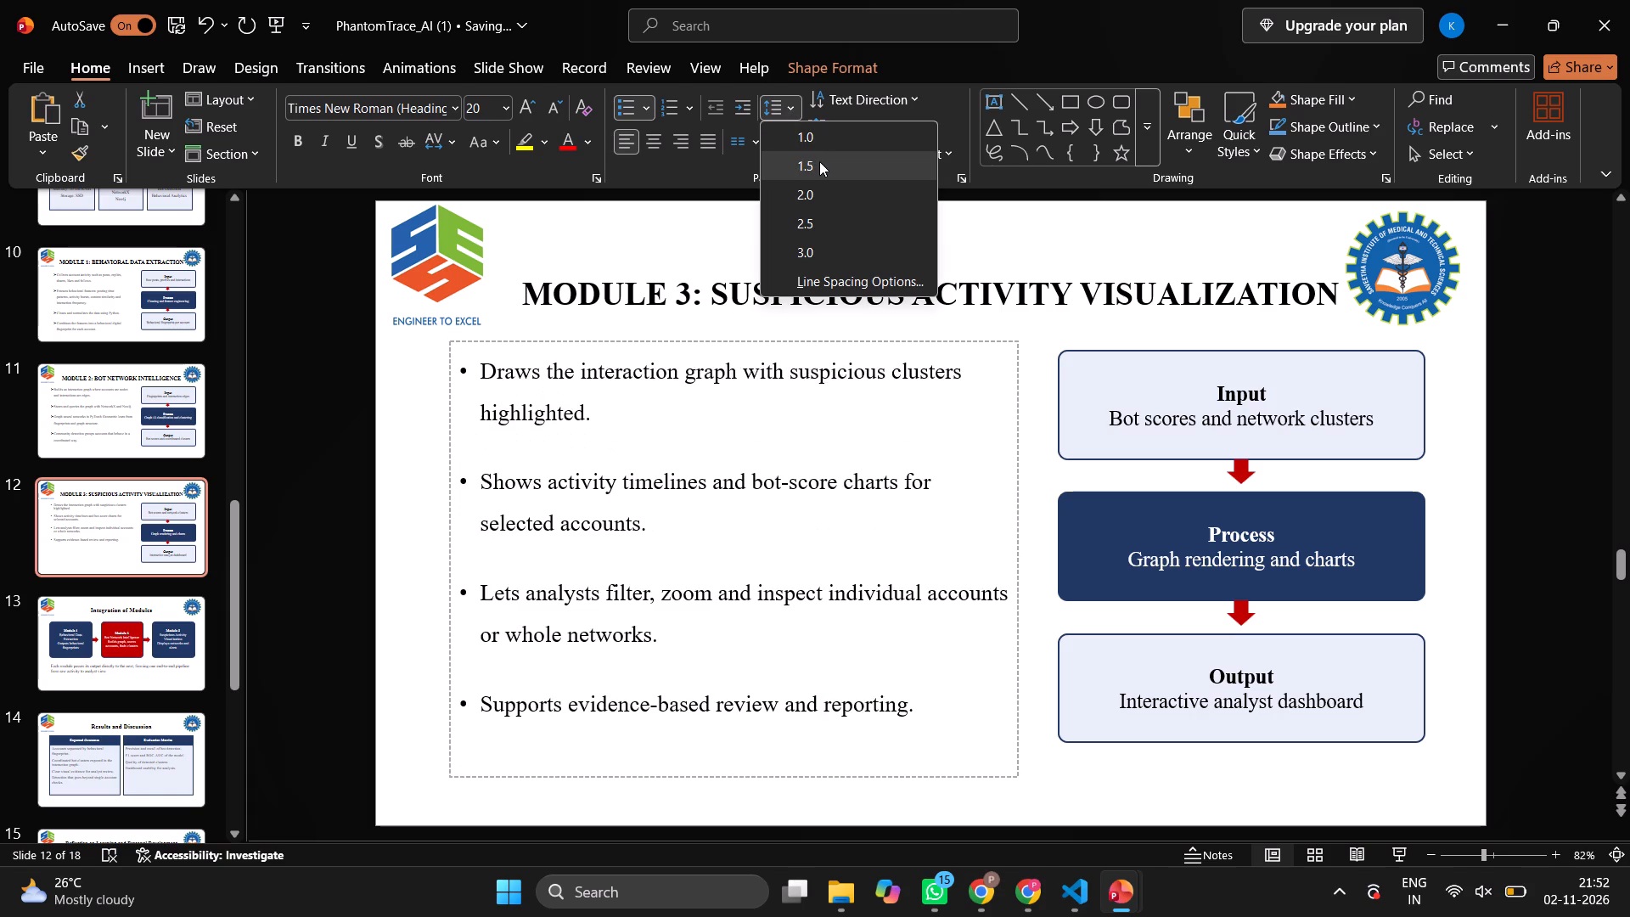
left_click(819, 161)
left_click(649, 111)
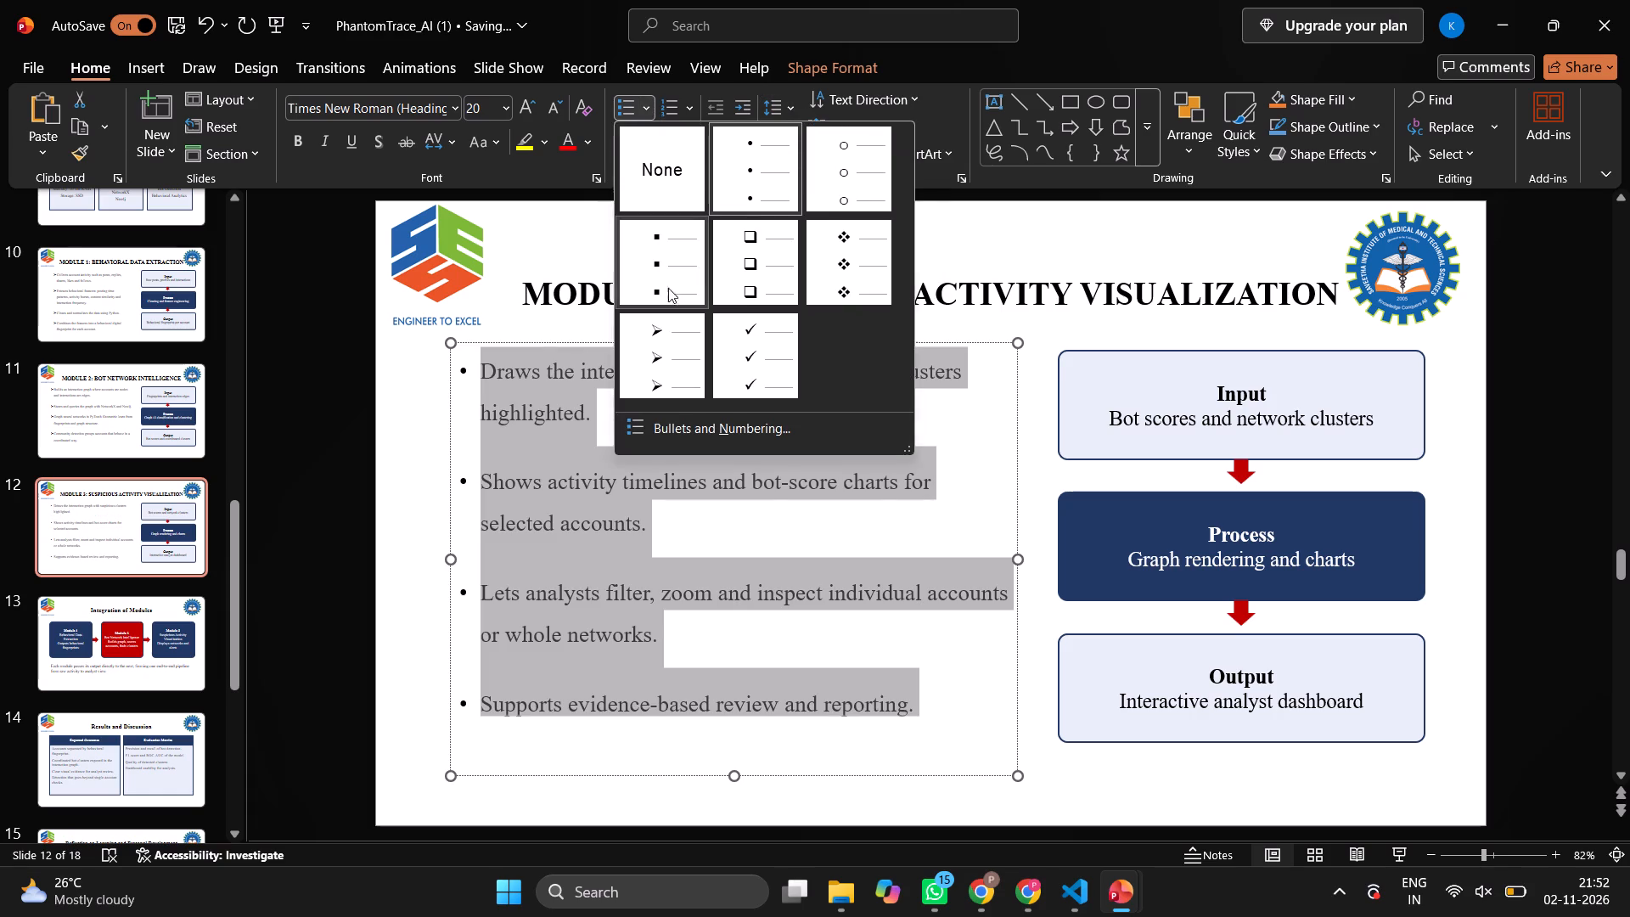
left_click(673, 326)
left_click(420, 453)
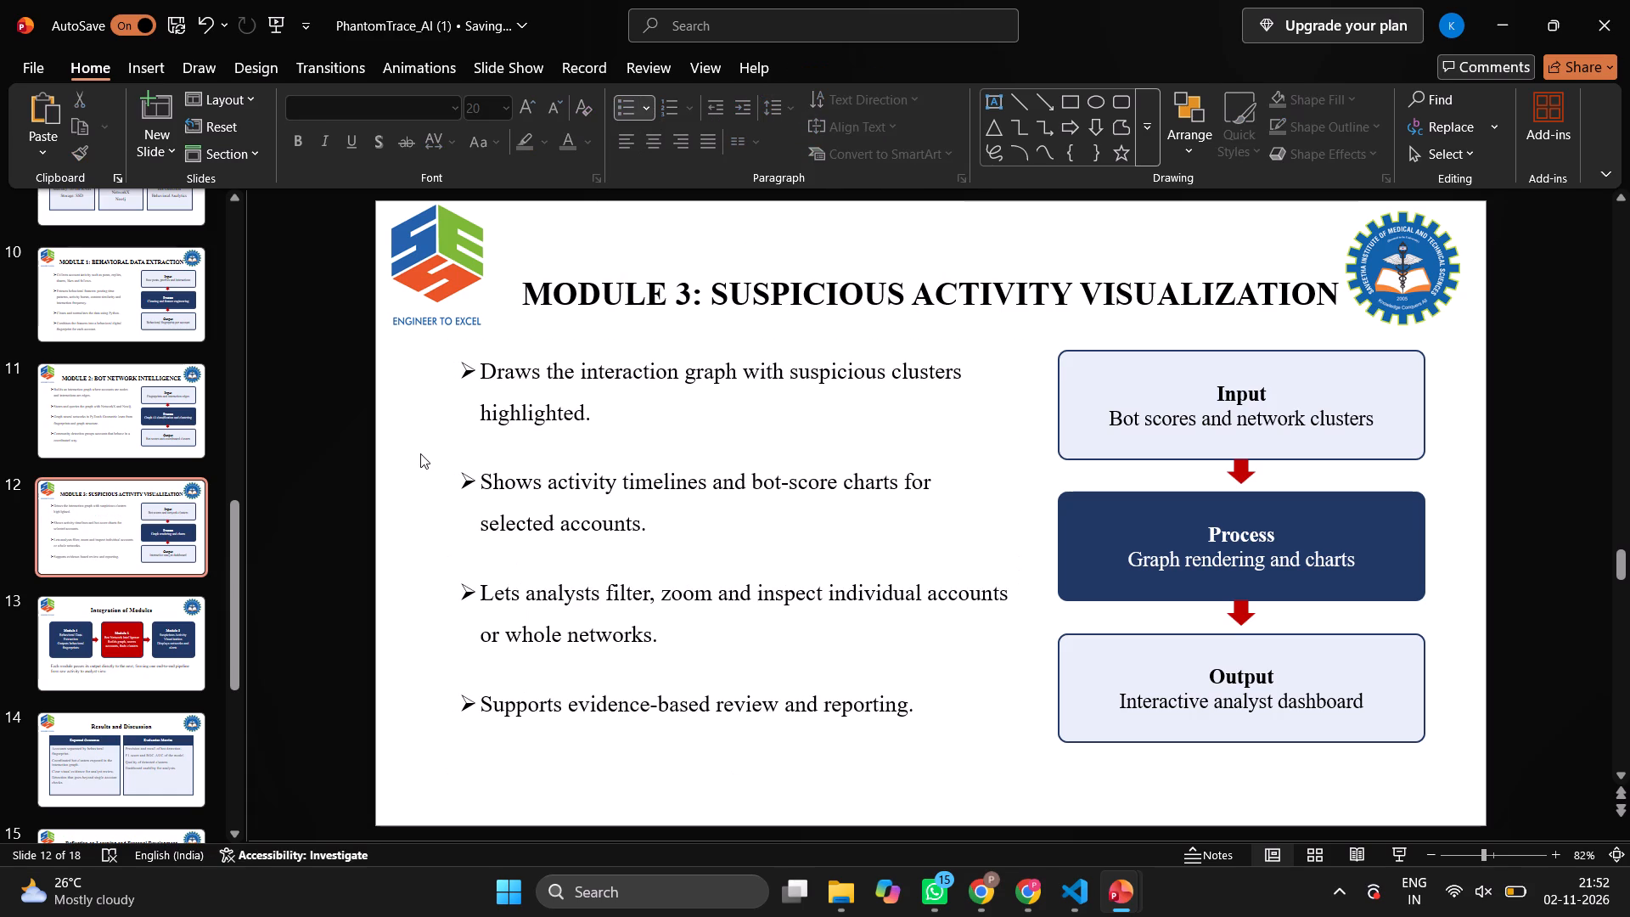
Convert slide 13's Integration of Modules title to uppercase.
left_click(159, 523)
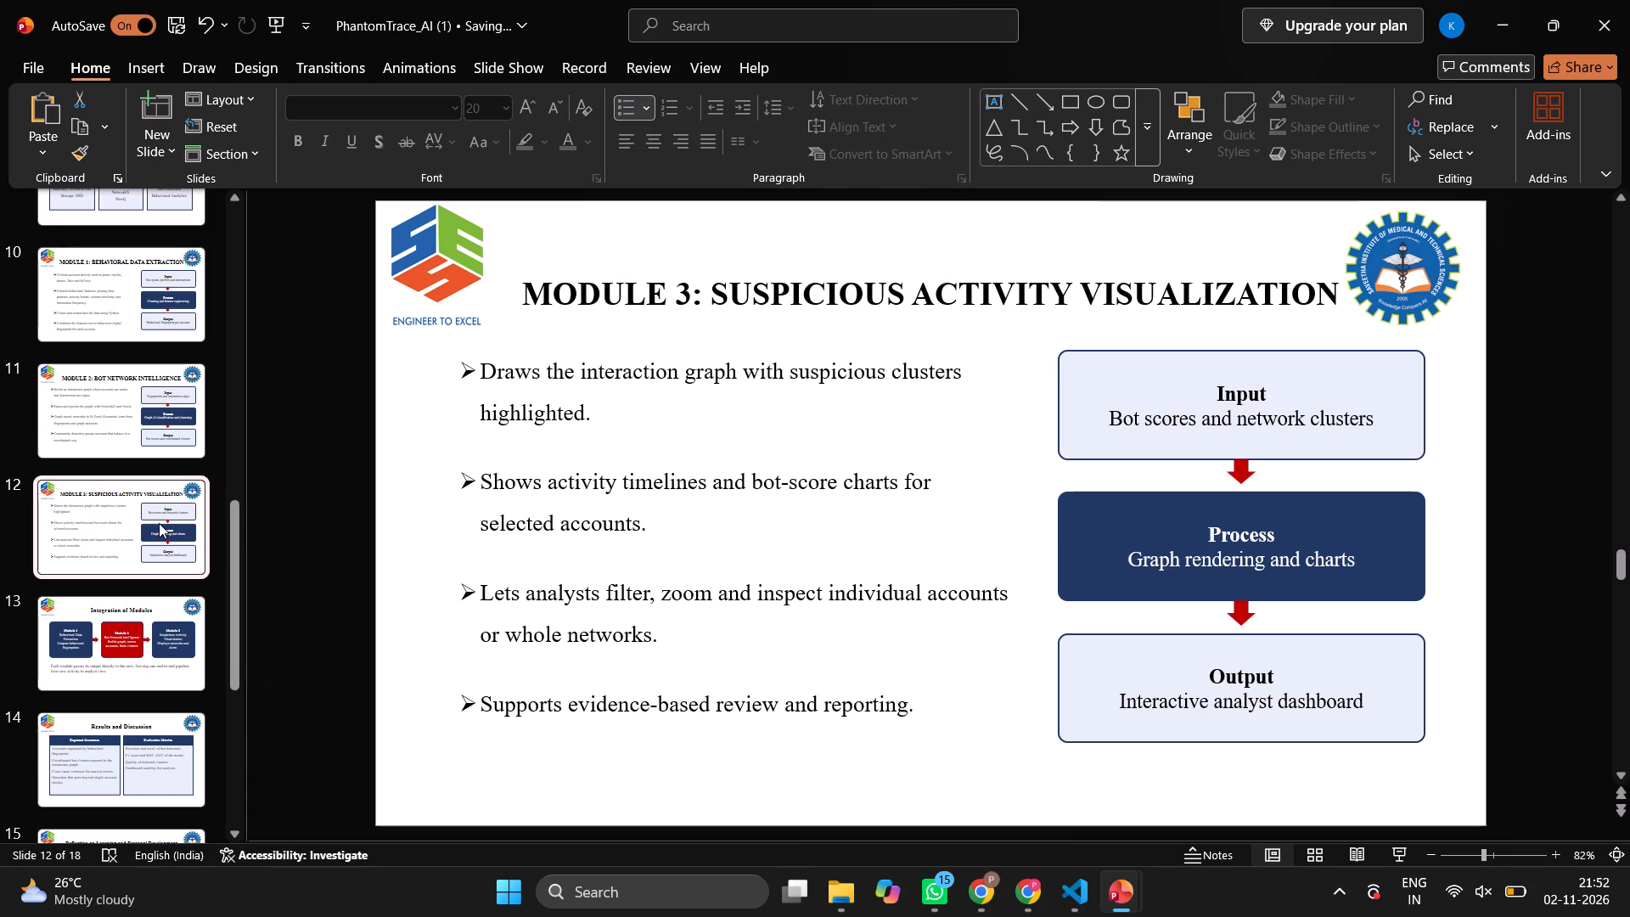
scroll(159, 523, "down", 1)
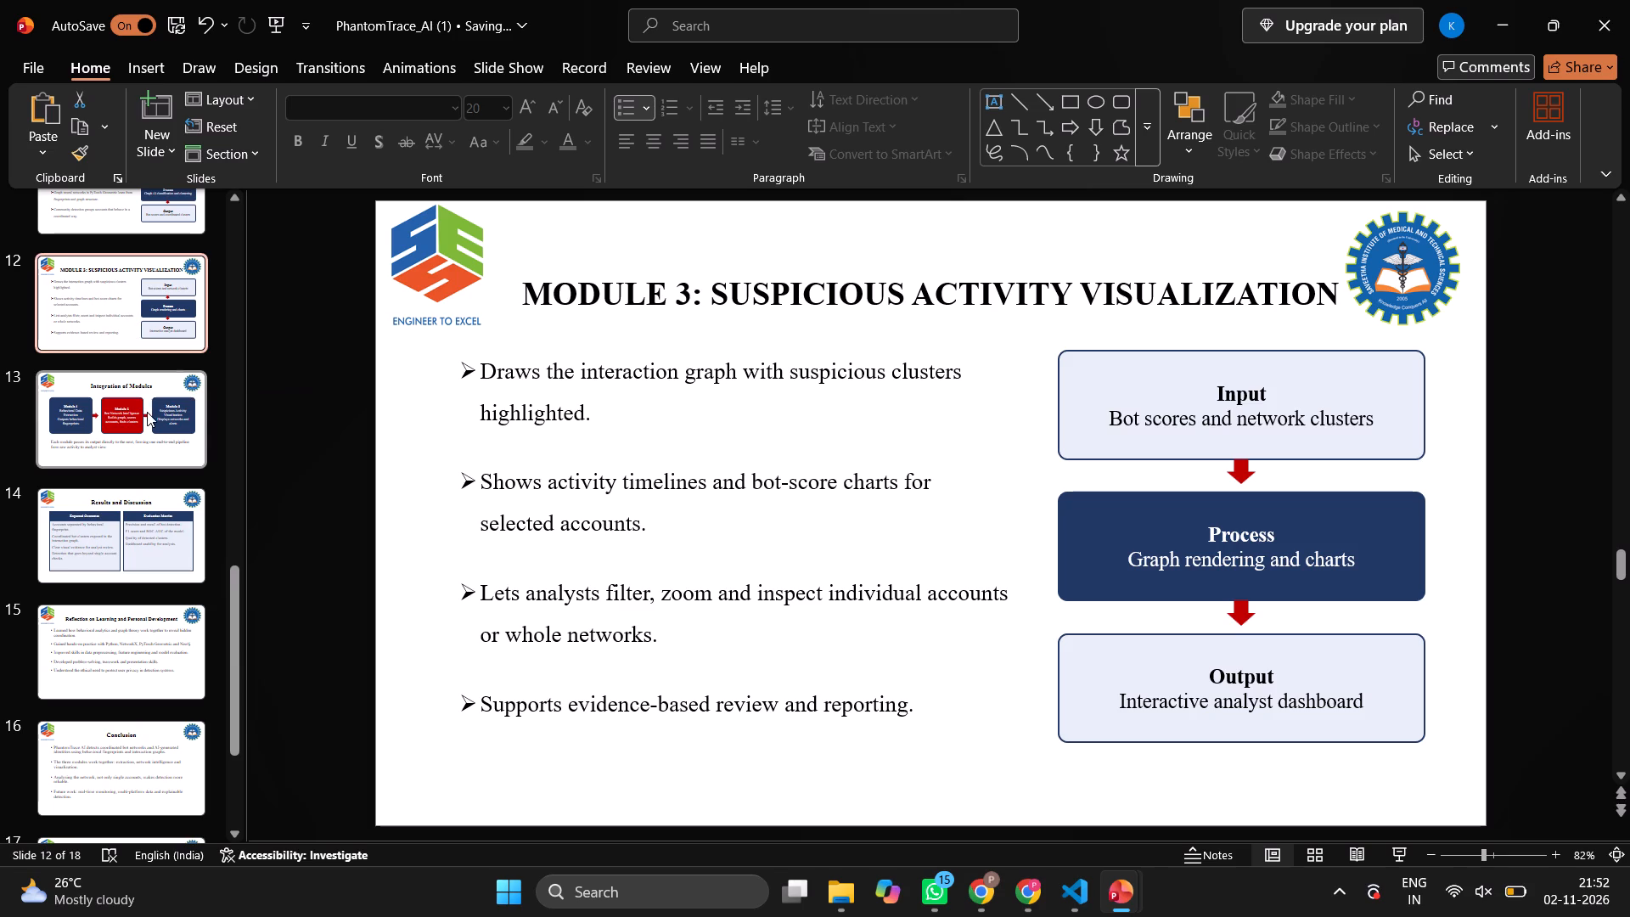
left_click(147, 412)
left_click(793, 295)
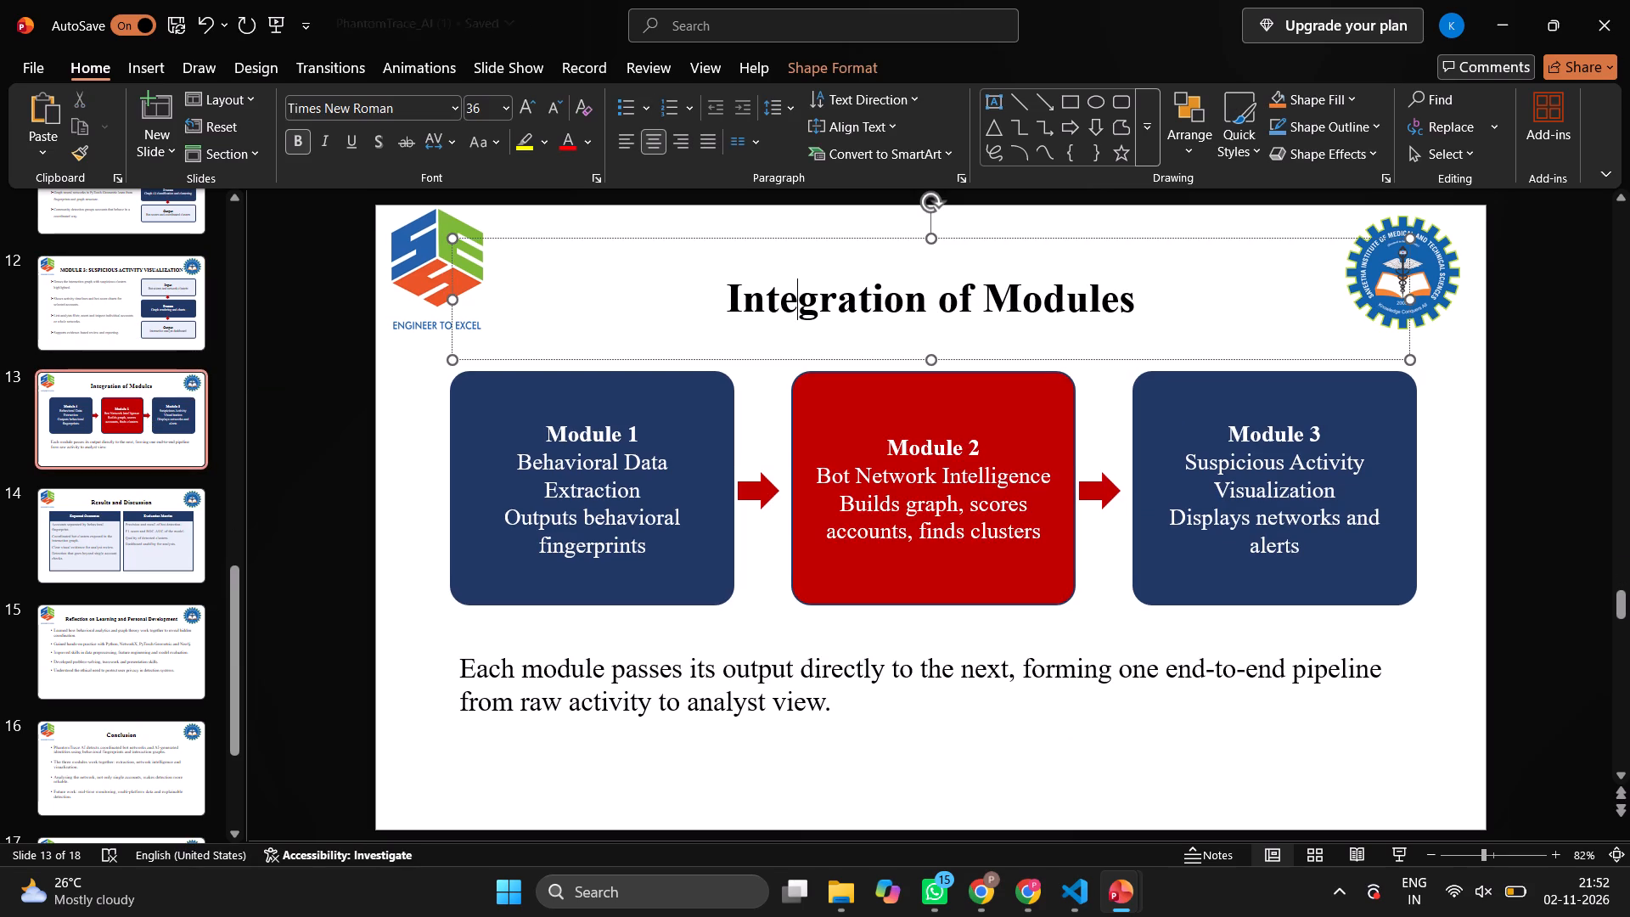
key("ctrl+a")
left_click(493, 148)
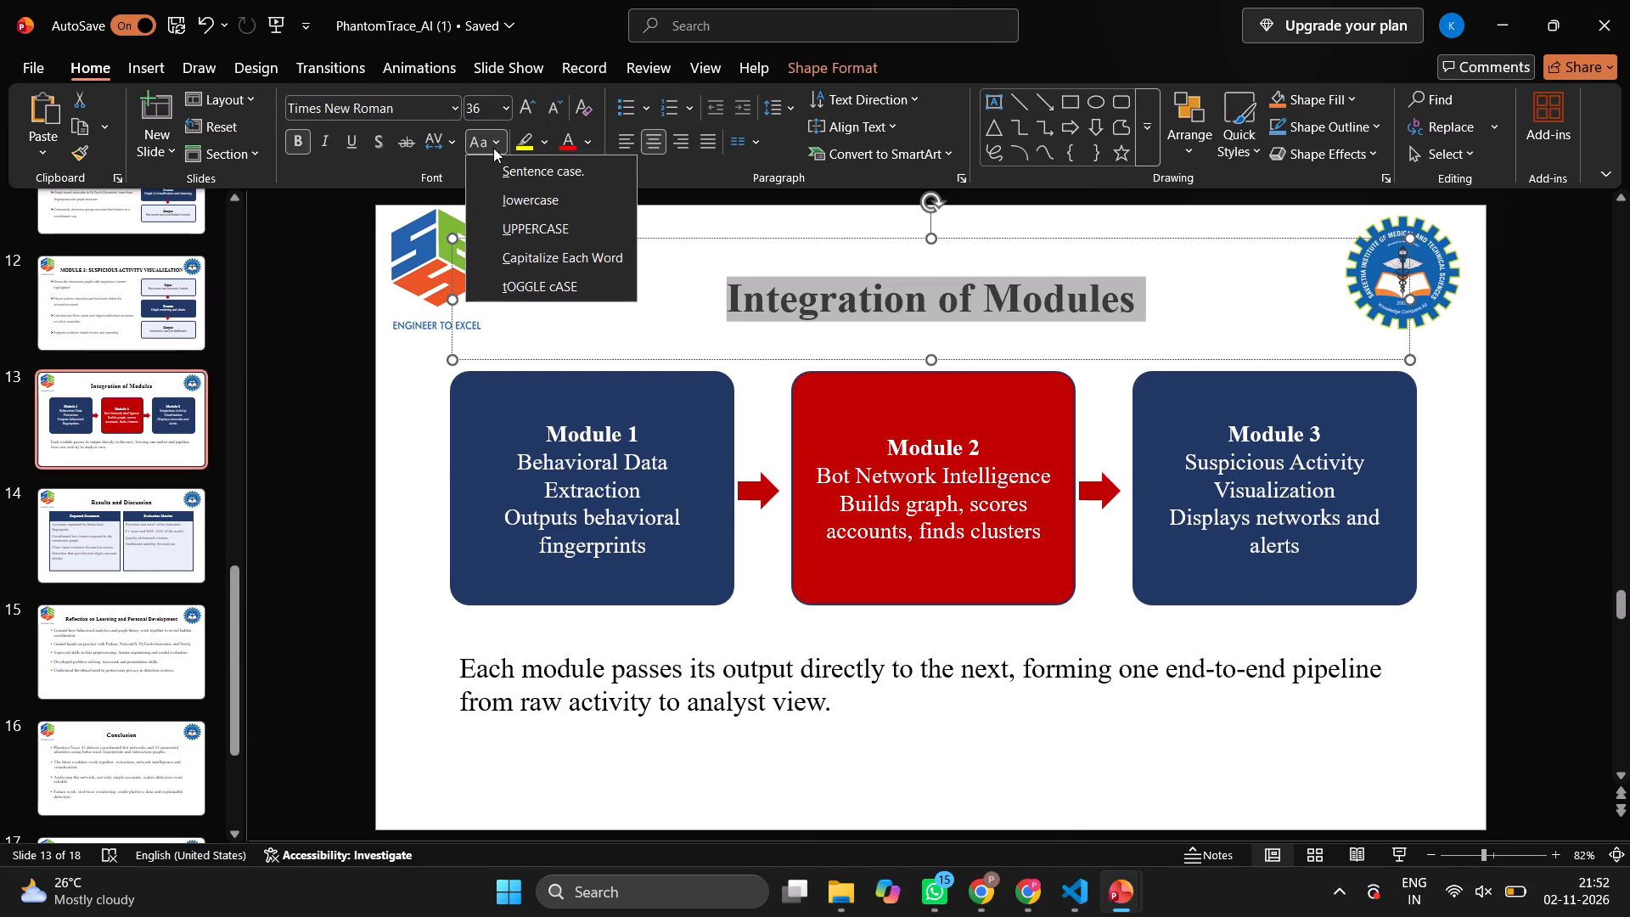
left_click(540, 232)
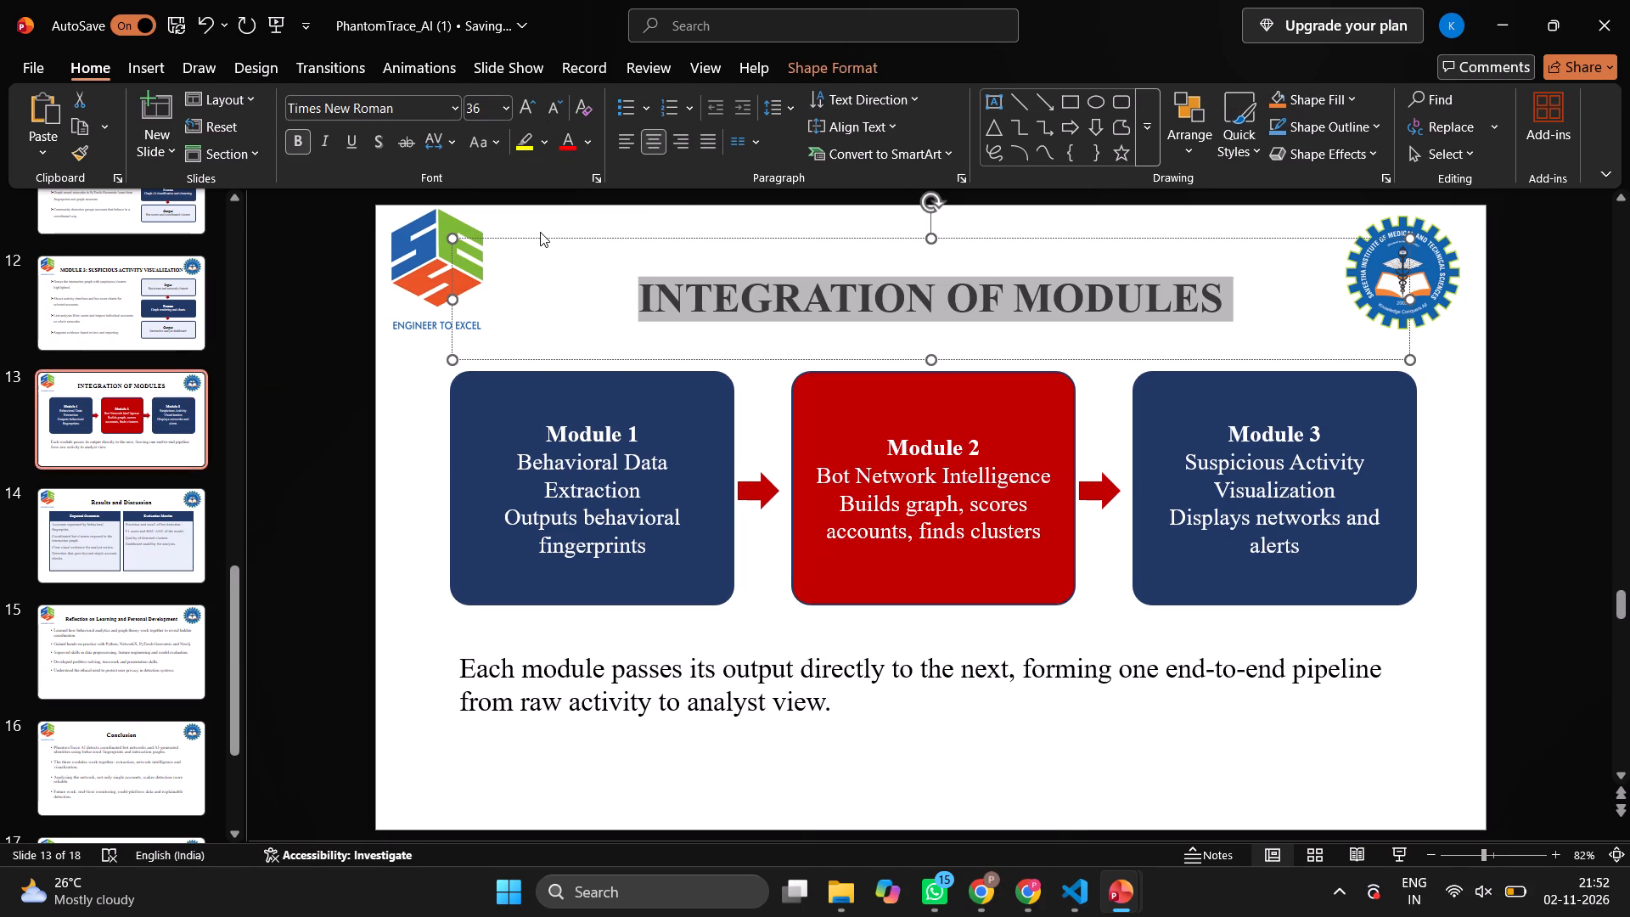
Convert slide 14's Results and Discussion title to uppercase.
left_click(125, 532)
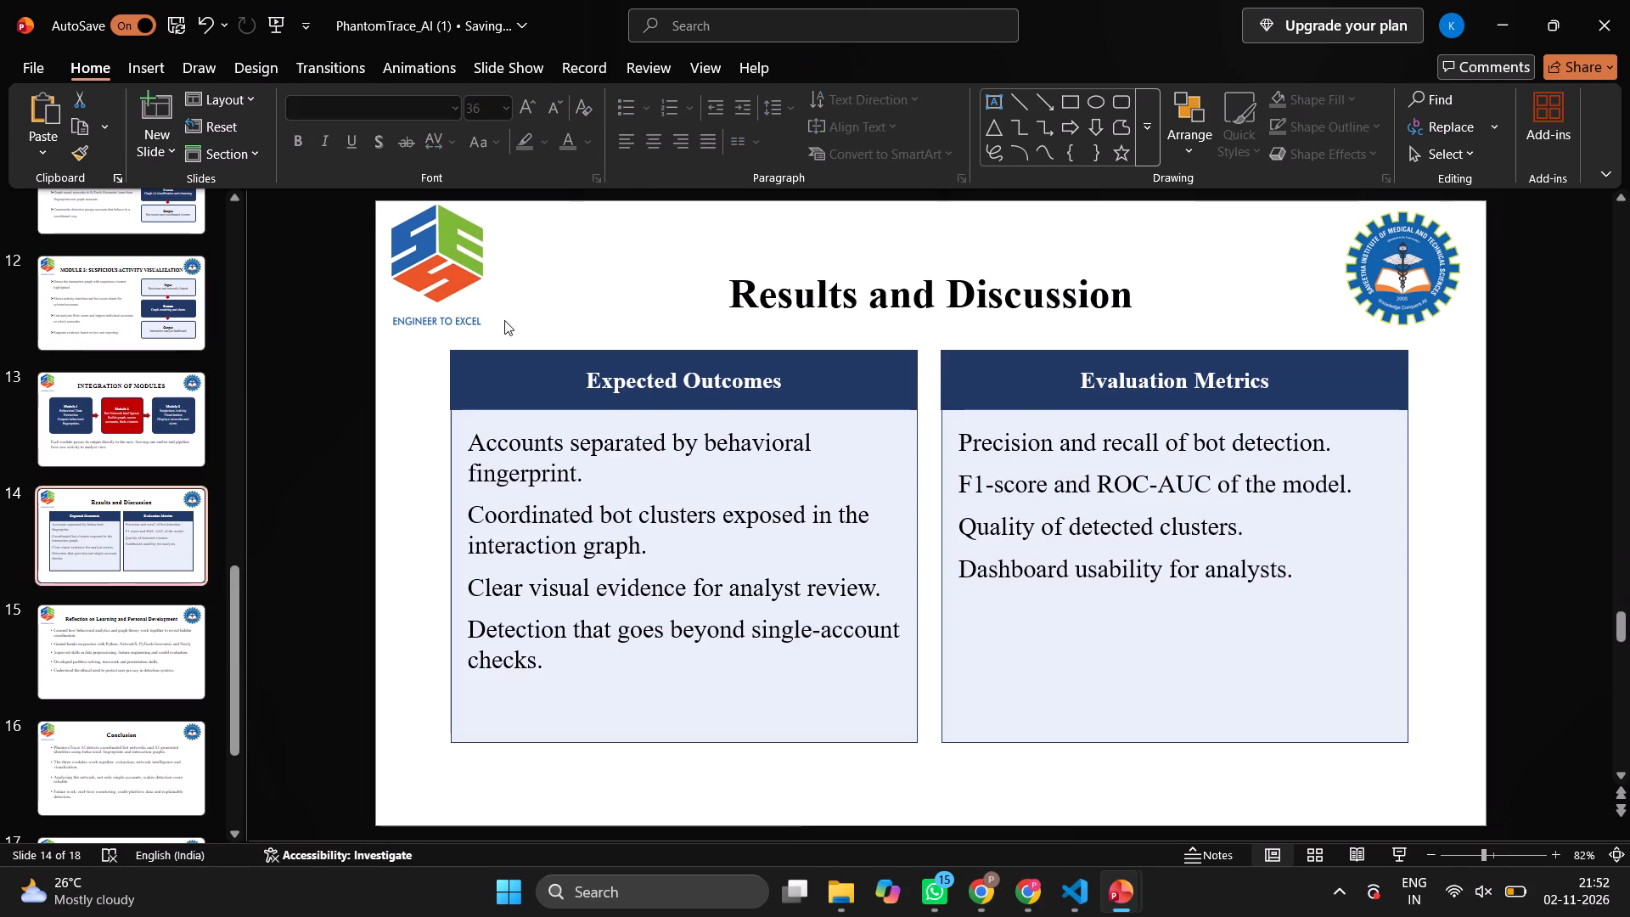
left_click(778, 300)
key("ctrl+a")
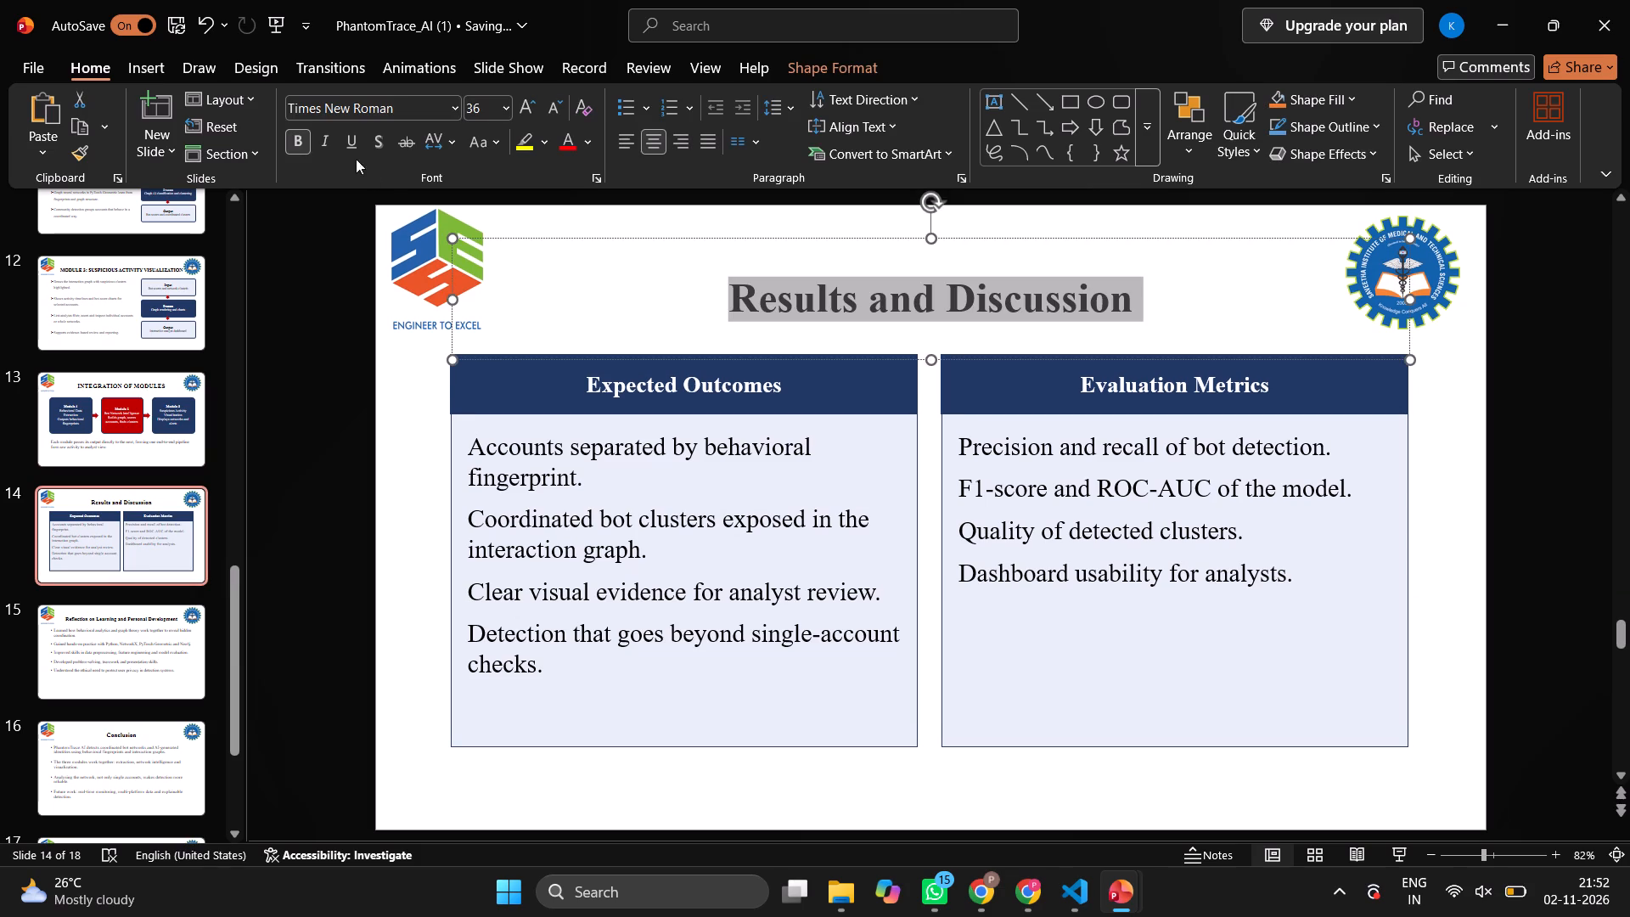
left_click(490, 151)
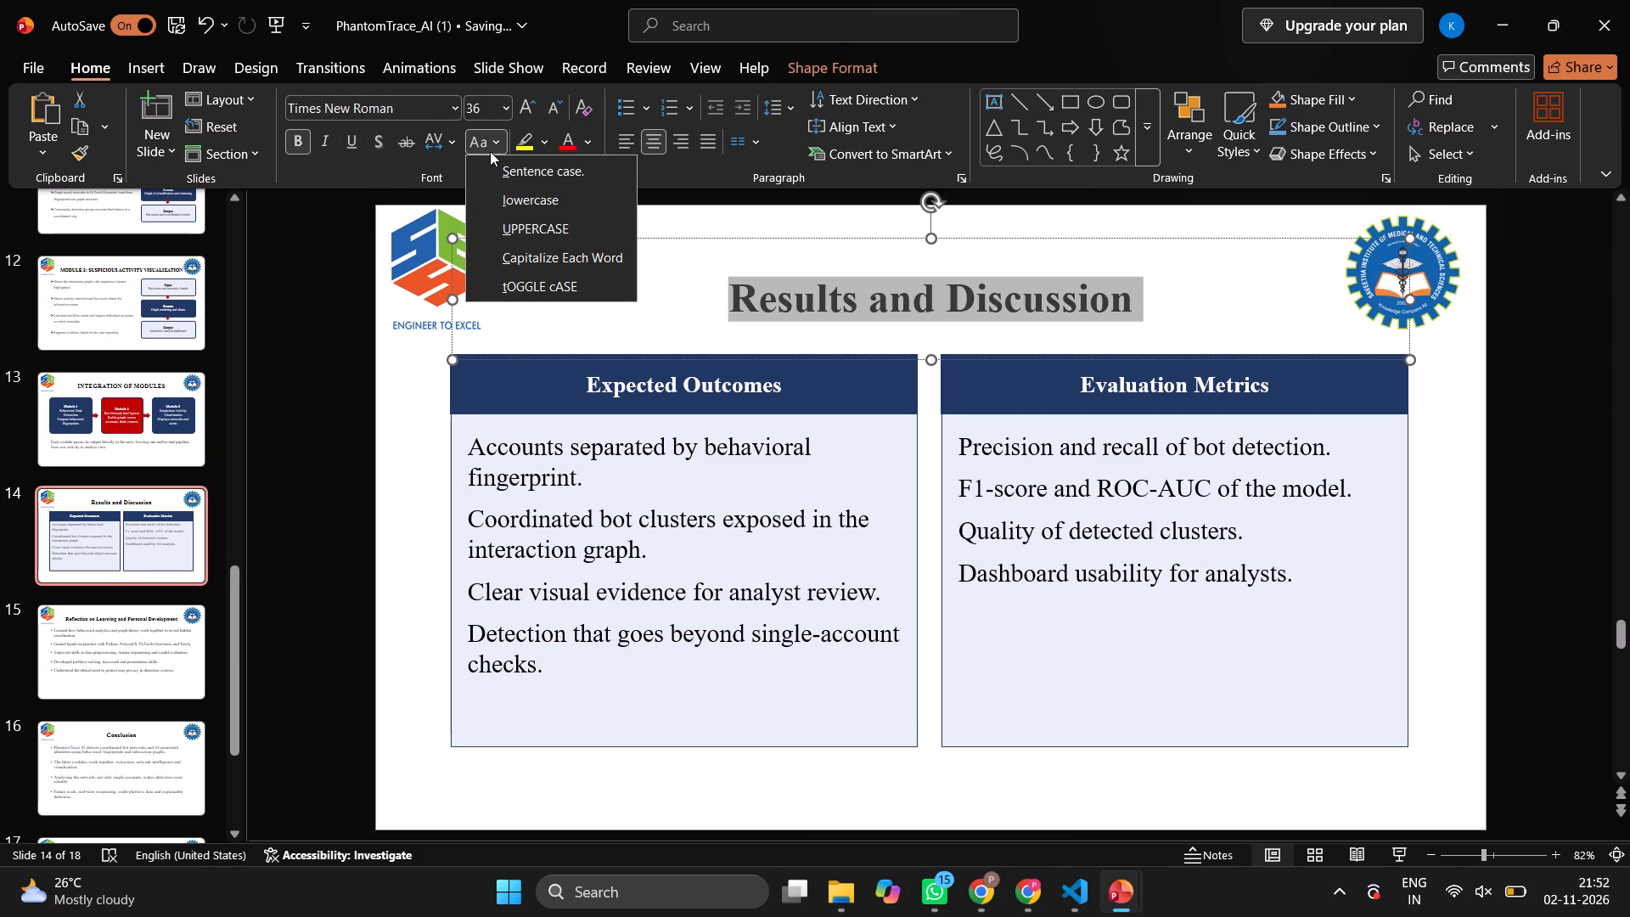
left_click(529, 225)
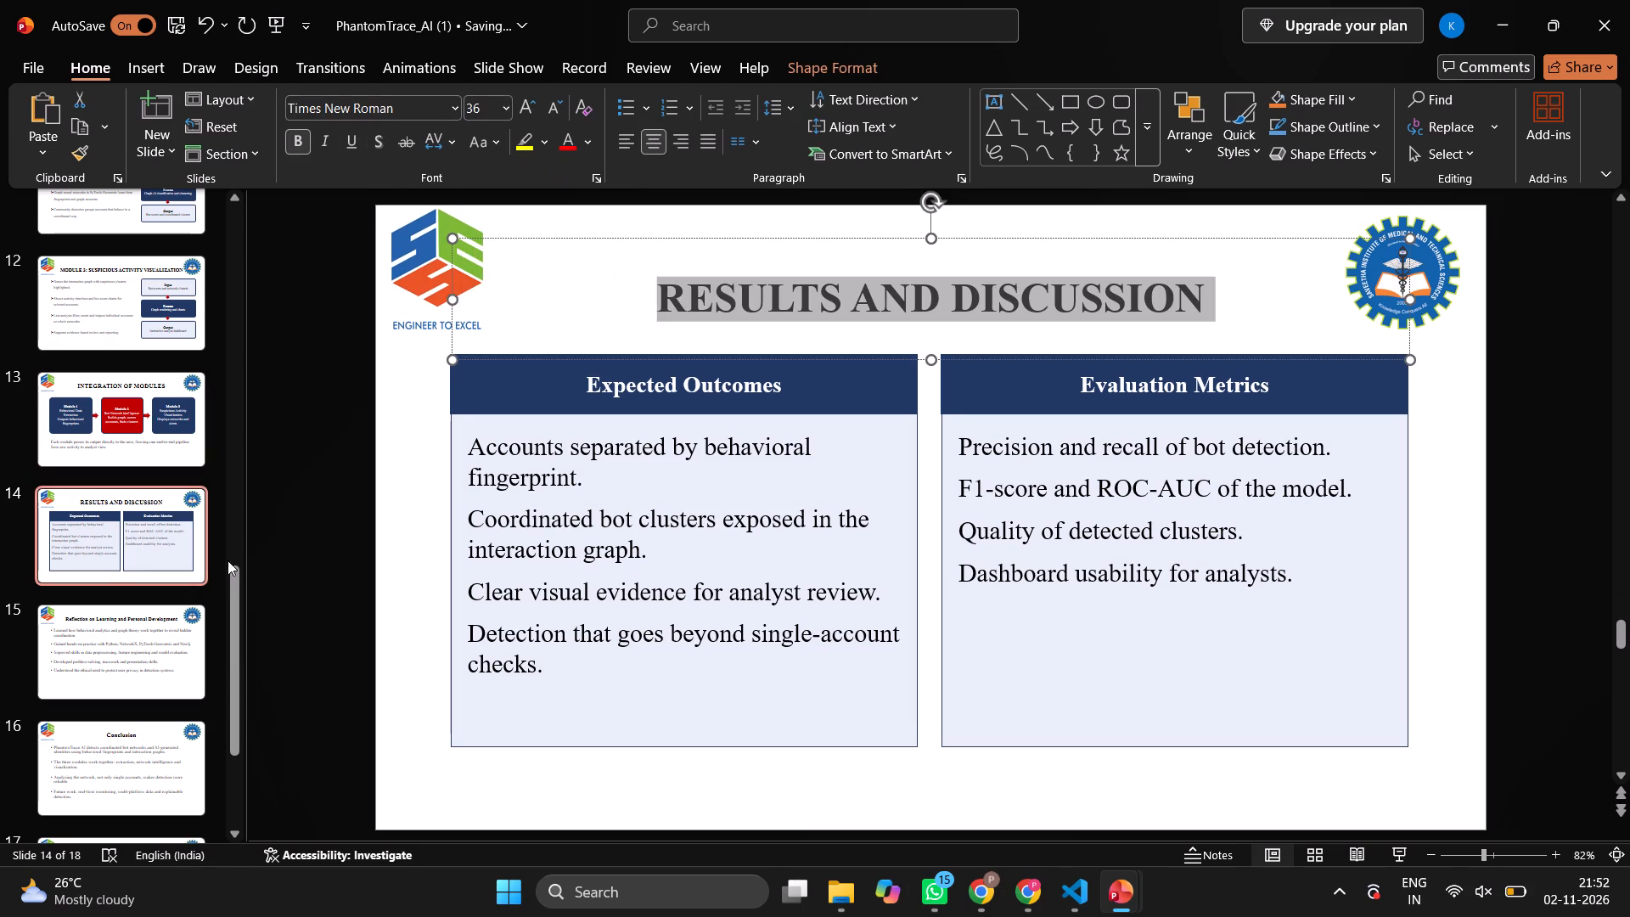
Convert slide 15's Reflection on Learning and Personal Development title to uppercase.
left_click(185, 630)
left_click(700, 294)
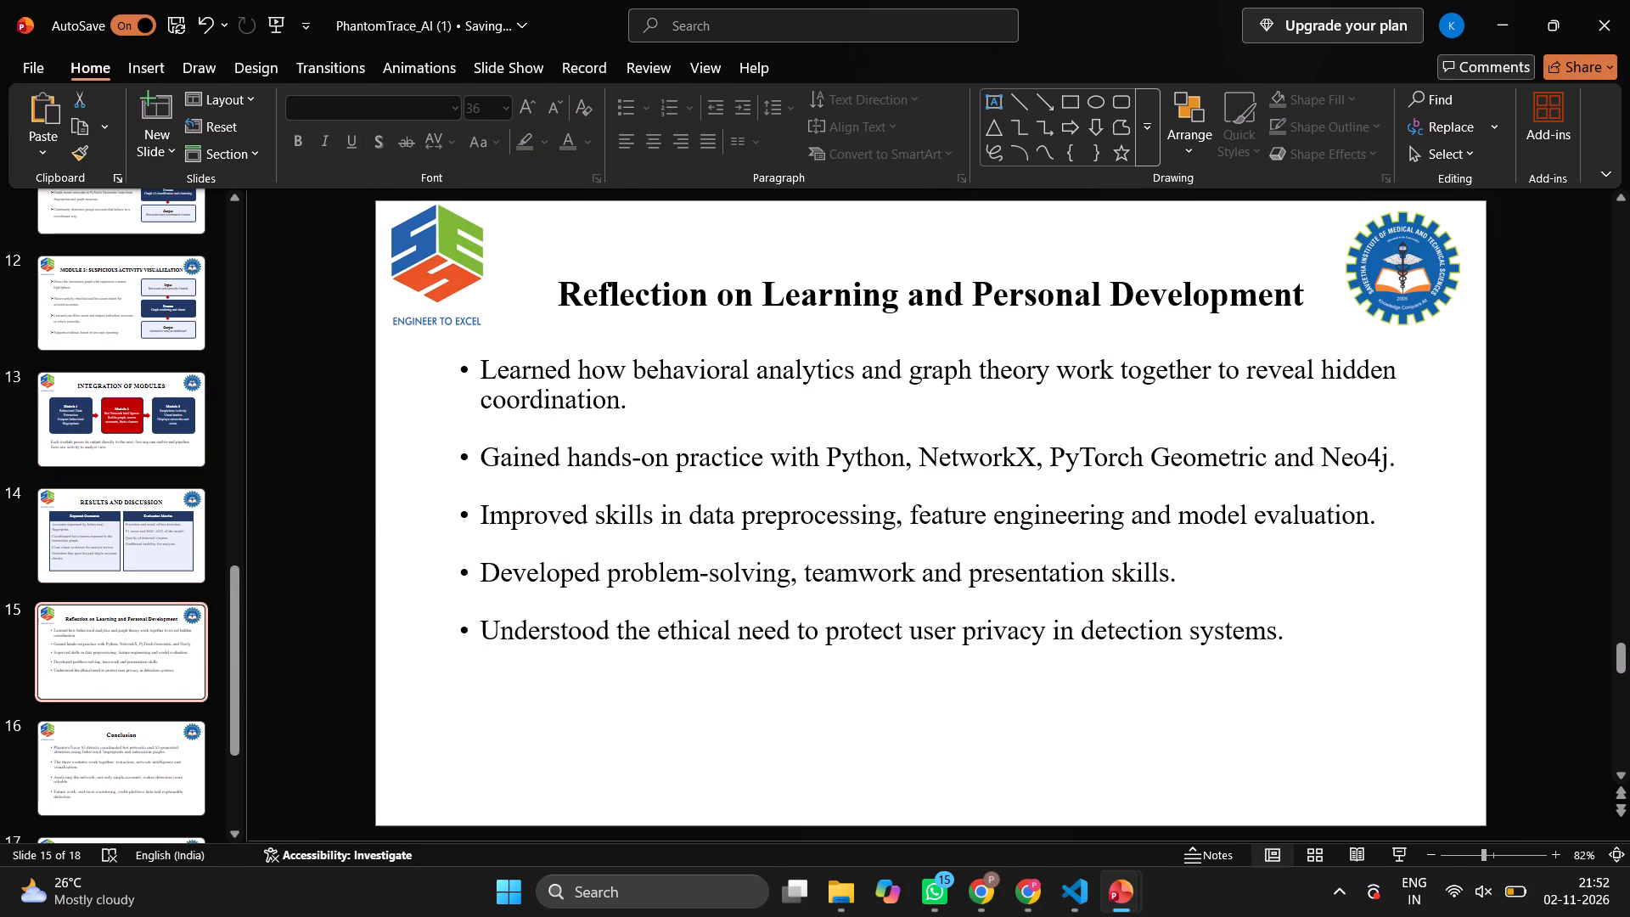
key("ctrl+a")
left_click(498, 141)
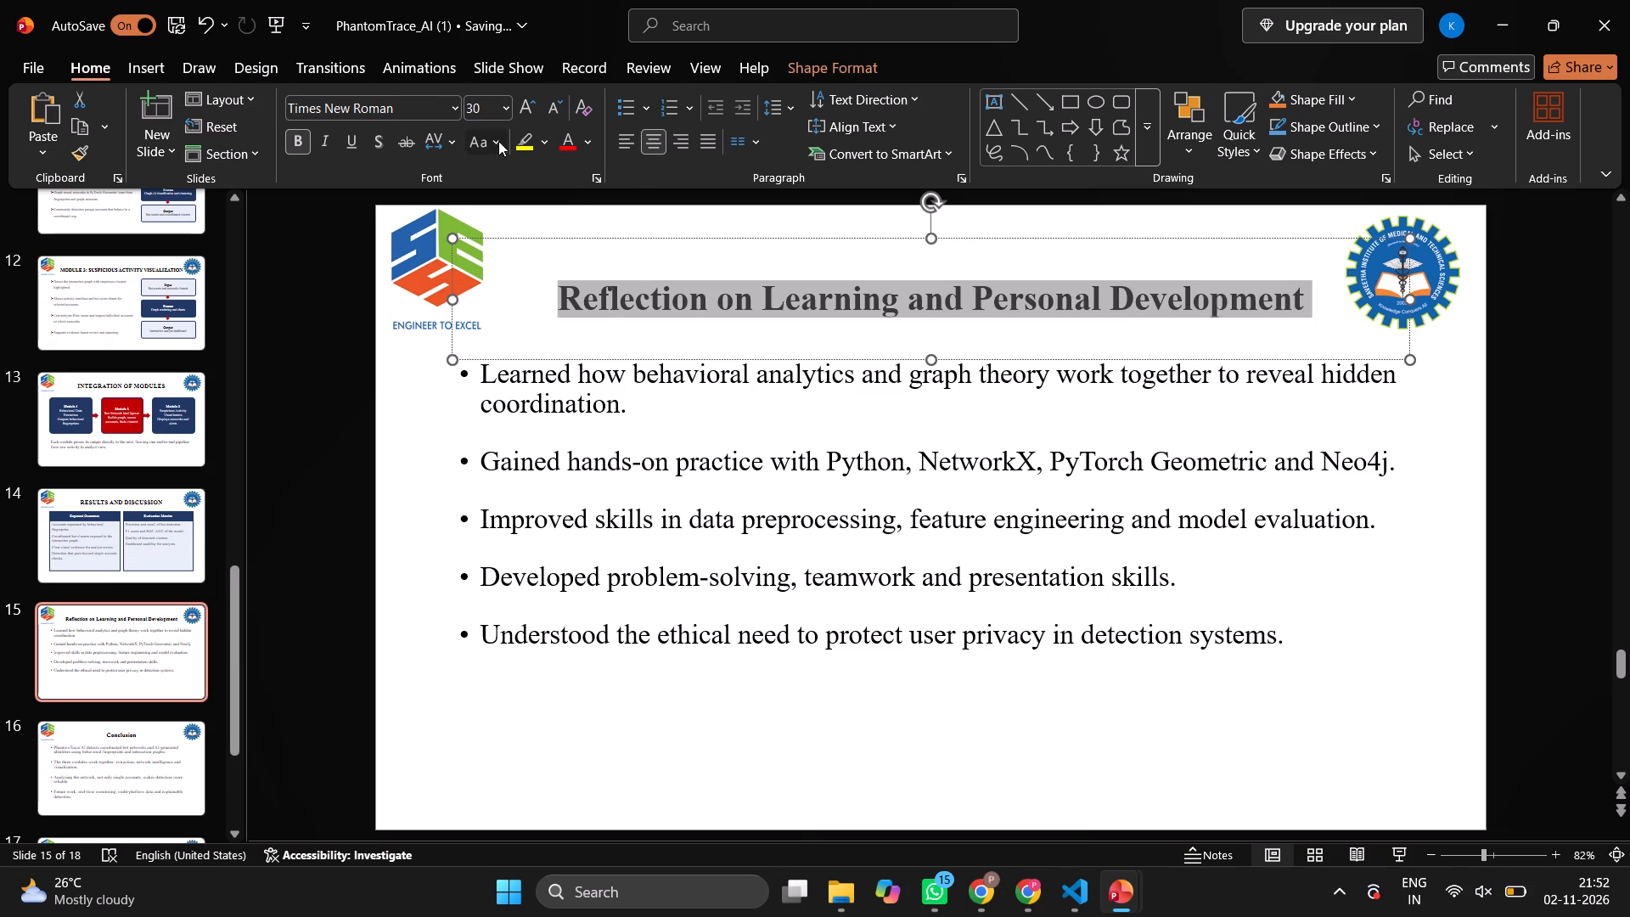
left_click(524, 230)
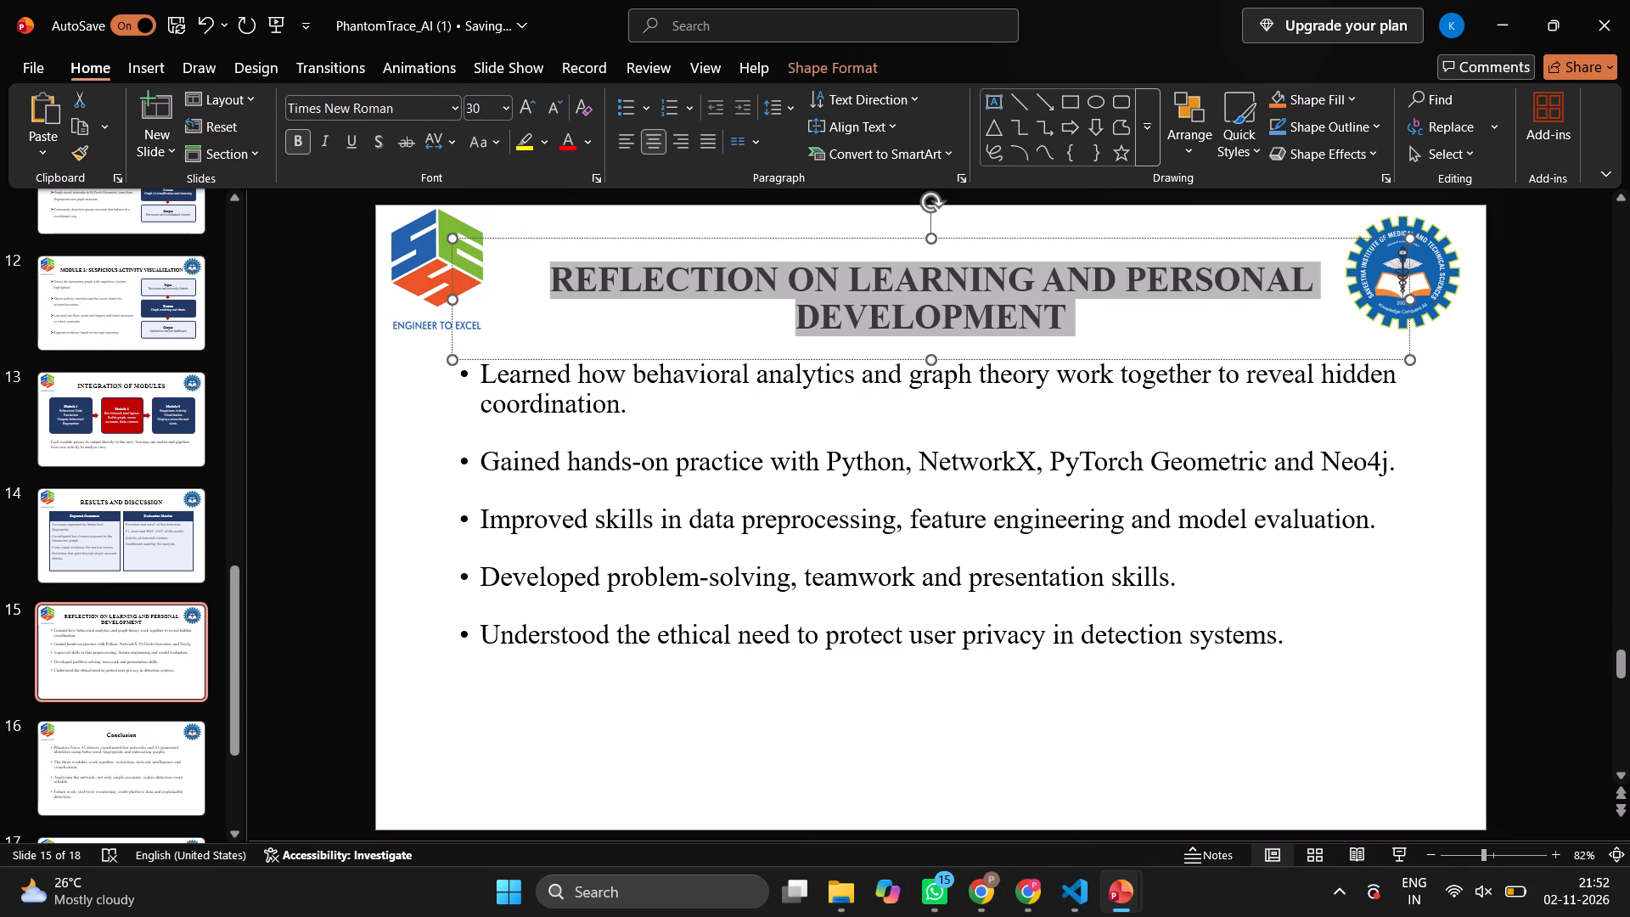
Set slide 15's whole bulleted body text to Times New Roman (Headings) at font size 20.
left_click(655, 509)
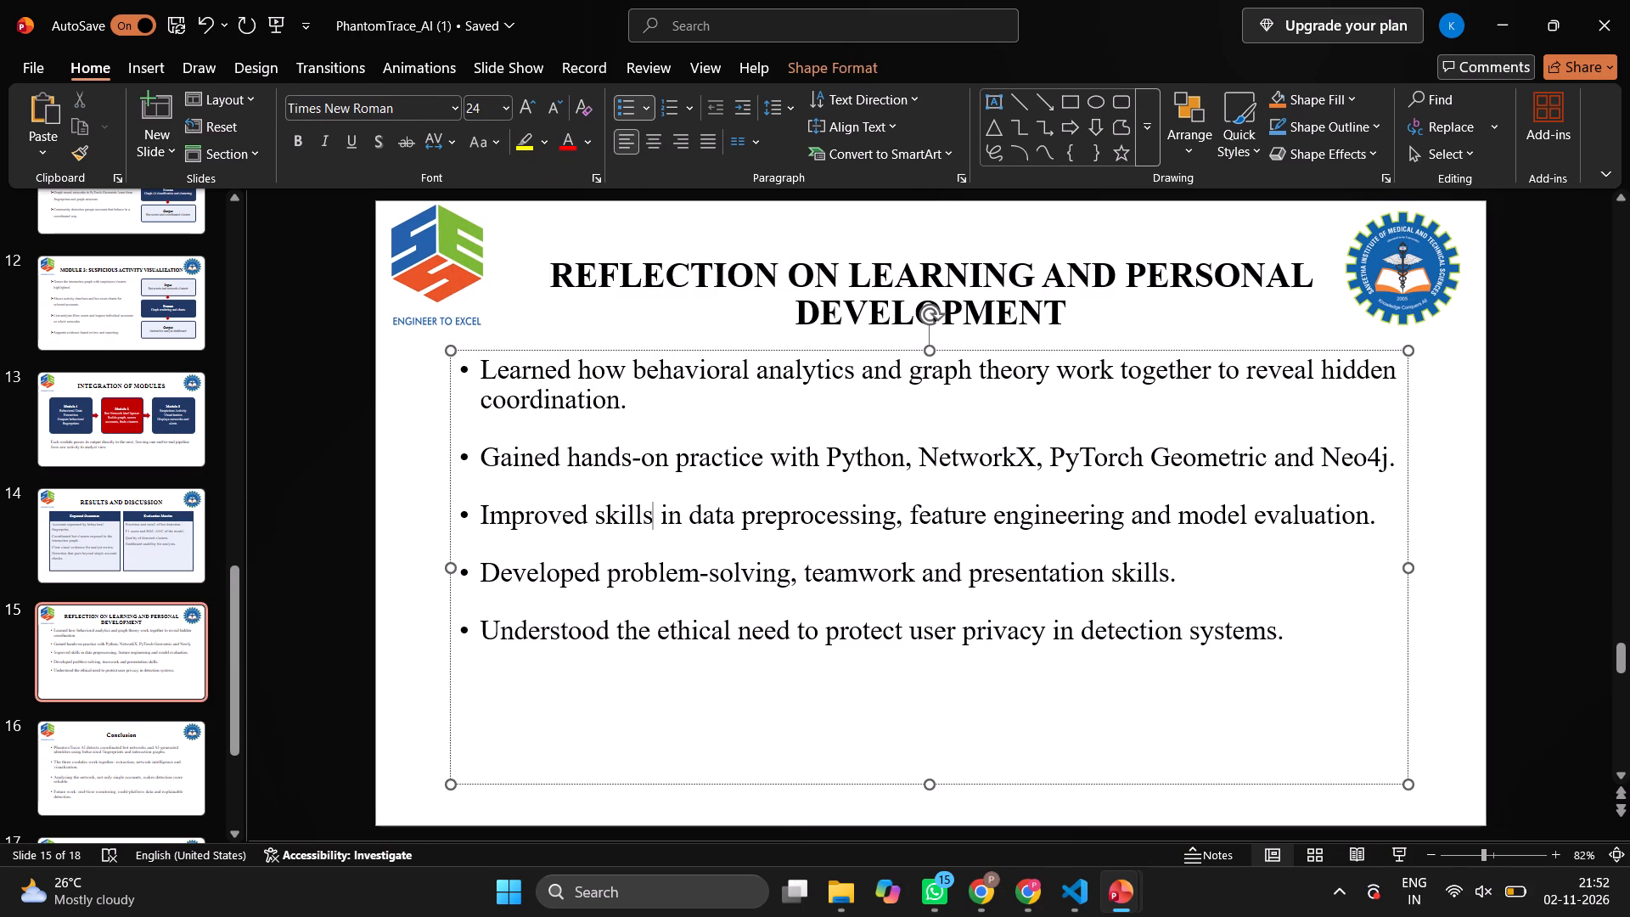
key("ctrl+a")
left_click(396, 113)
key("t")
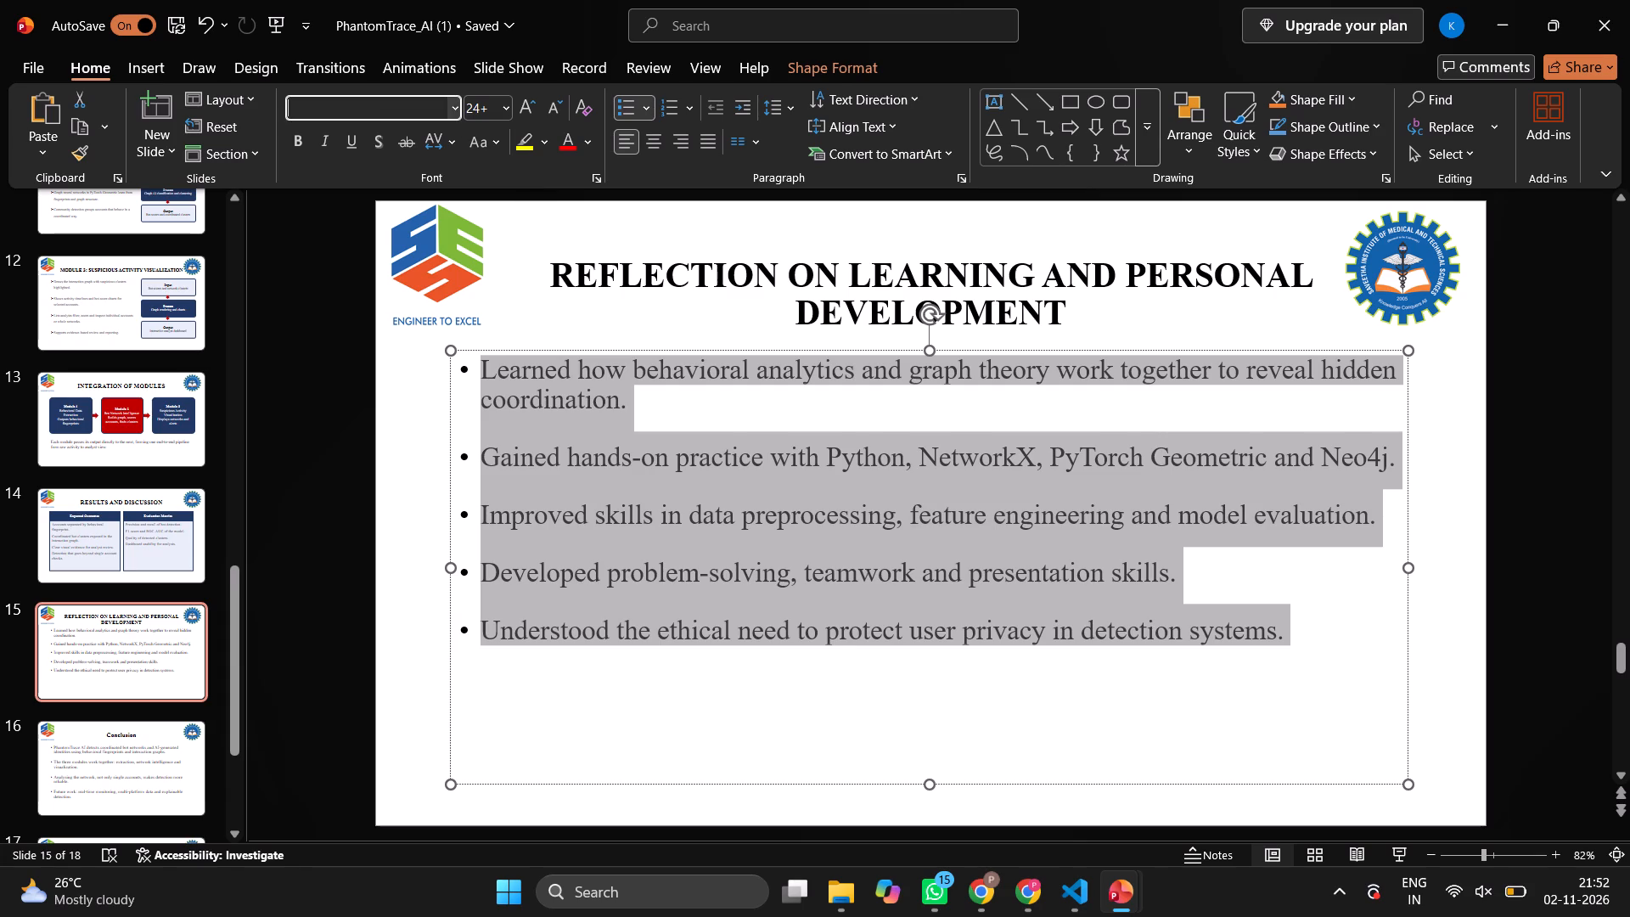
key("Return")
left_click(476, 112)
key("BackSpace")
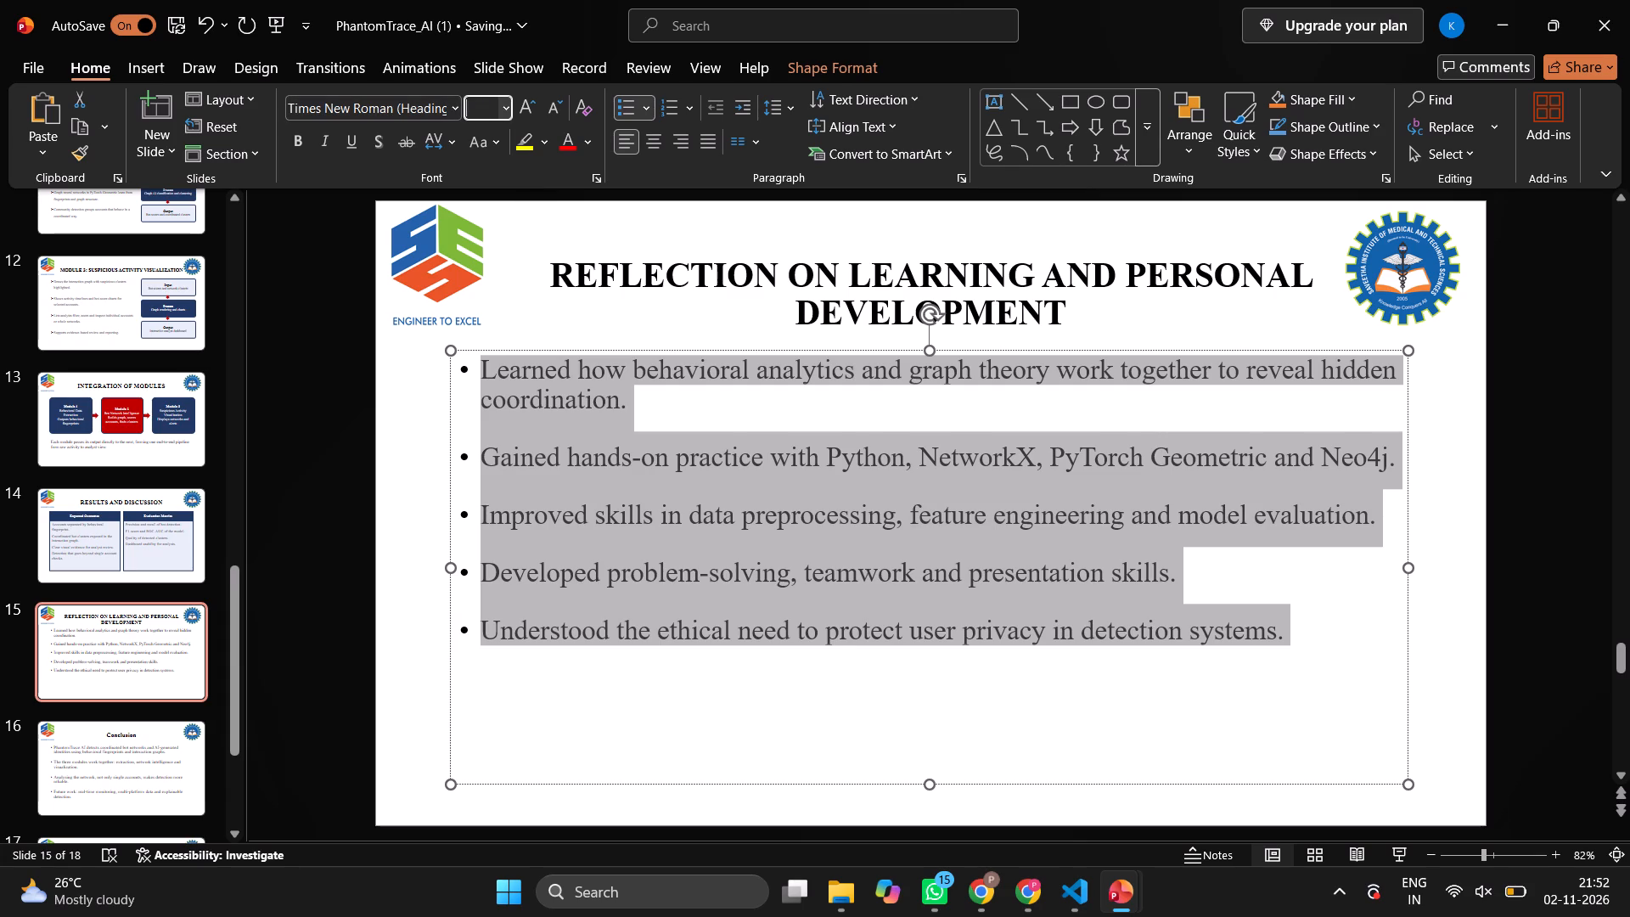
type("20")
key("Return")
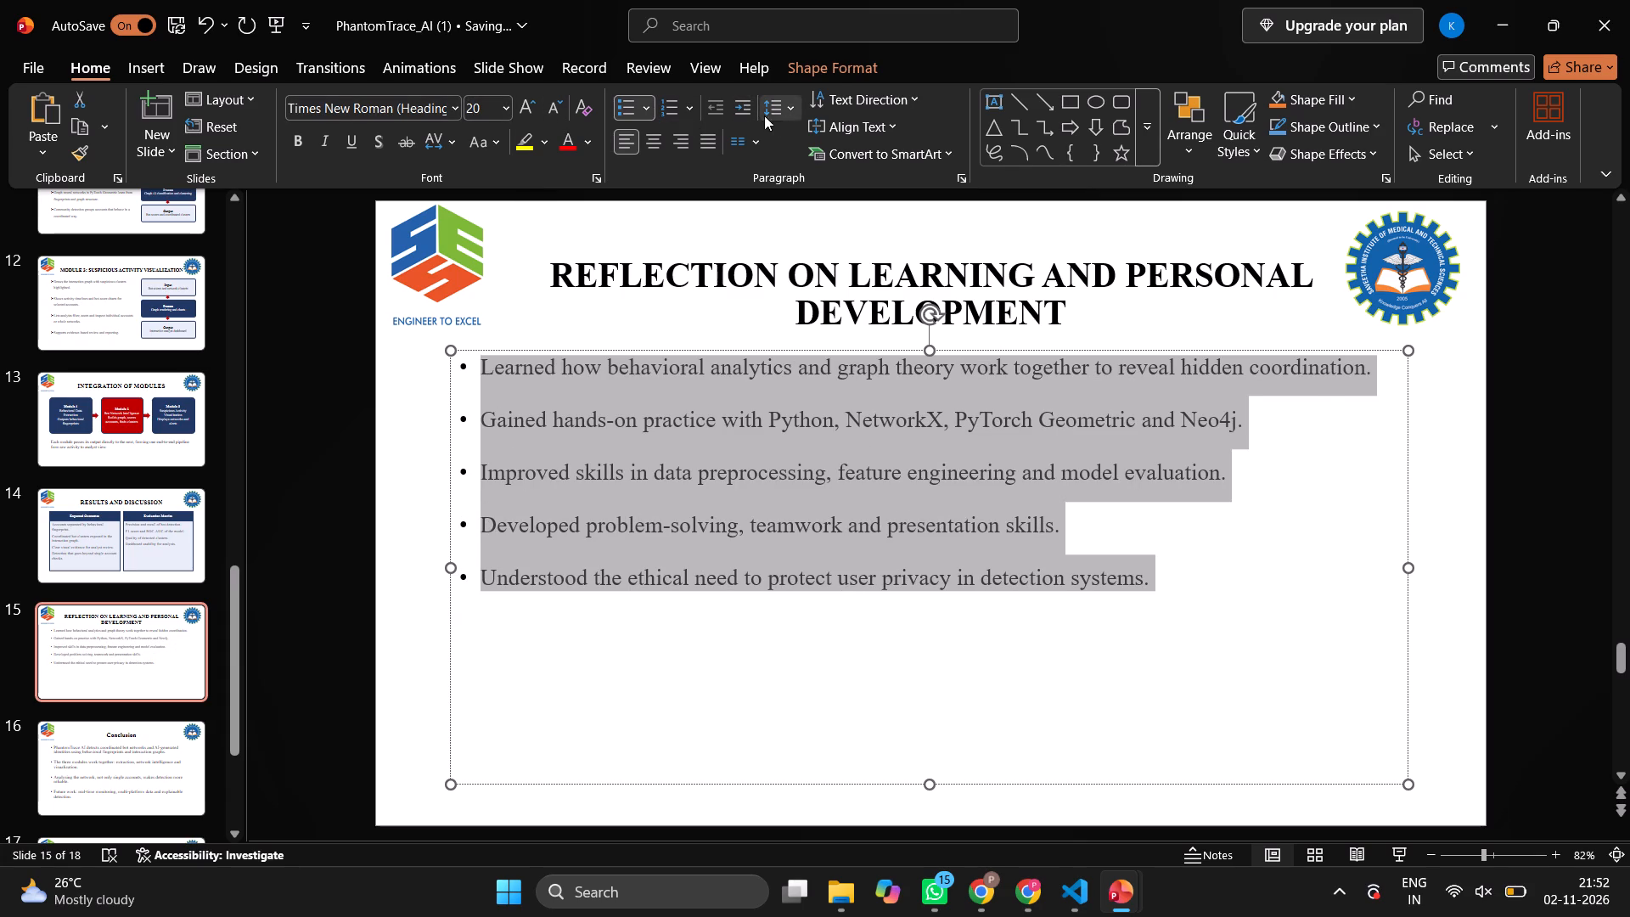
Apply 1.5 line spacing and arrow-style bullets to slide 15's body text.
left_click_drag(787, 115, 816, 168)
left_click(816, 168)
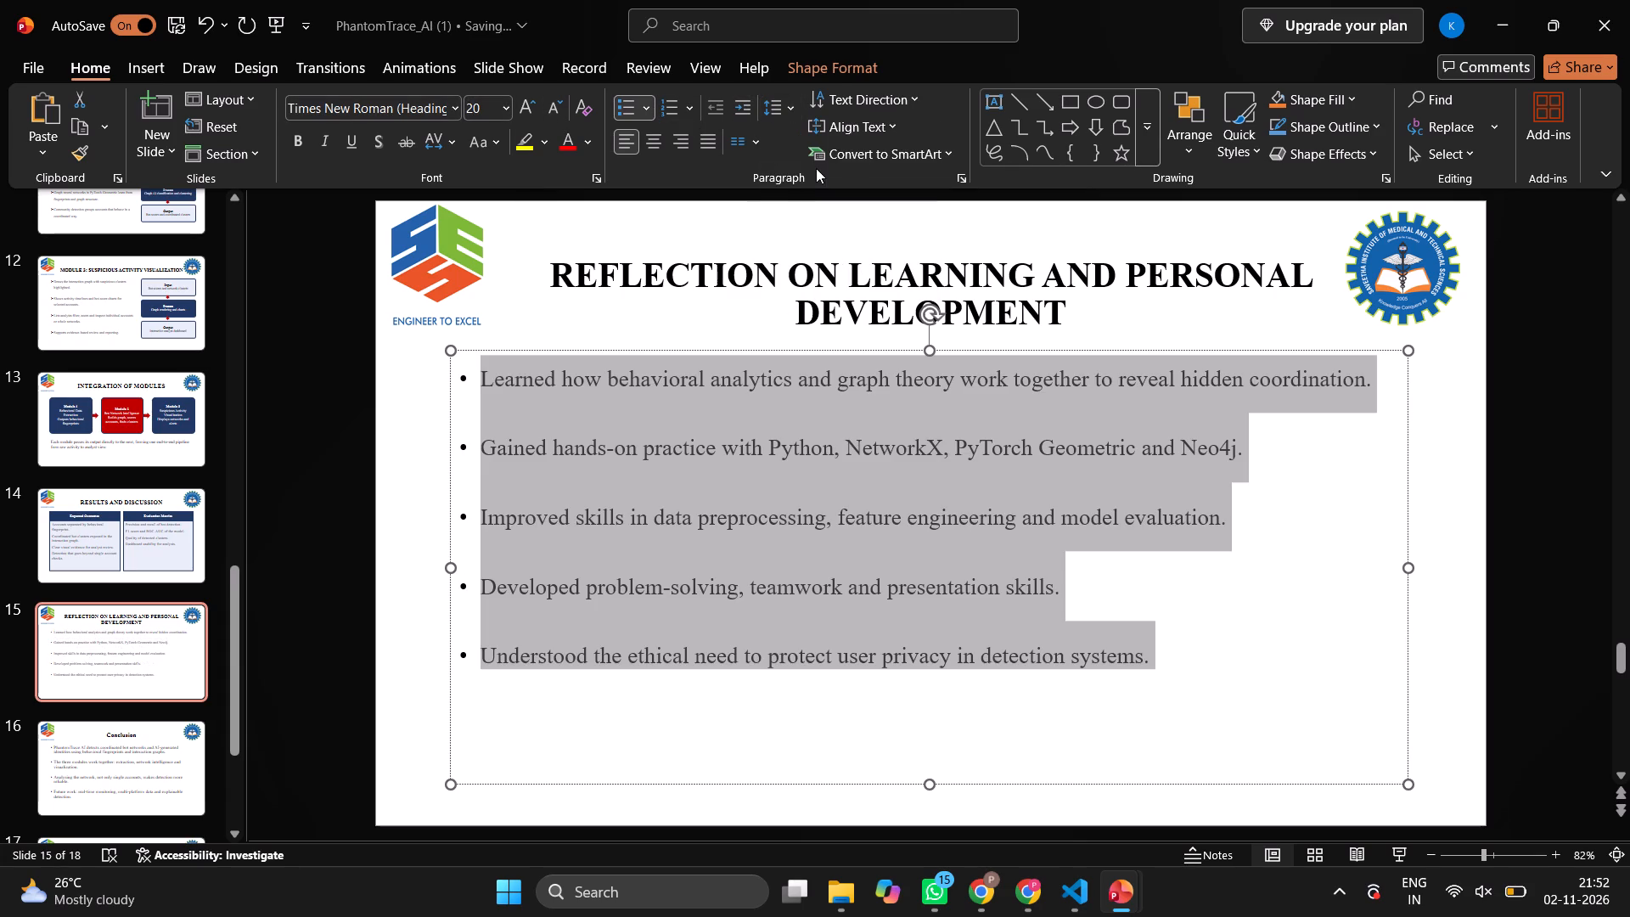
left_click(649, 107)
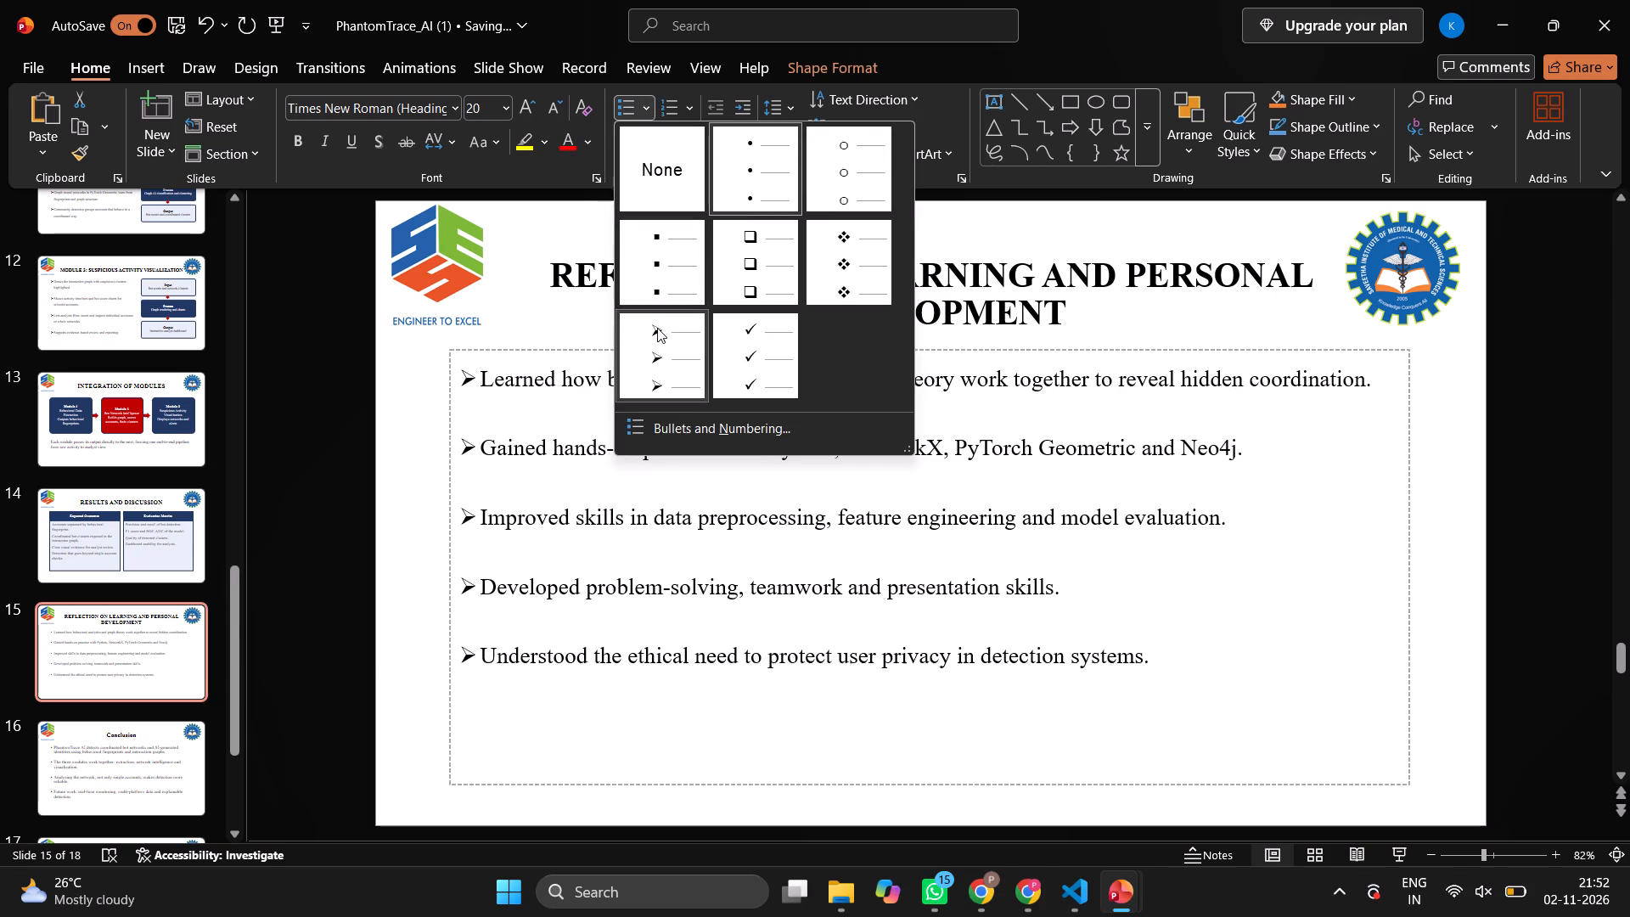
left_click(657, 328)
Shrink slide 15's bulleted text box from its lower-right corner, narrowing it noticeably and shortening it slightly.
left_click_drag(1414, 785, 1246, 762)
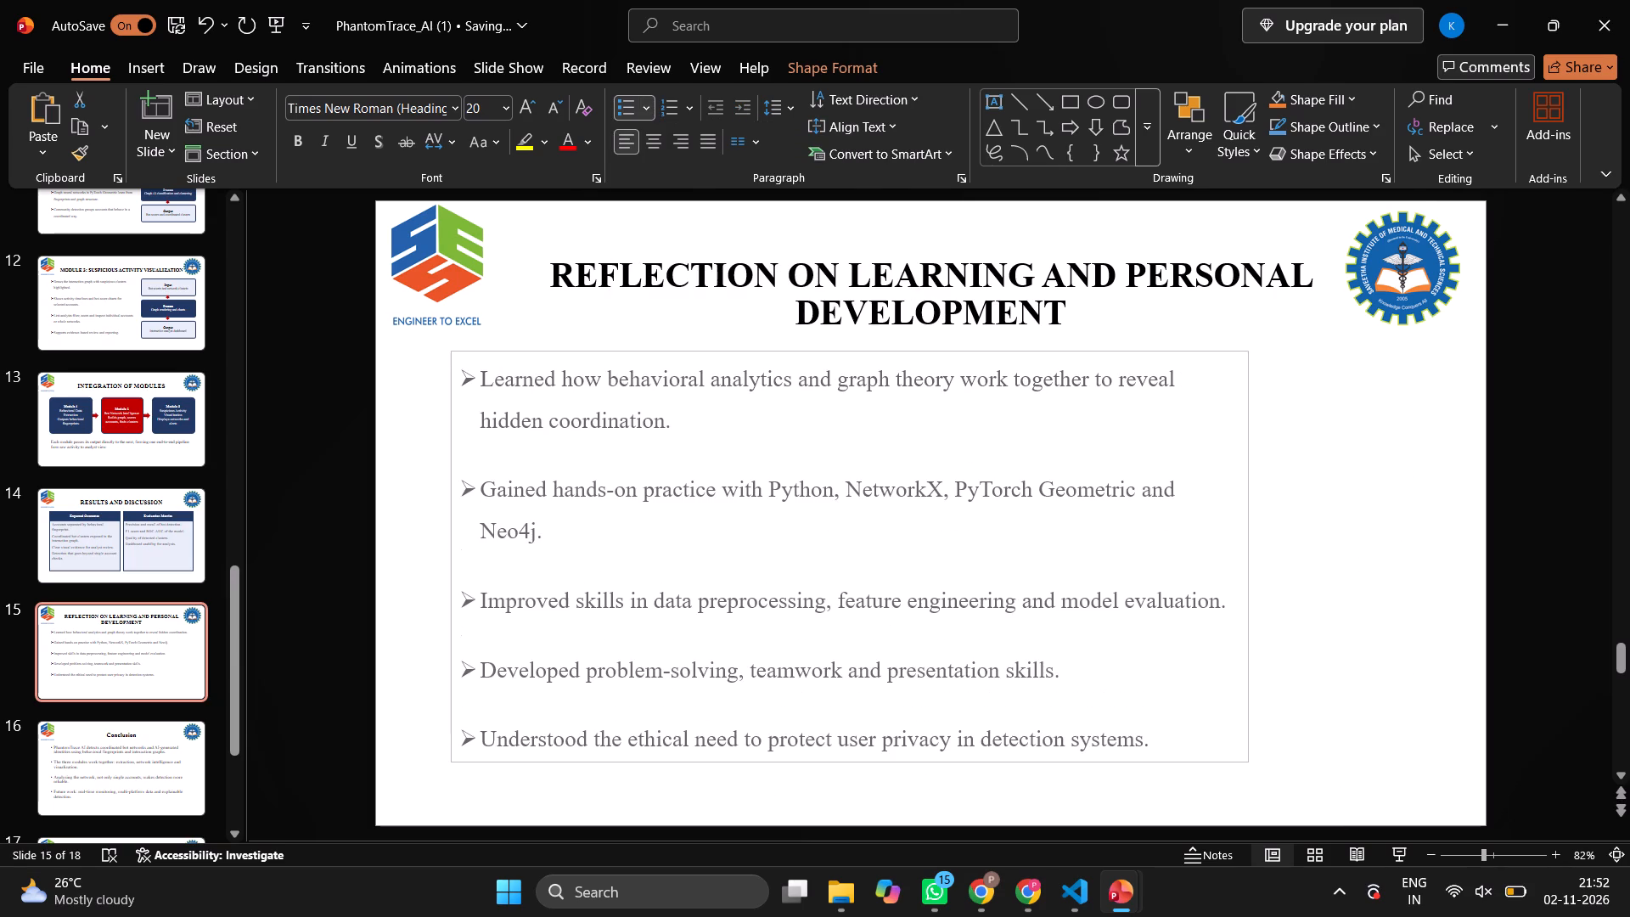
left_click_drag(1246, 762, 1248, 762)
left_click(1431, 641)
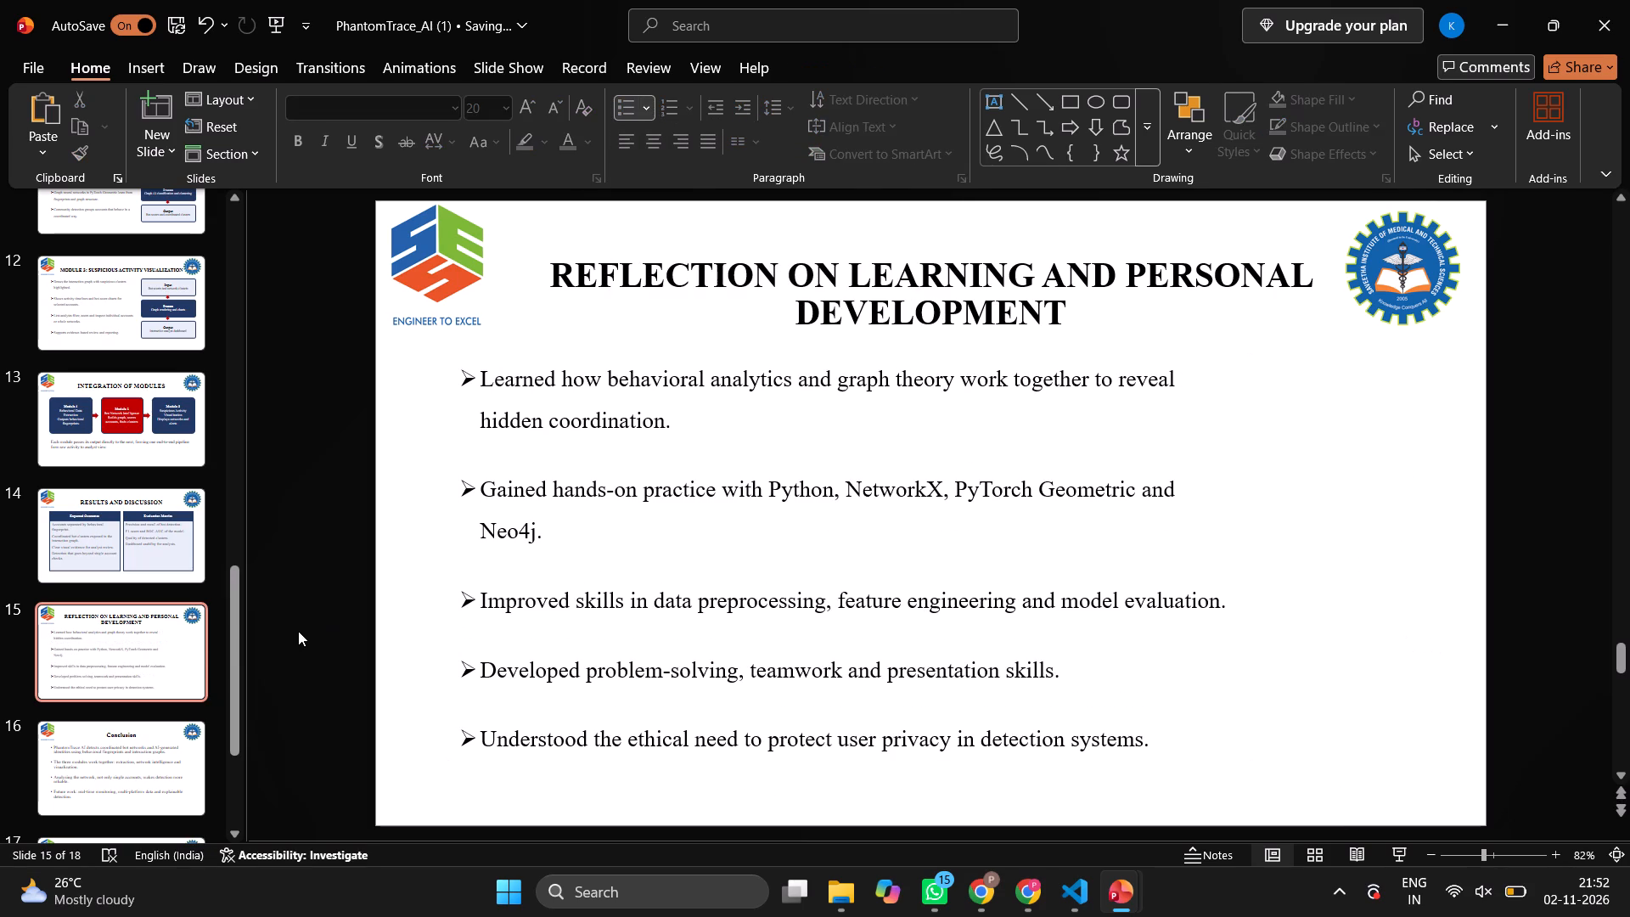
Convert slide 16's Conclusion title to uppercase.
scroll(120, 633, "down", 1)
left_click(120, 633)
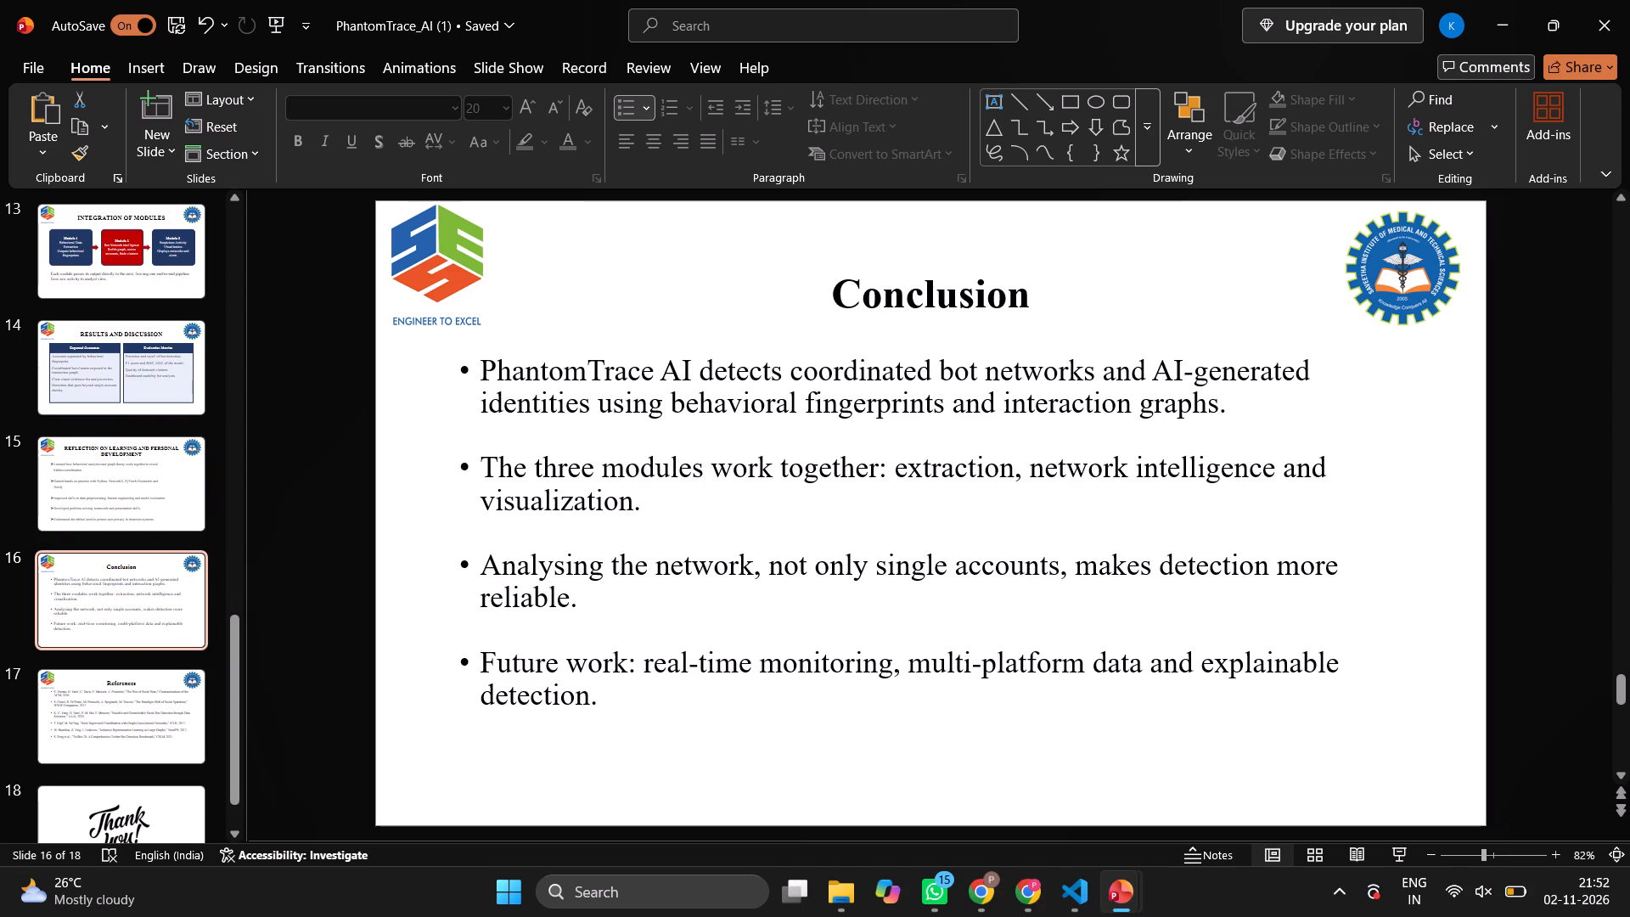
left_click(863, 298)
key("ctrl+a")
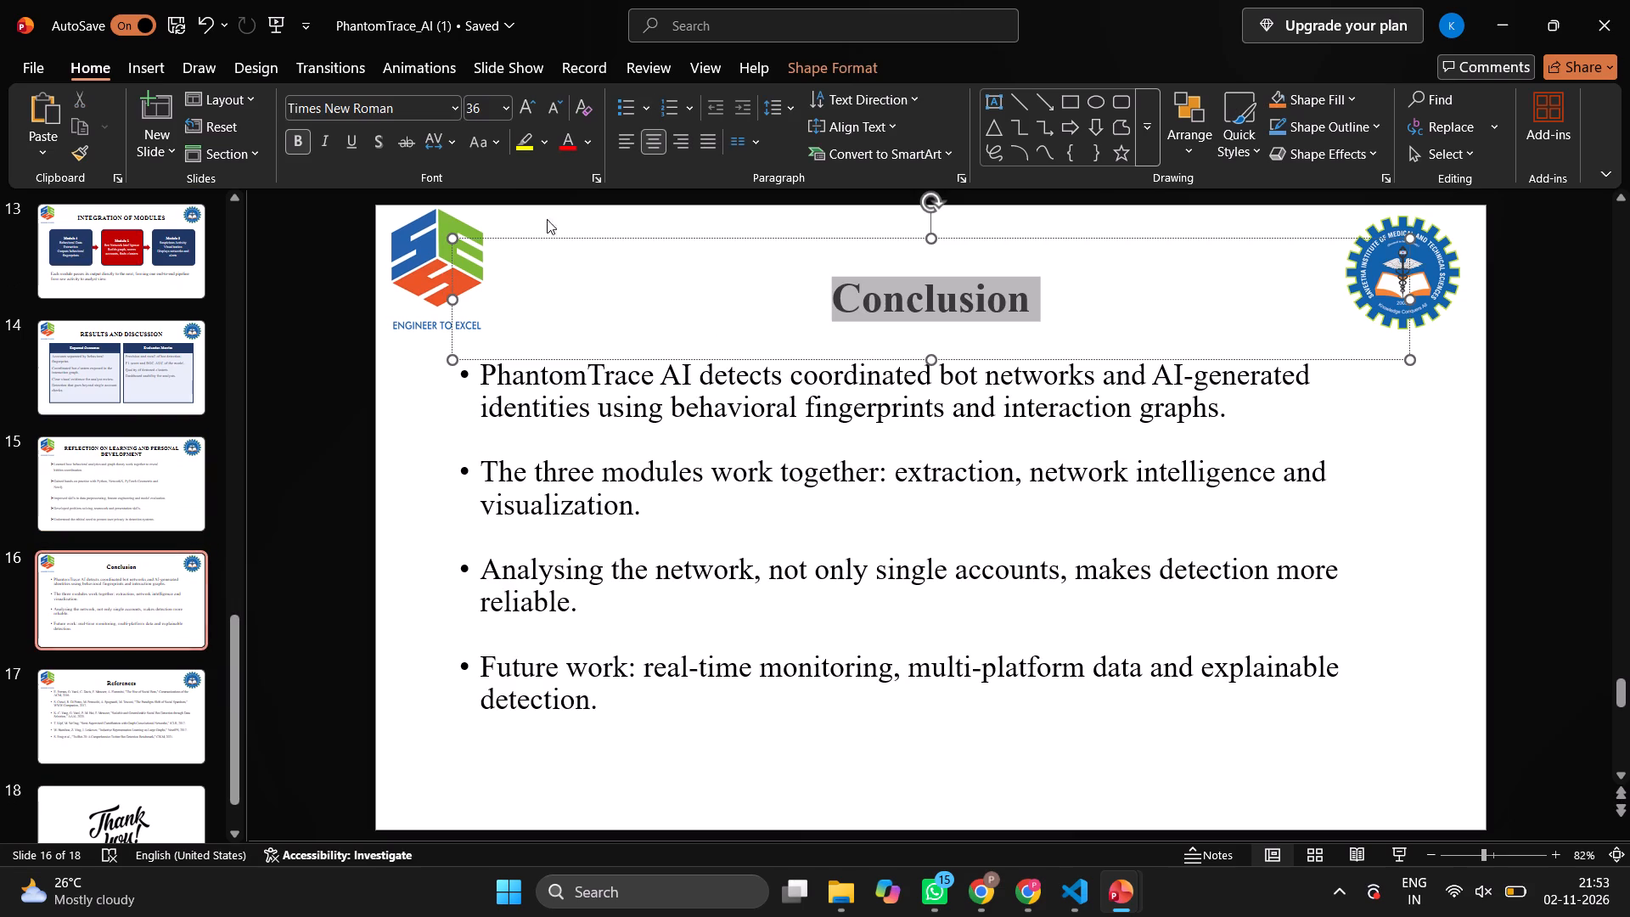
left_click(489, 143)
left_click(524, 223)
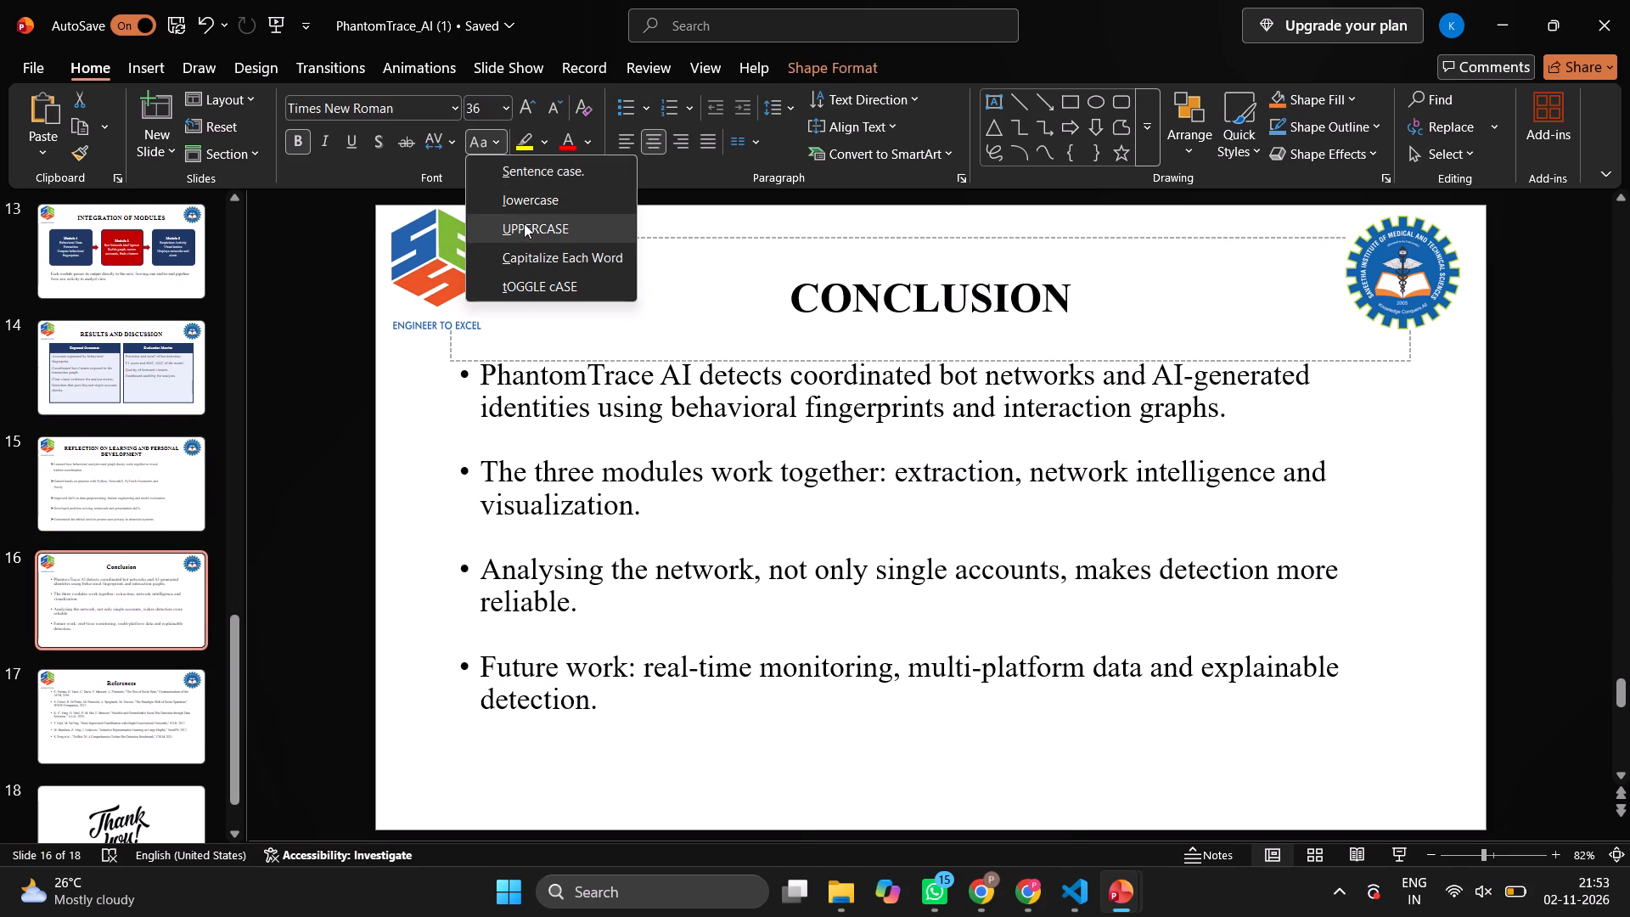
Set slide 16's whole bulleted body text to Times New Roman (Headings) at font size 20.
left_click(568, 413)
key("ctrl+a")
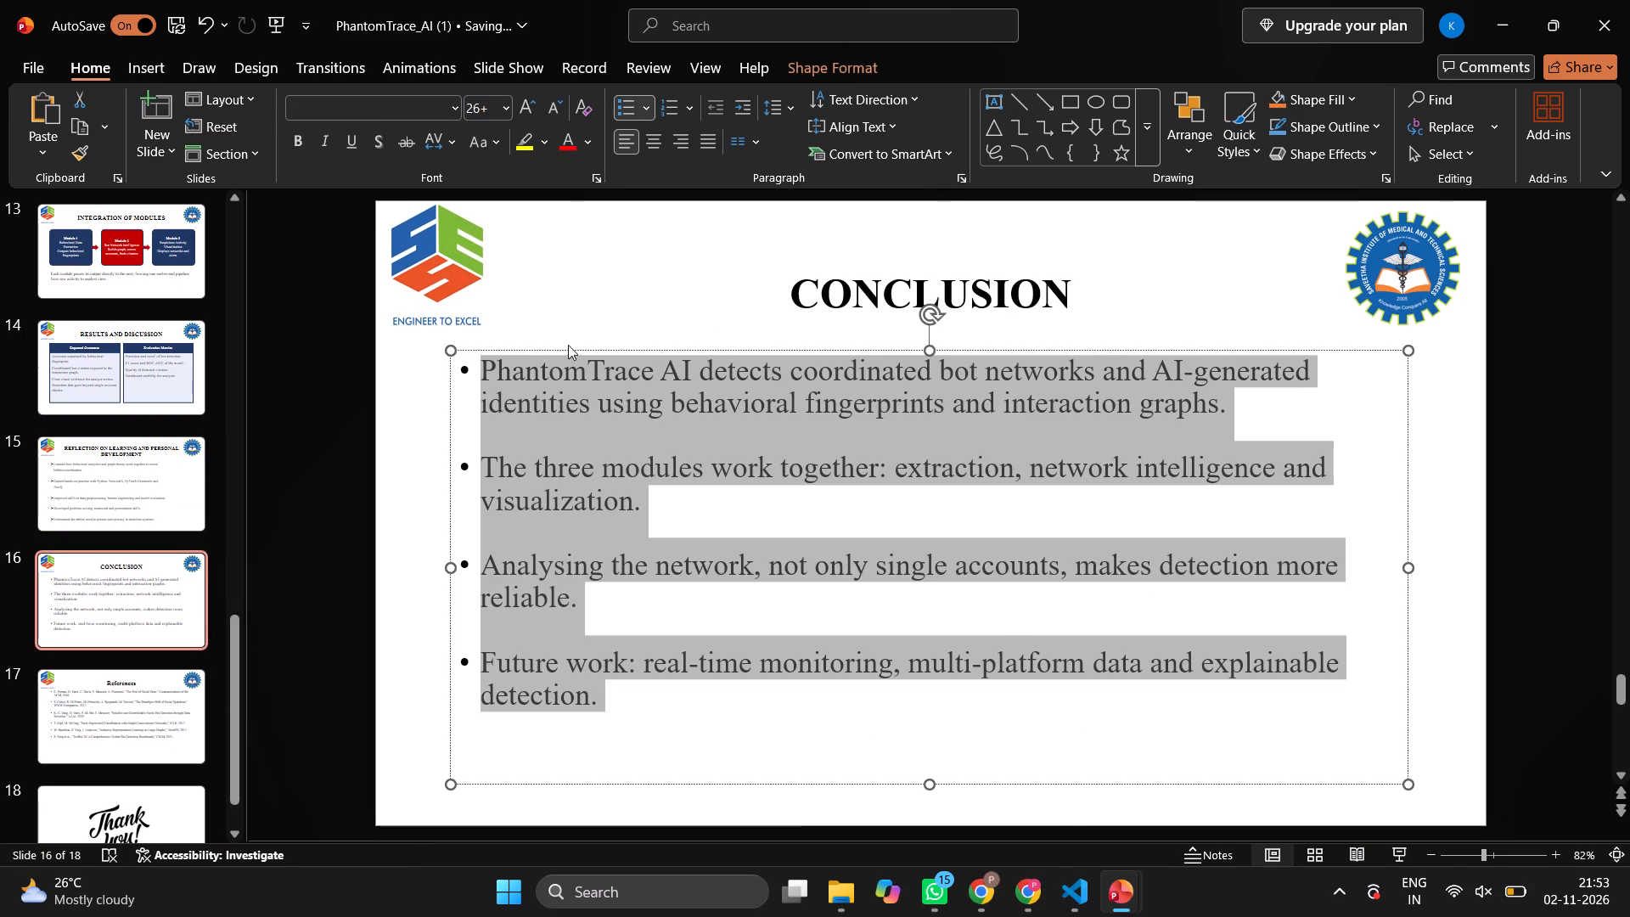
left_click(396, 104)
key("t")
key("Return")
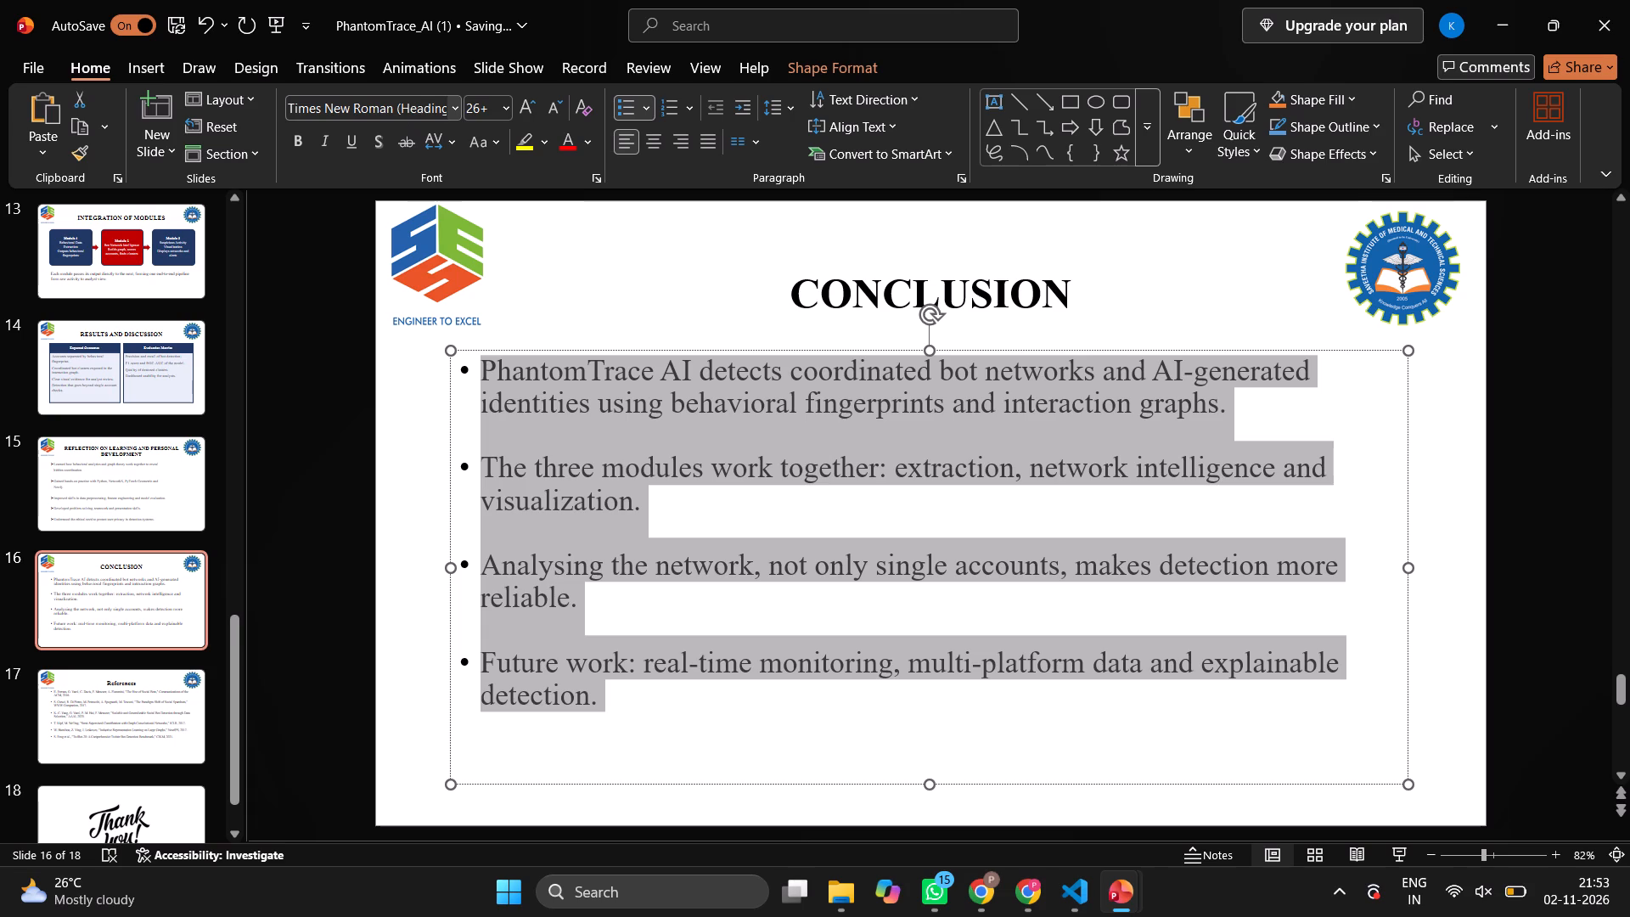
left_click(492, 112)
key("BackSpace")
type("20")
key("Return")
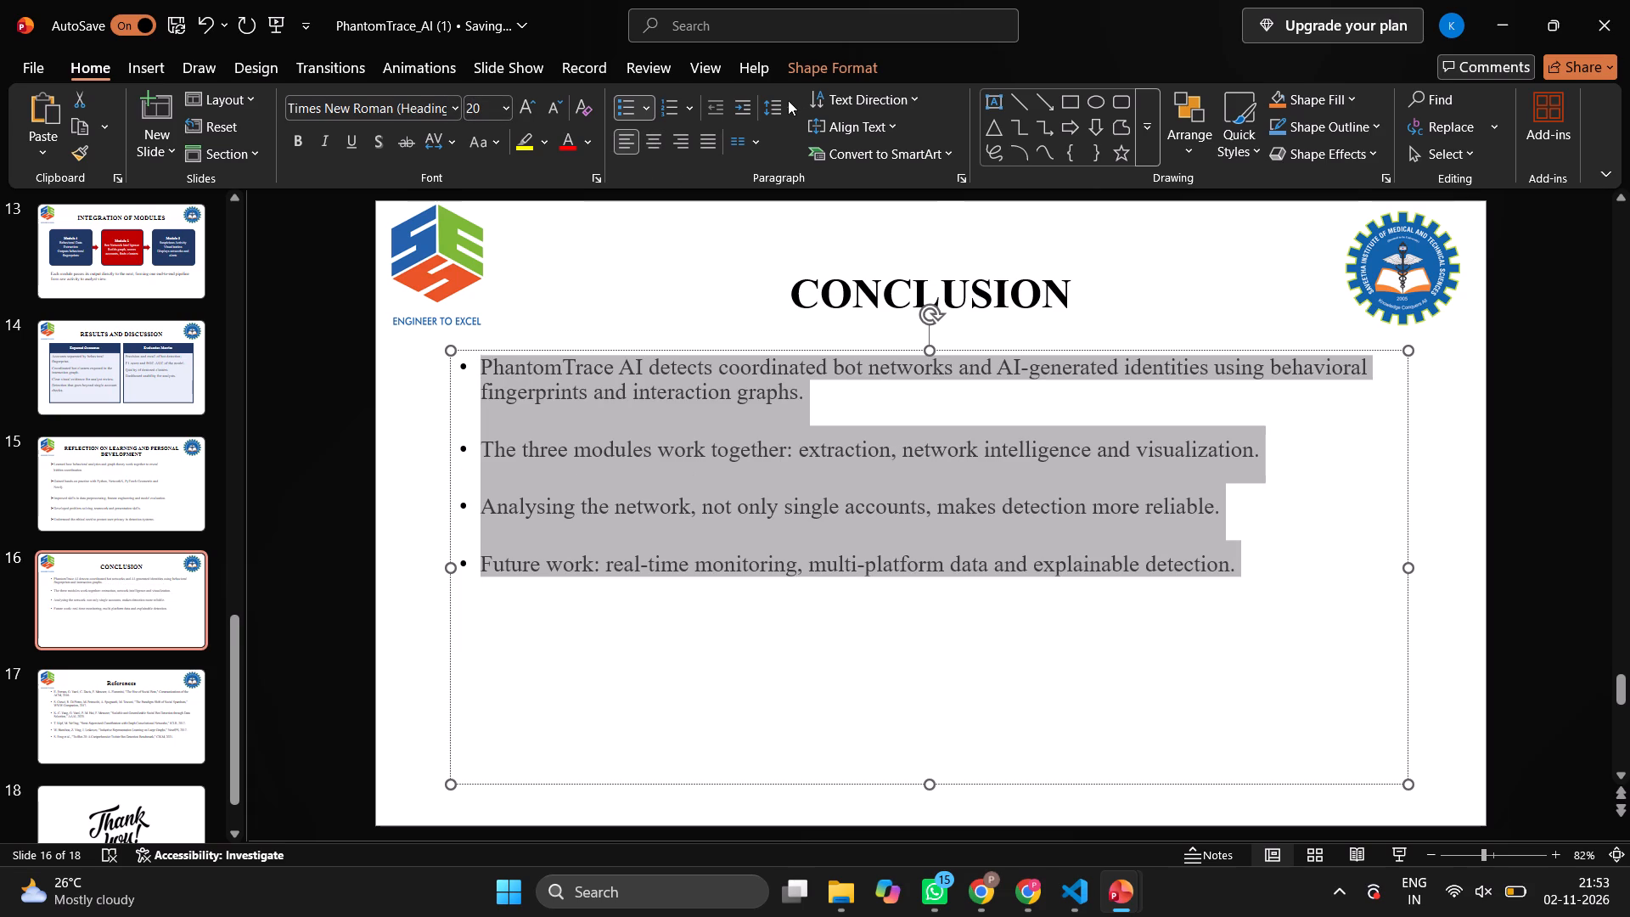
Apply 1.5 line spacing and arrow-style bullets to slide 16's body text.
left_click(800, 100)
left_click(818, 157)
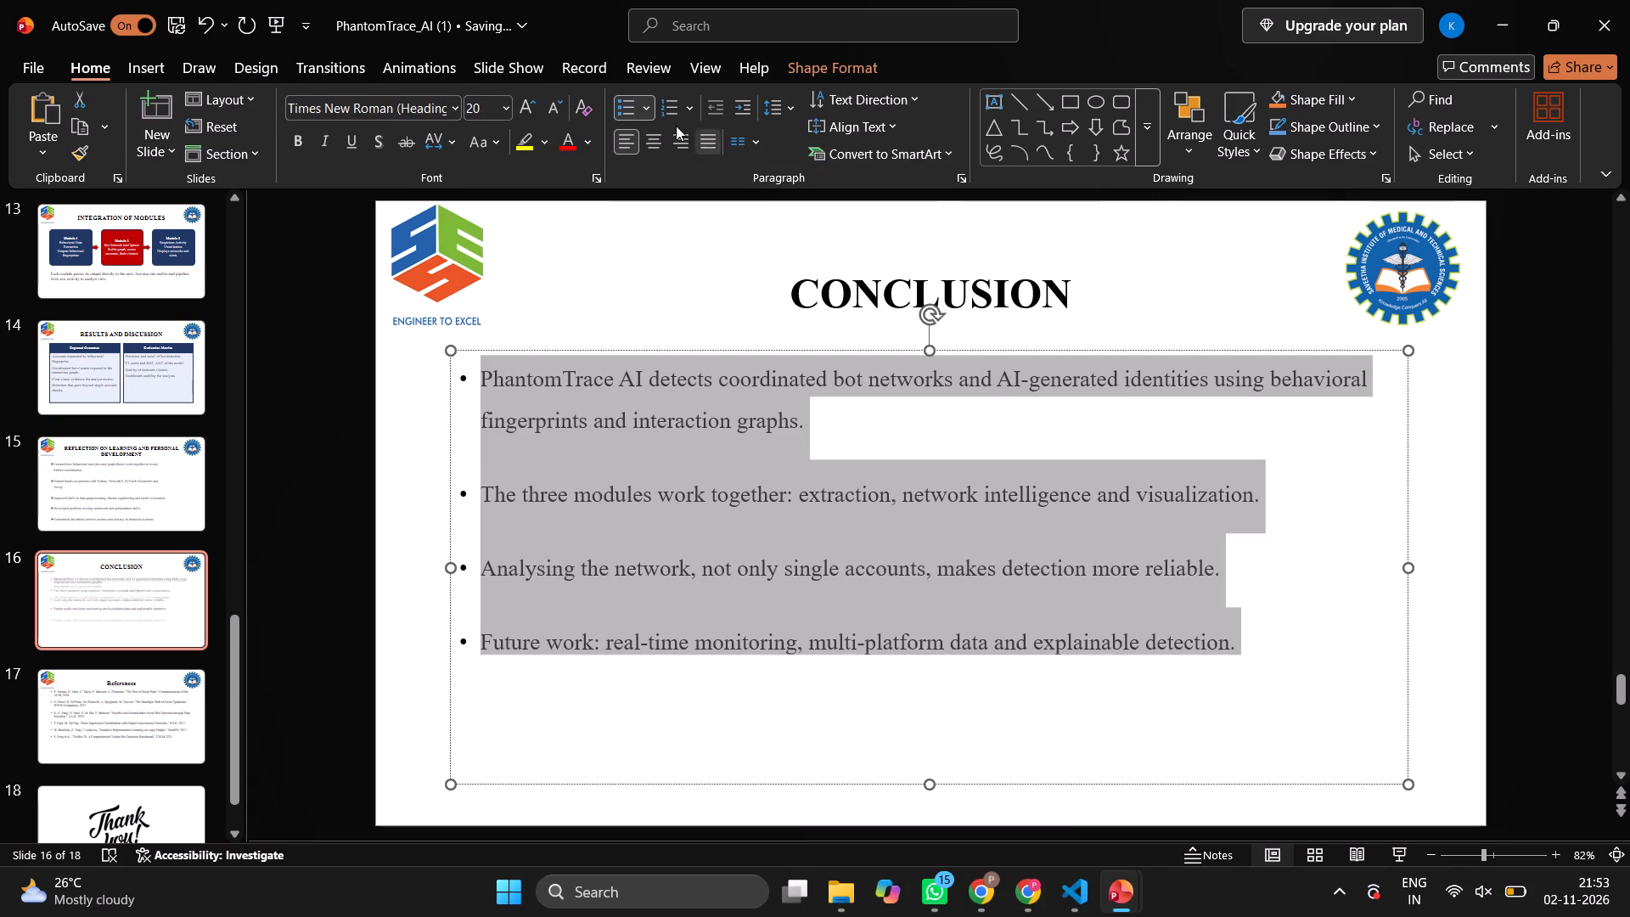
left_click(651, 106)
left_click(665, 366)
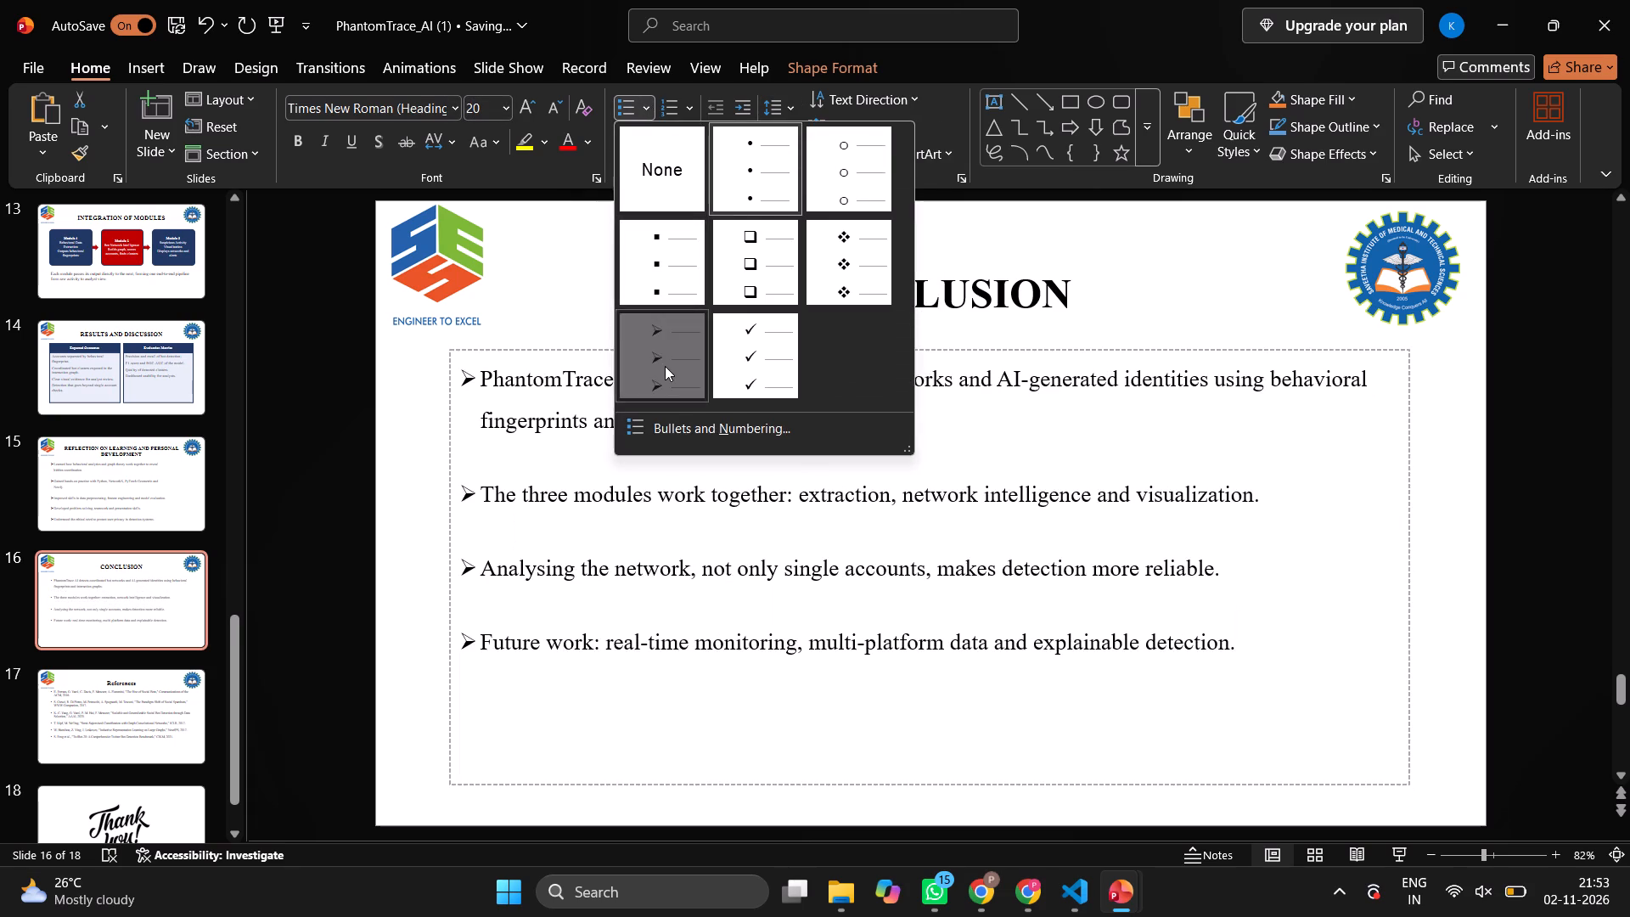
Shrink slide 16's bulleted text box from its lower-right corner, narrowing it noticeably and shortening it slightly.
left_click_drag(1409, 784, 1303, 781)
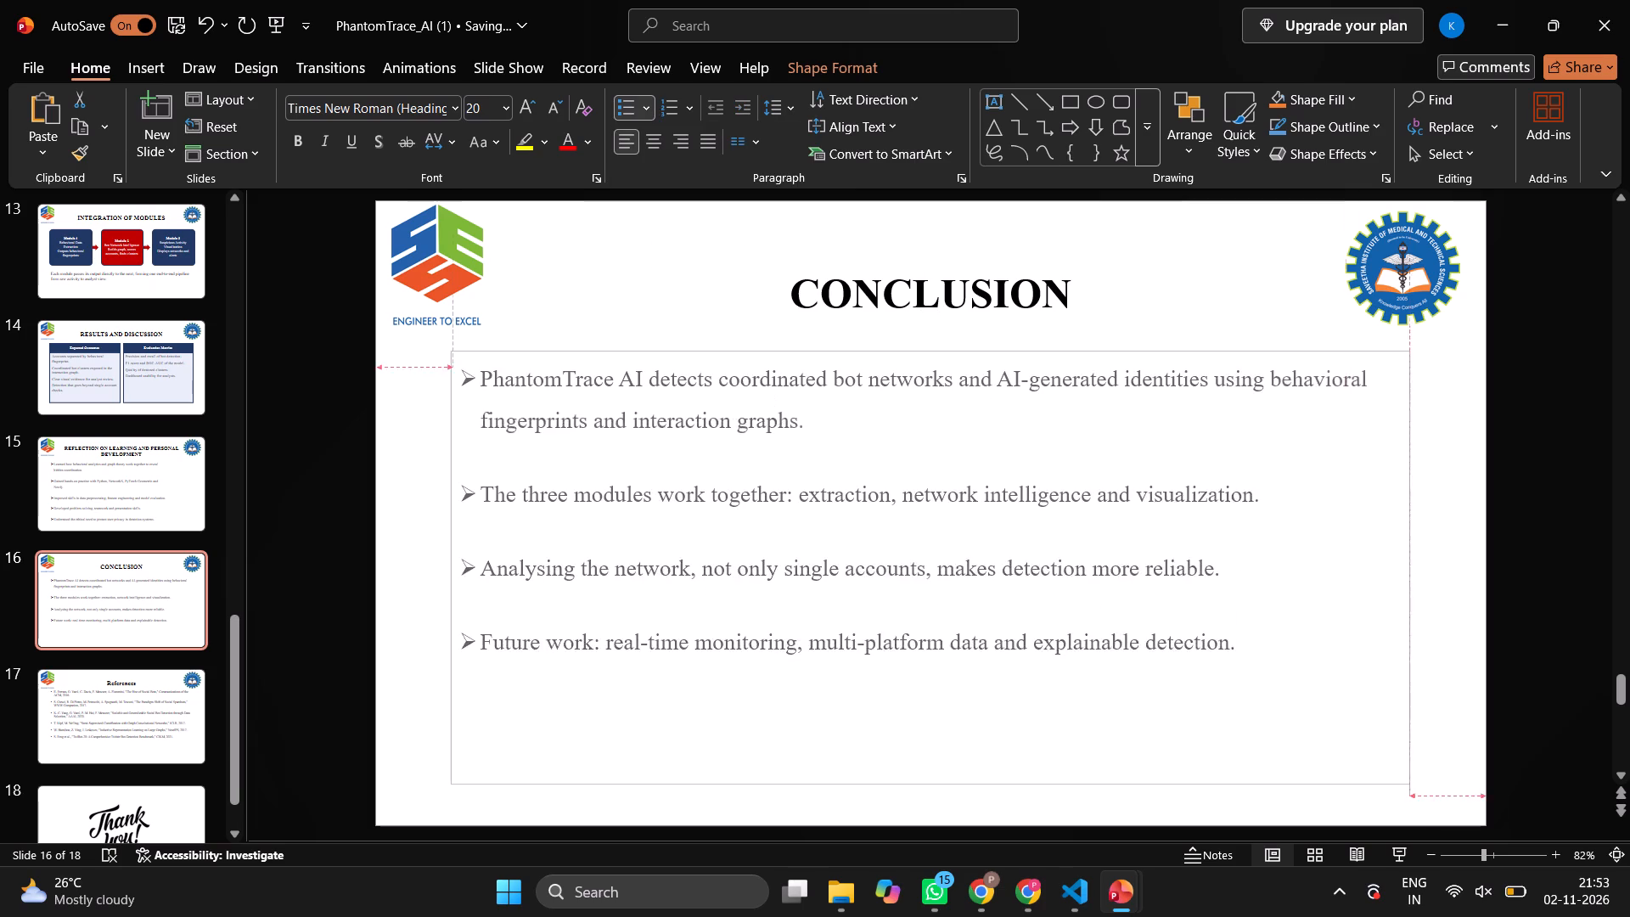
left_click_drag(1303, 781, 1239, 752)
left_click(1331, 639)
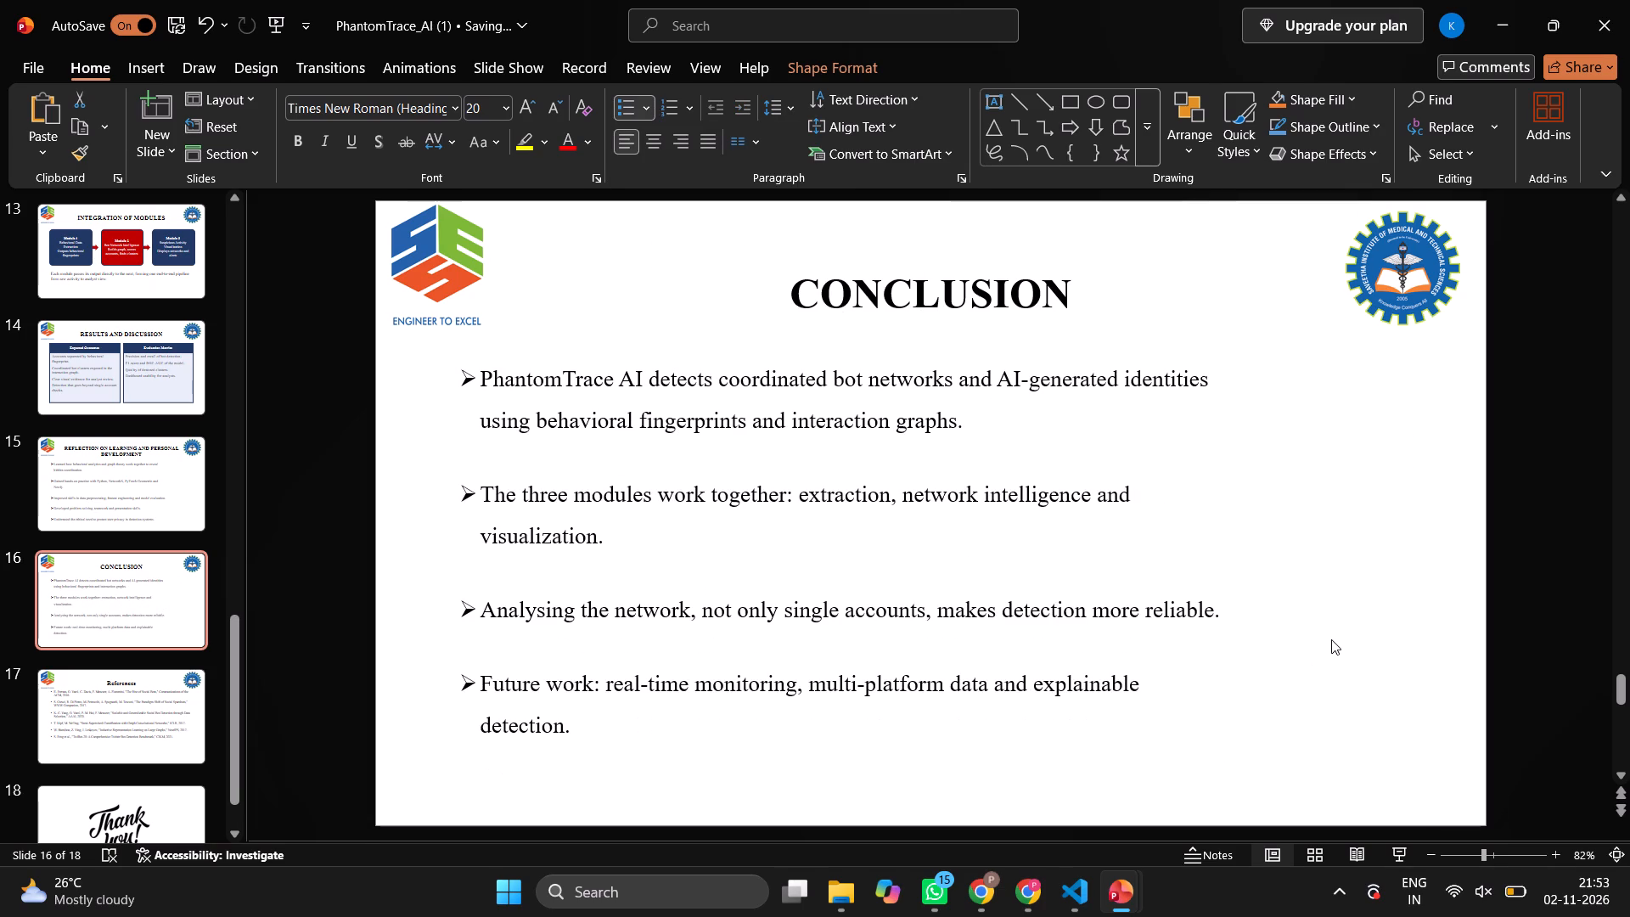
Convert slide 17's References title to uppercase.
left_click(148, 700)
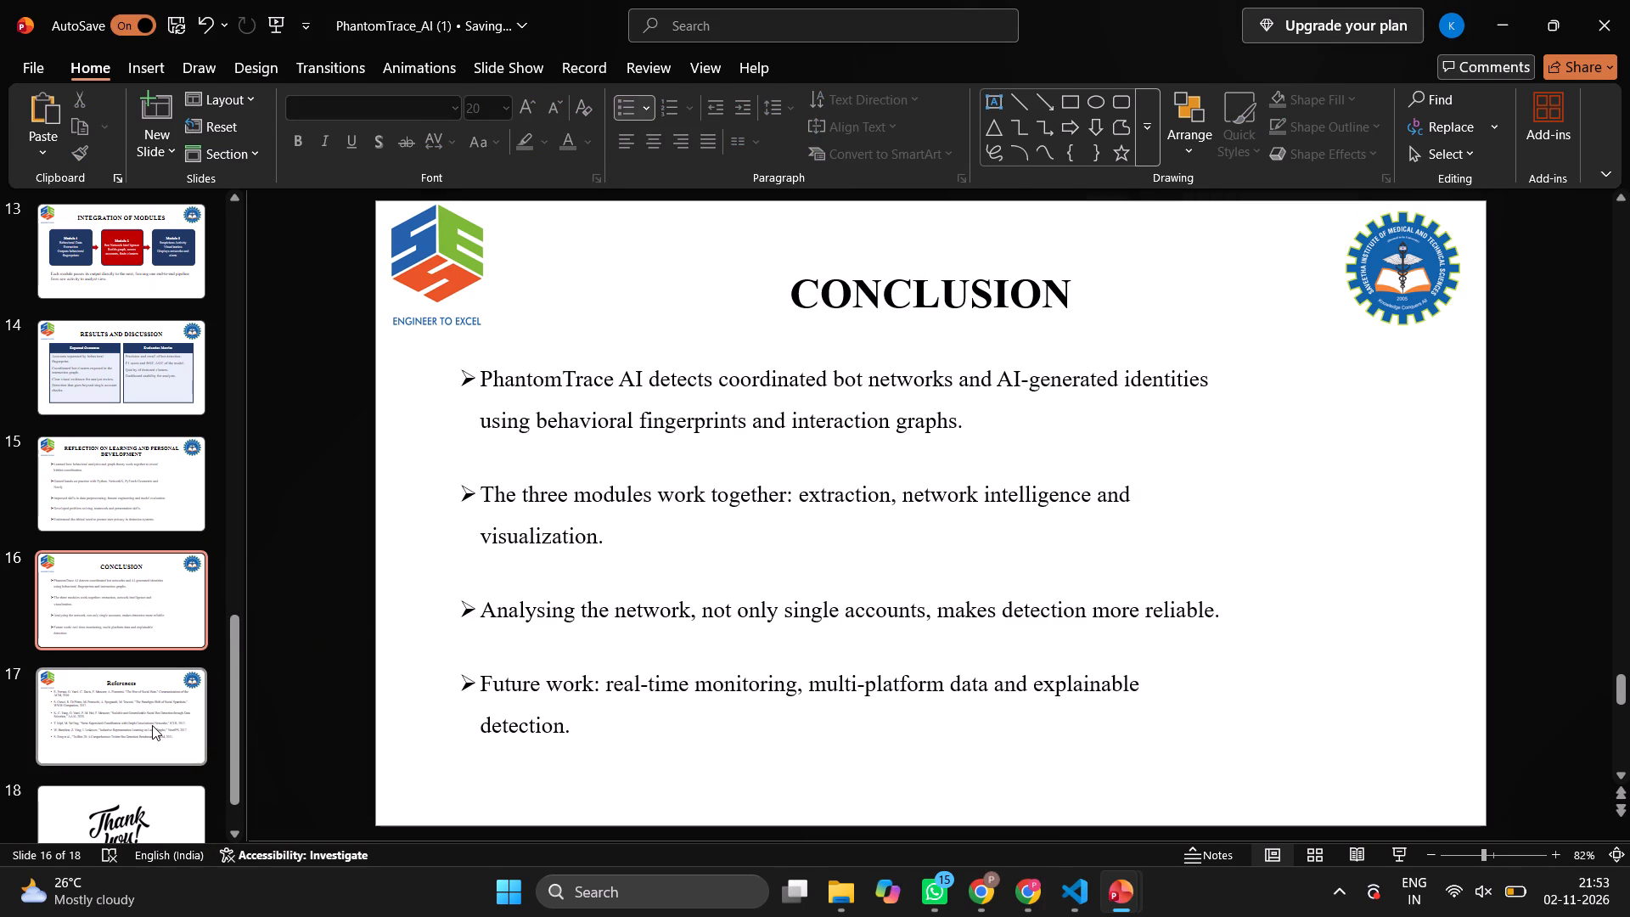
left_click(152, 725)
left_click(857, 289)
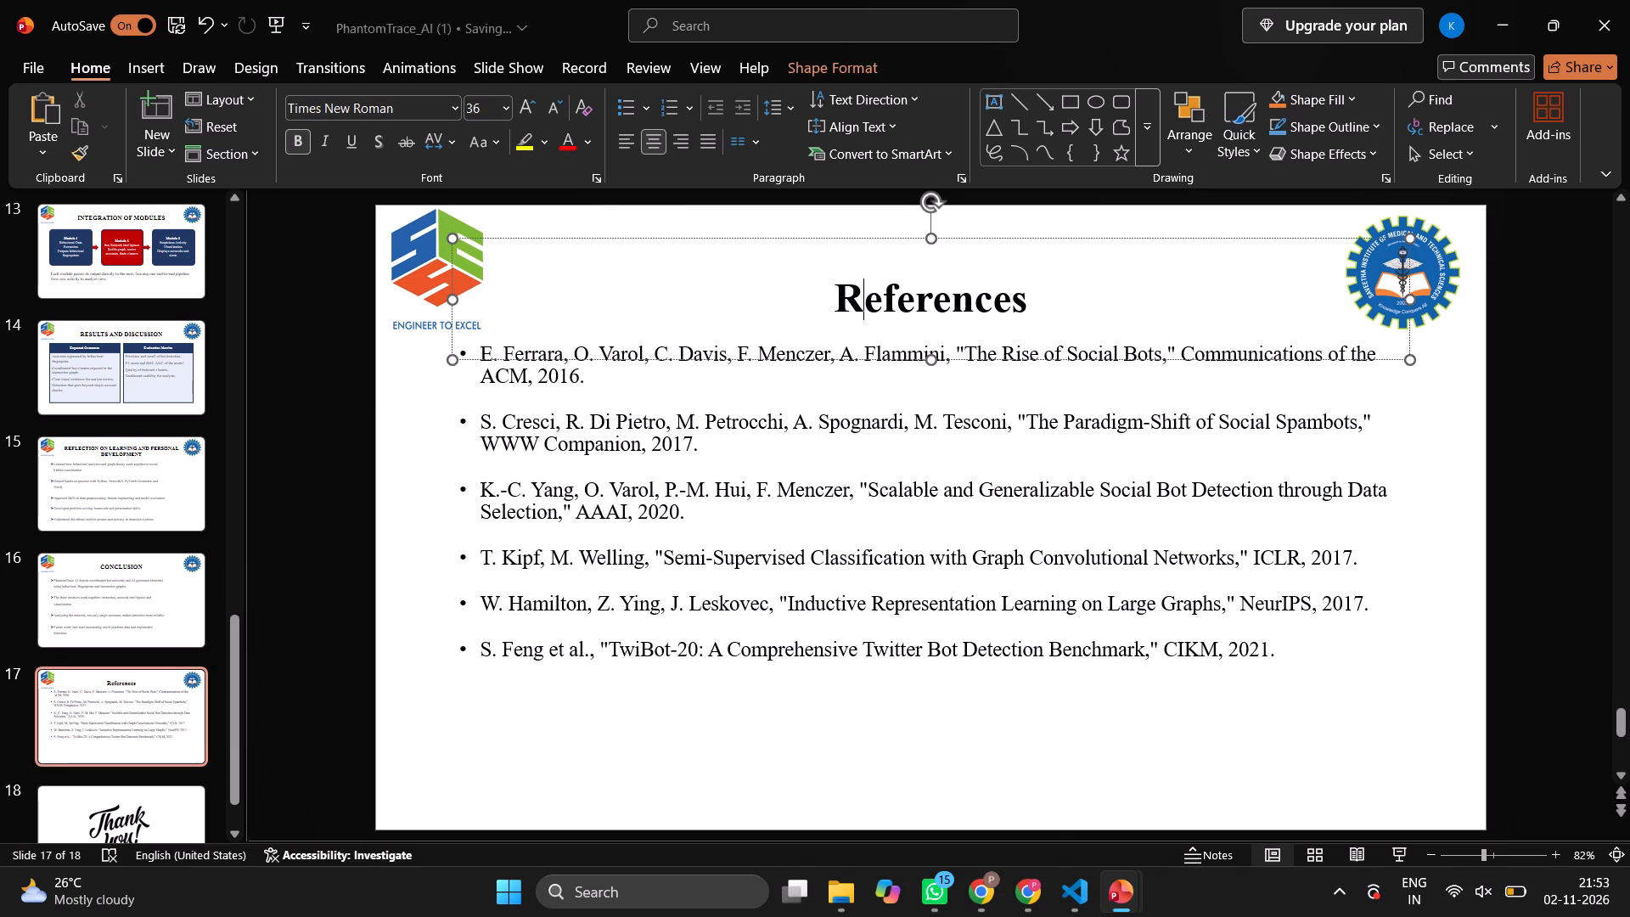
key("ctrl+a")
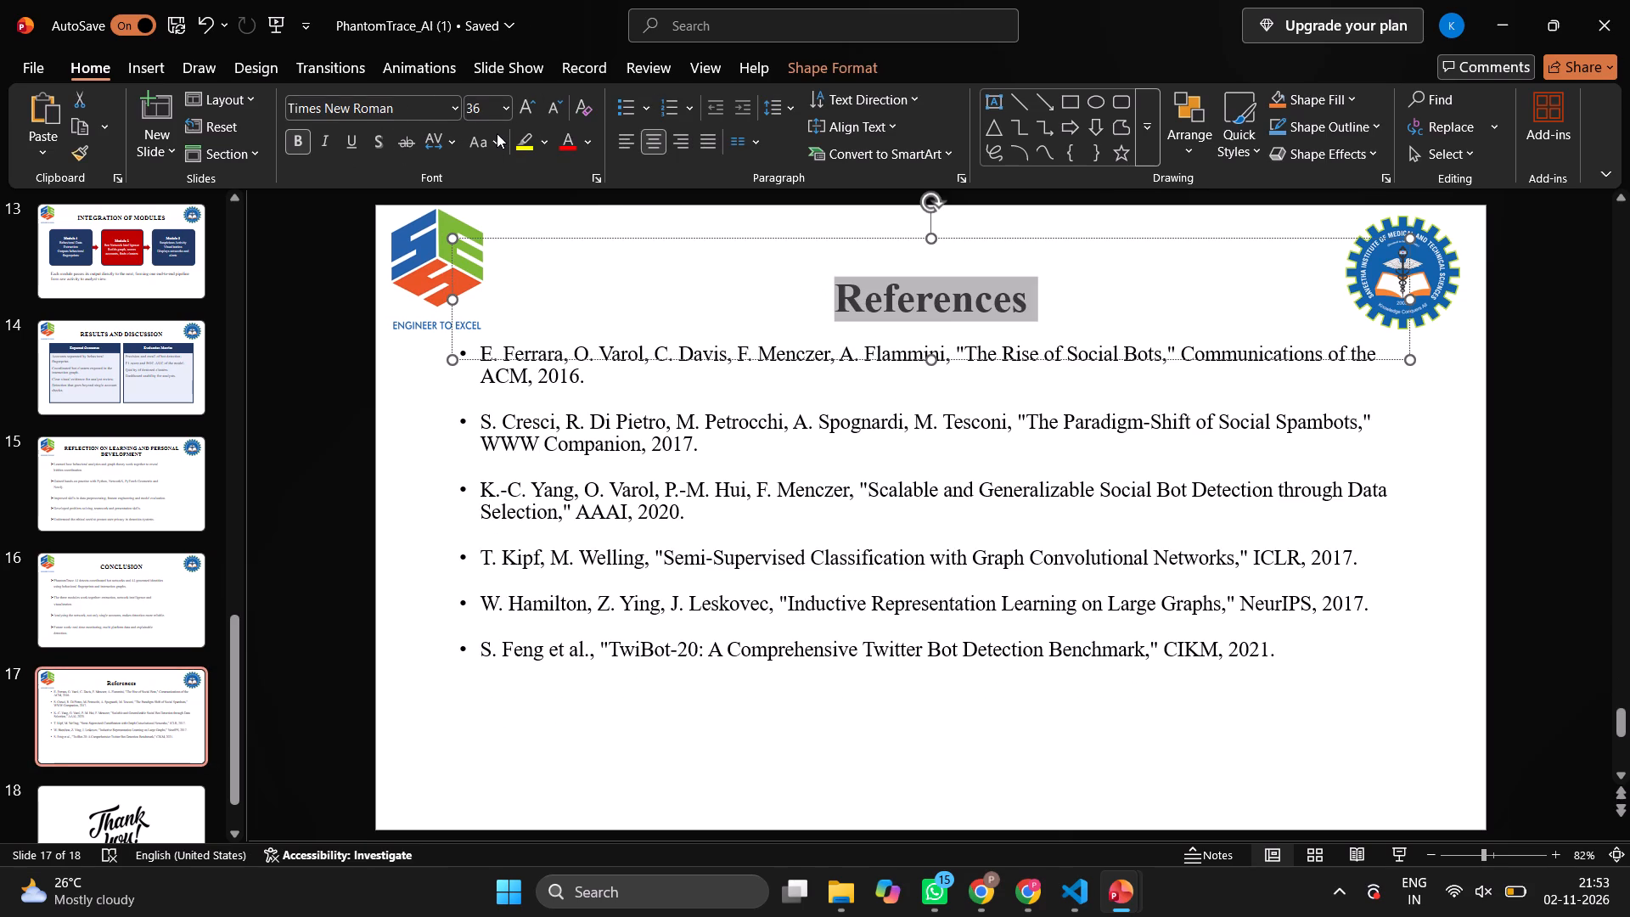
left_click(493, 132)
left_click(514, 225)
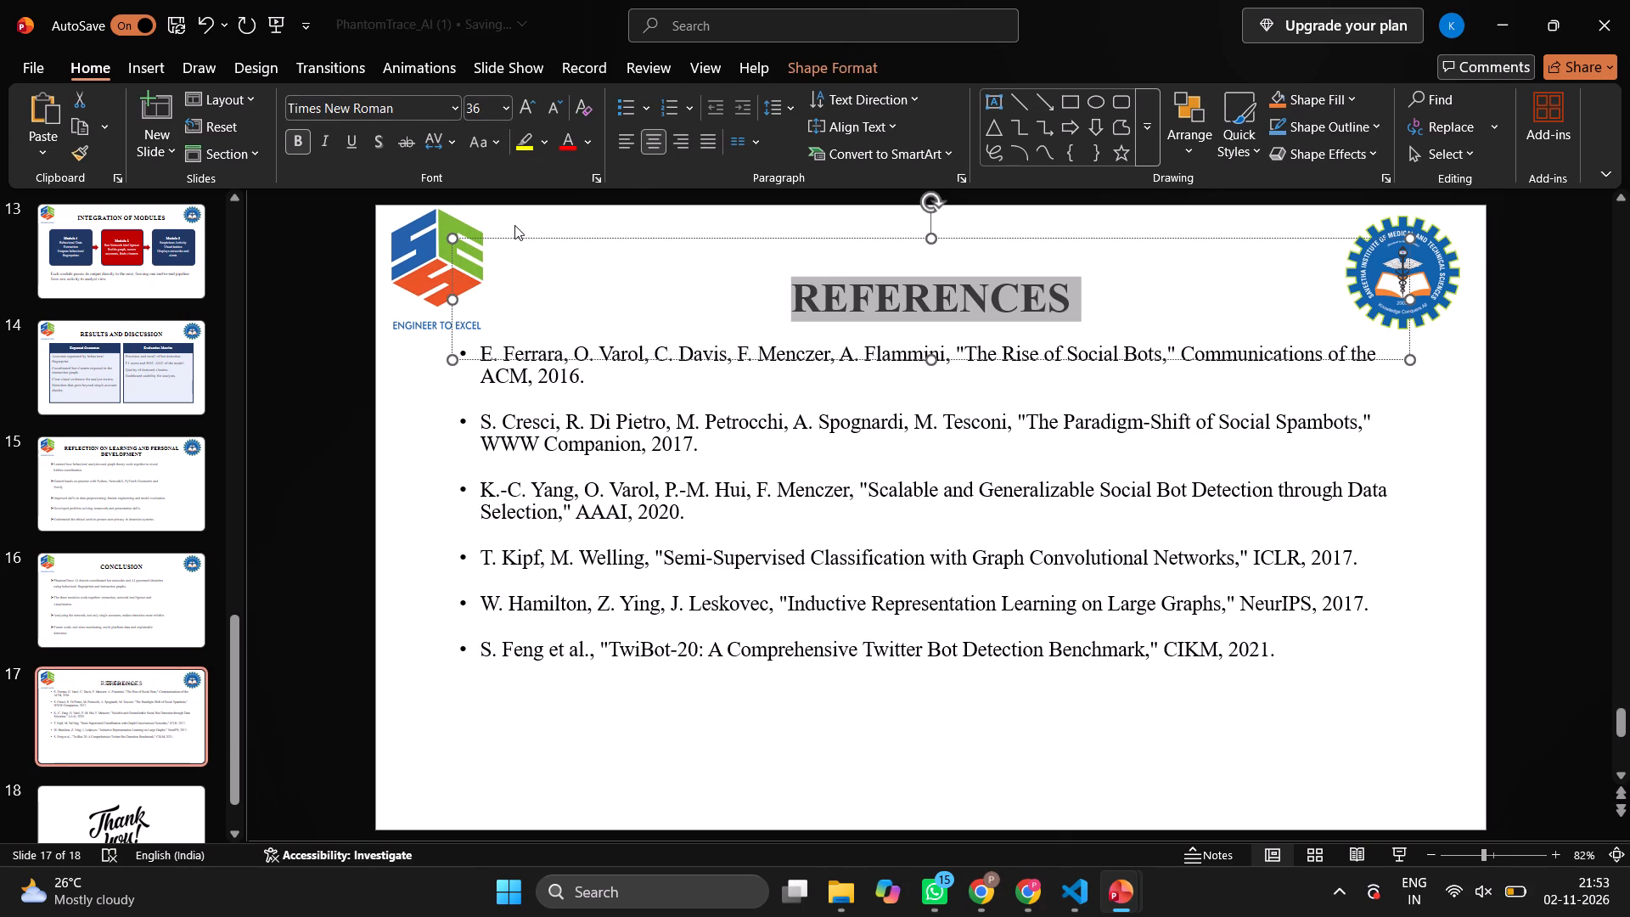
Set the font of slide 17's whole reference list to Times New Roman (Headings).
left_click(582, 425)
key("ctrl+a")
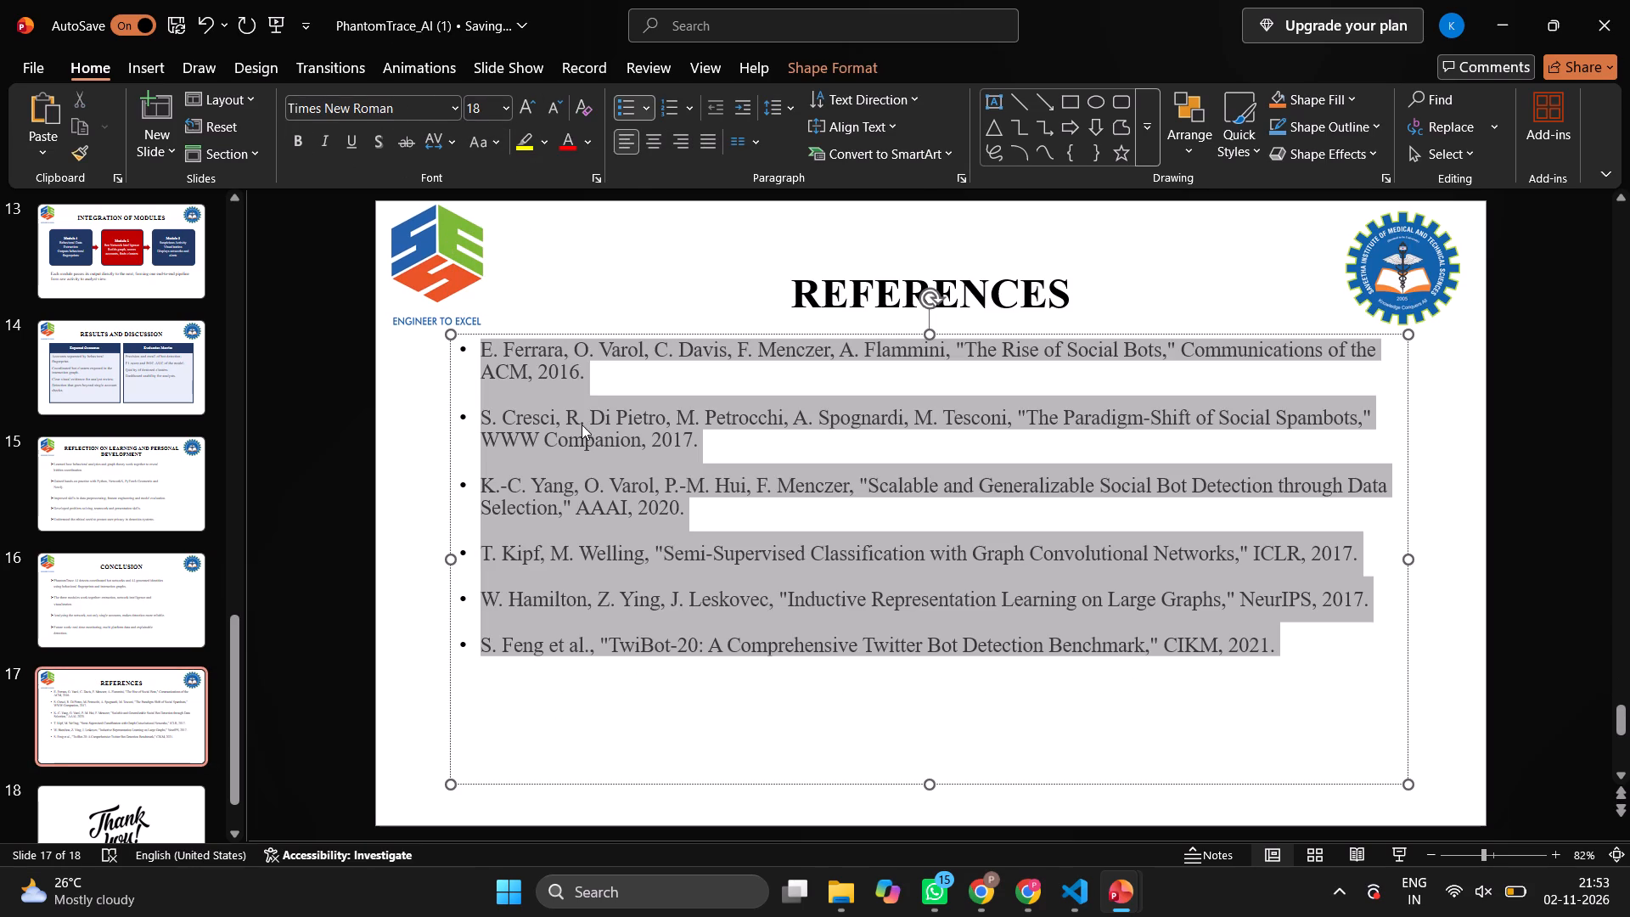
left_click(377, 105)
key("t")
key("Return")
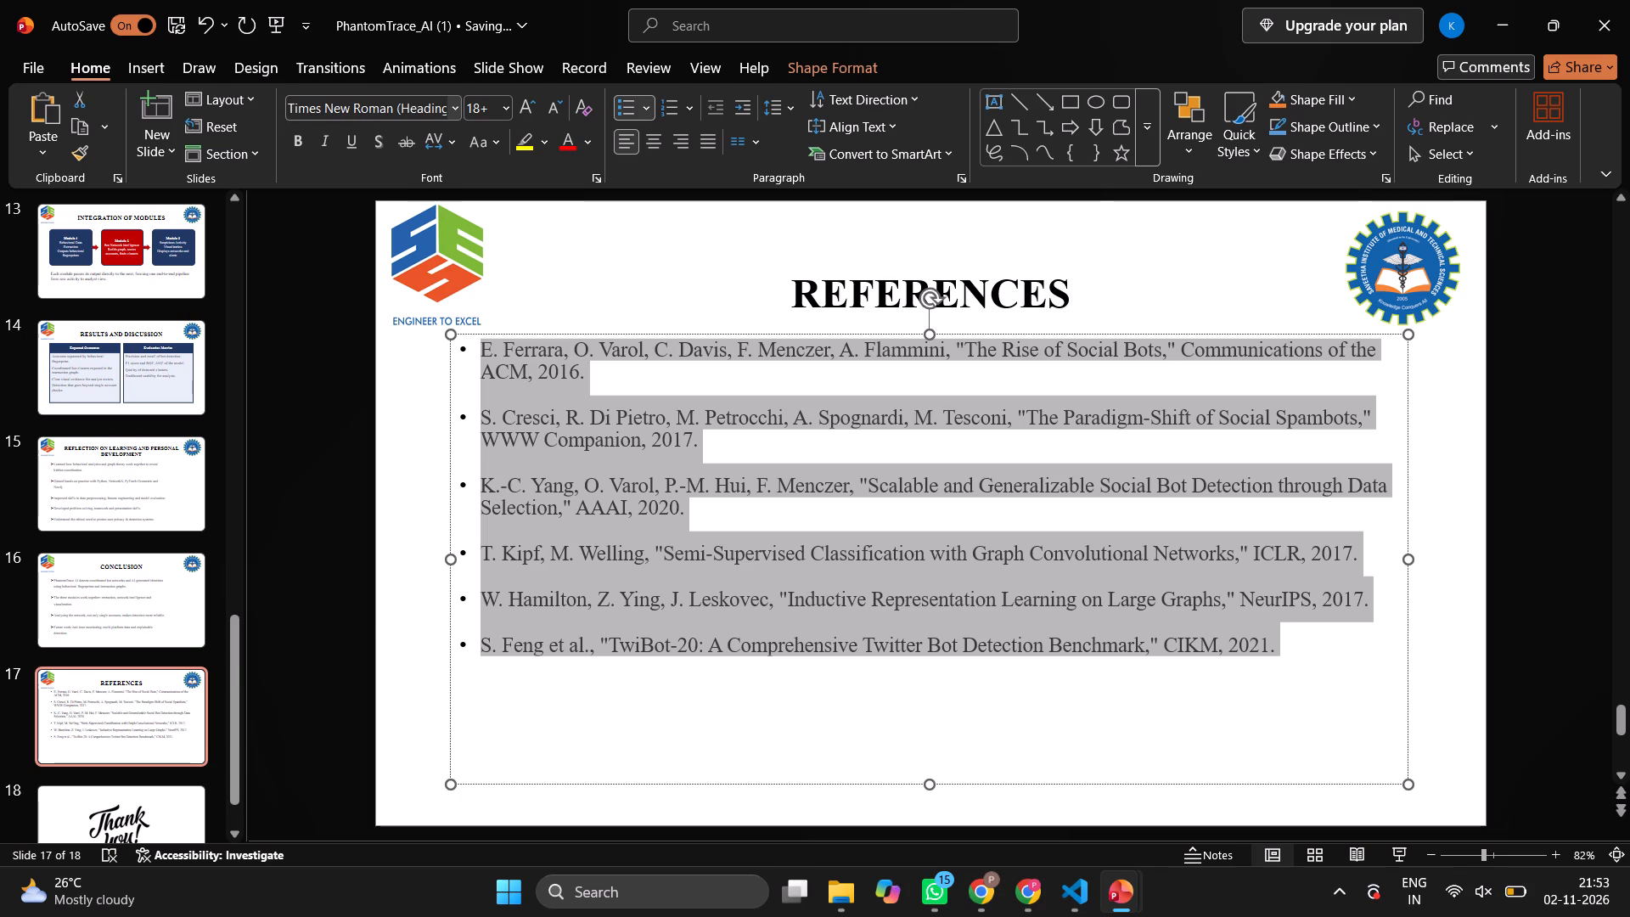
Apply arrow-style bullets and 1.5 line spacing to slide 17's reference list.
left_click(652, 112)
left_click(658, 368)
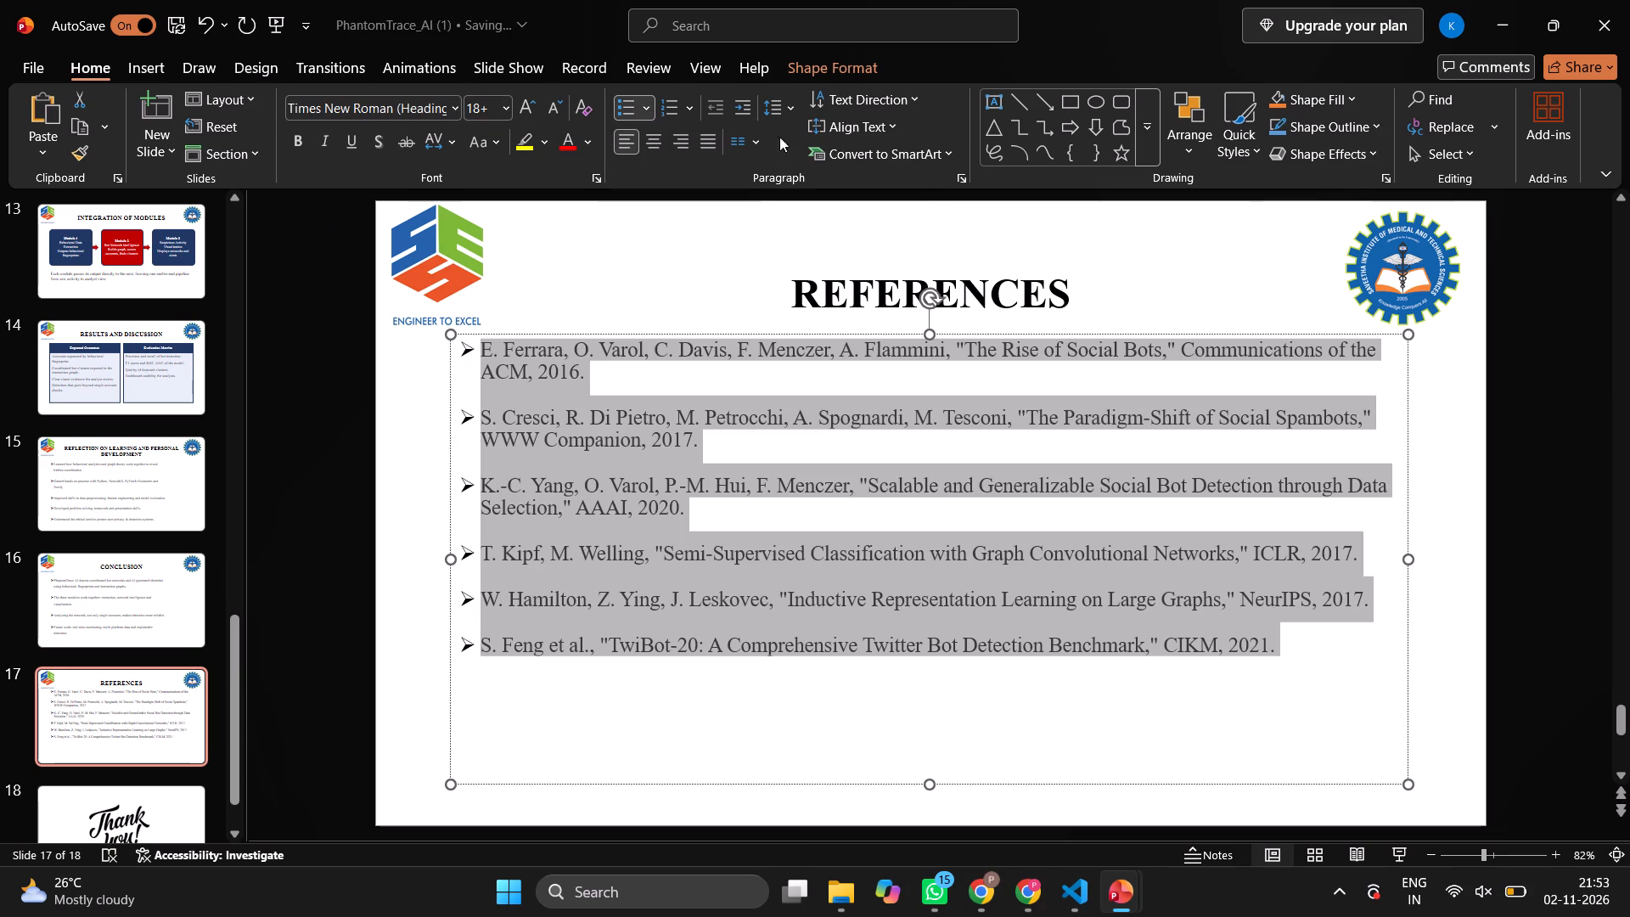
left_click(786, 103)
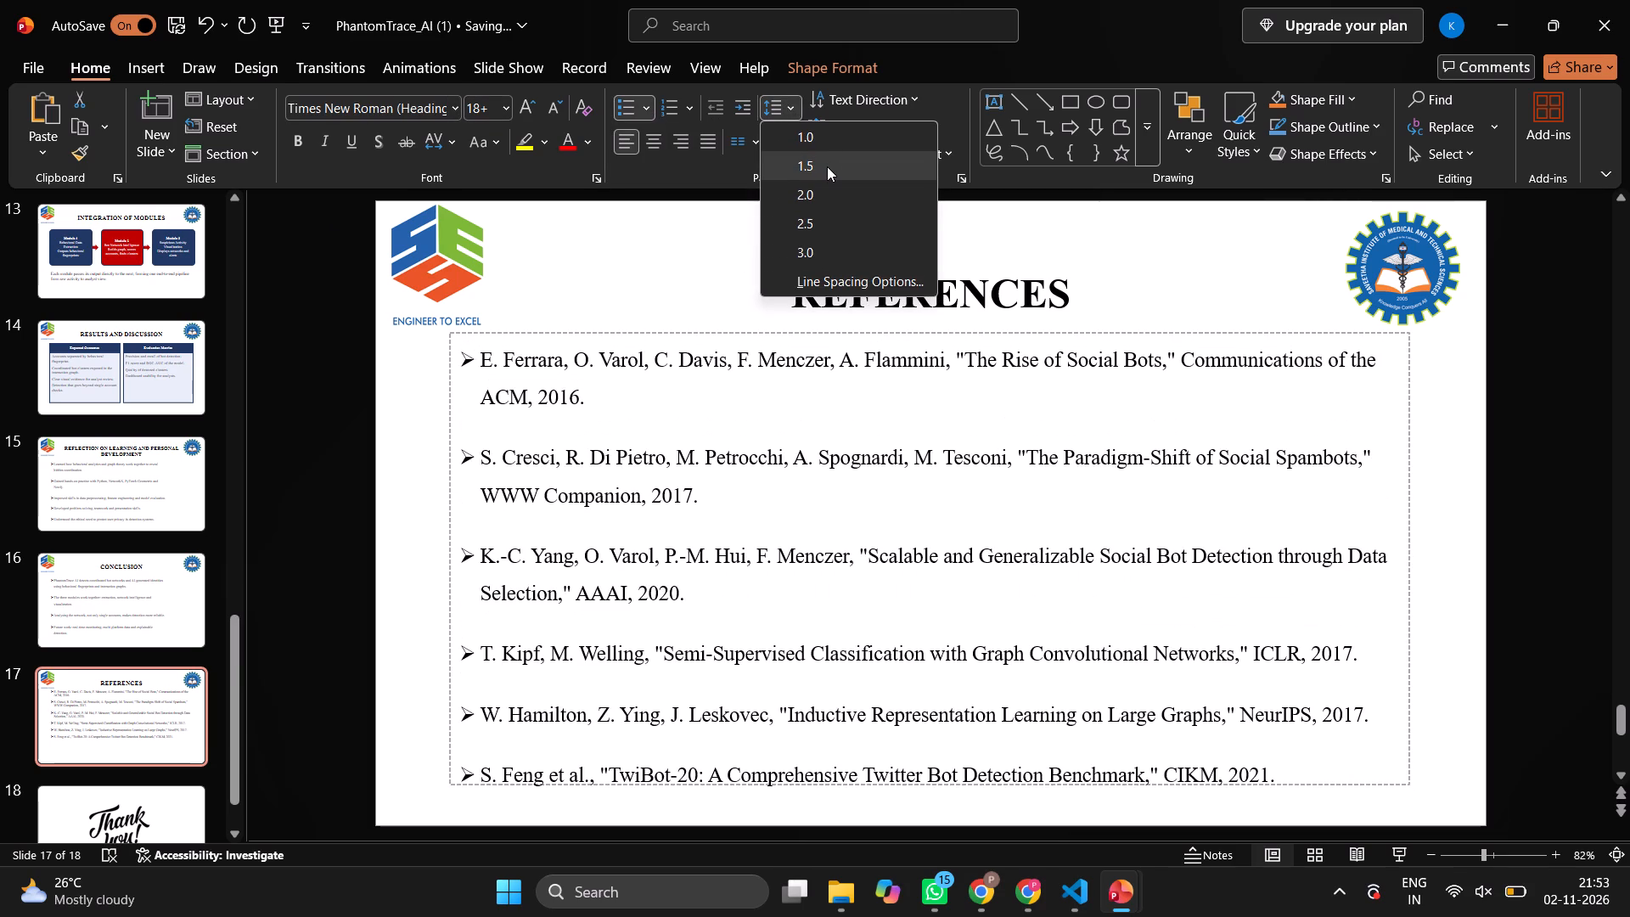
left_click(827, 166)
left_click(412, 449)
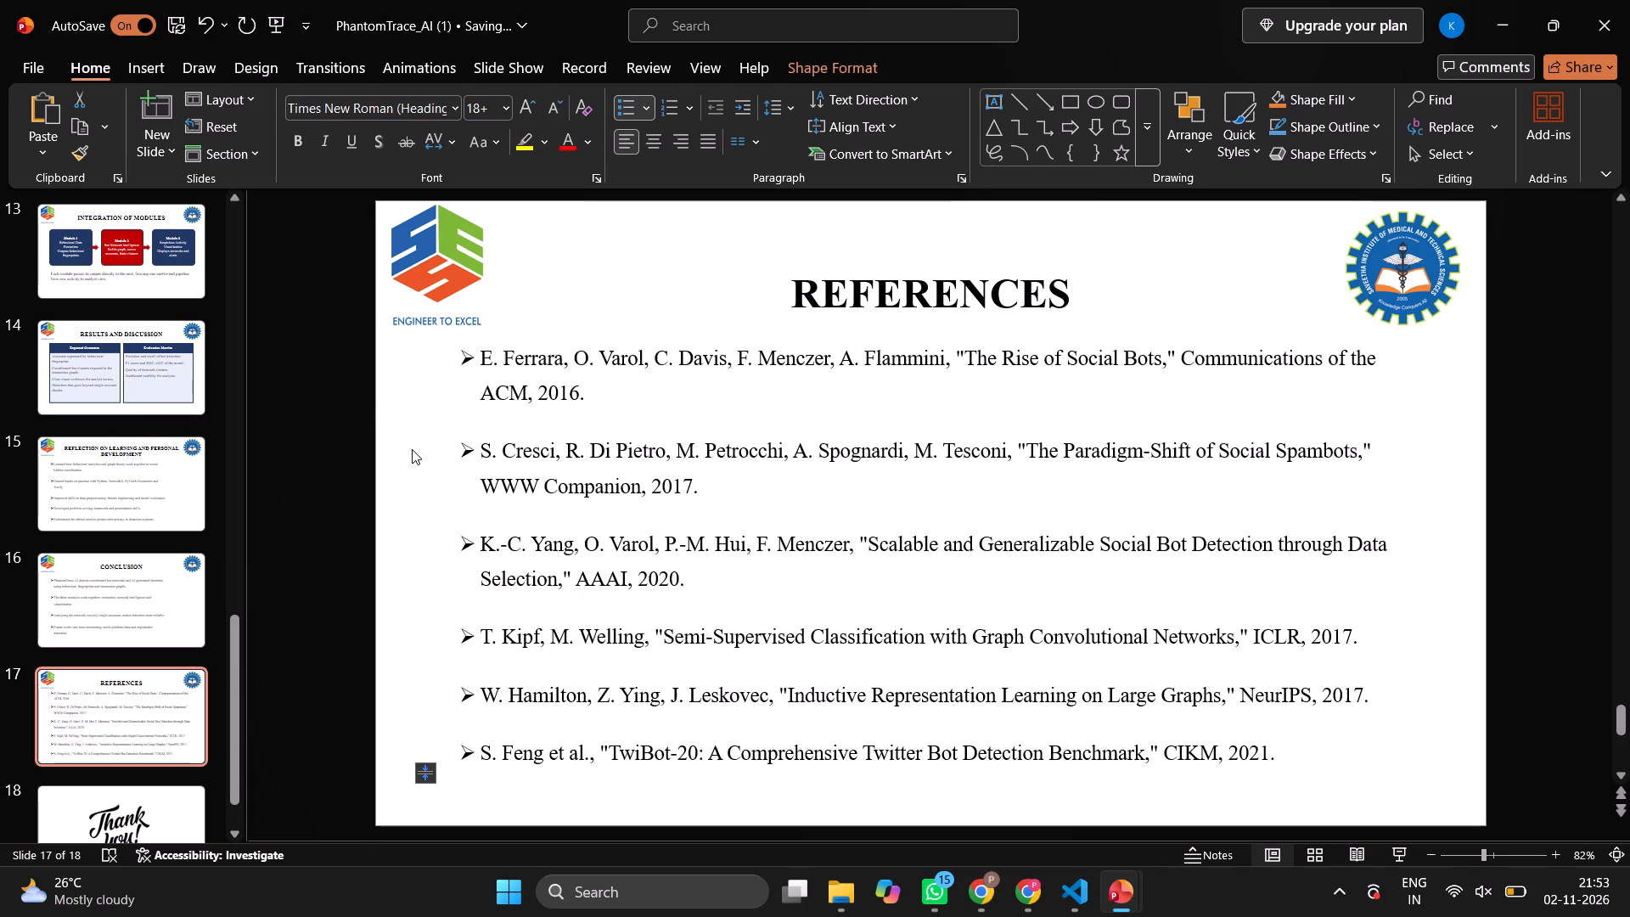
Look over the slide thumbnails and examine the title slide's project title and team details.
scroll(155, 628, "down", 2)
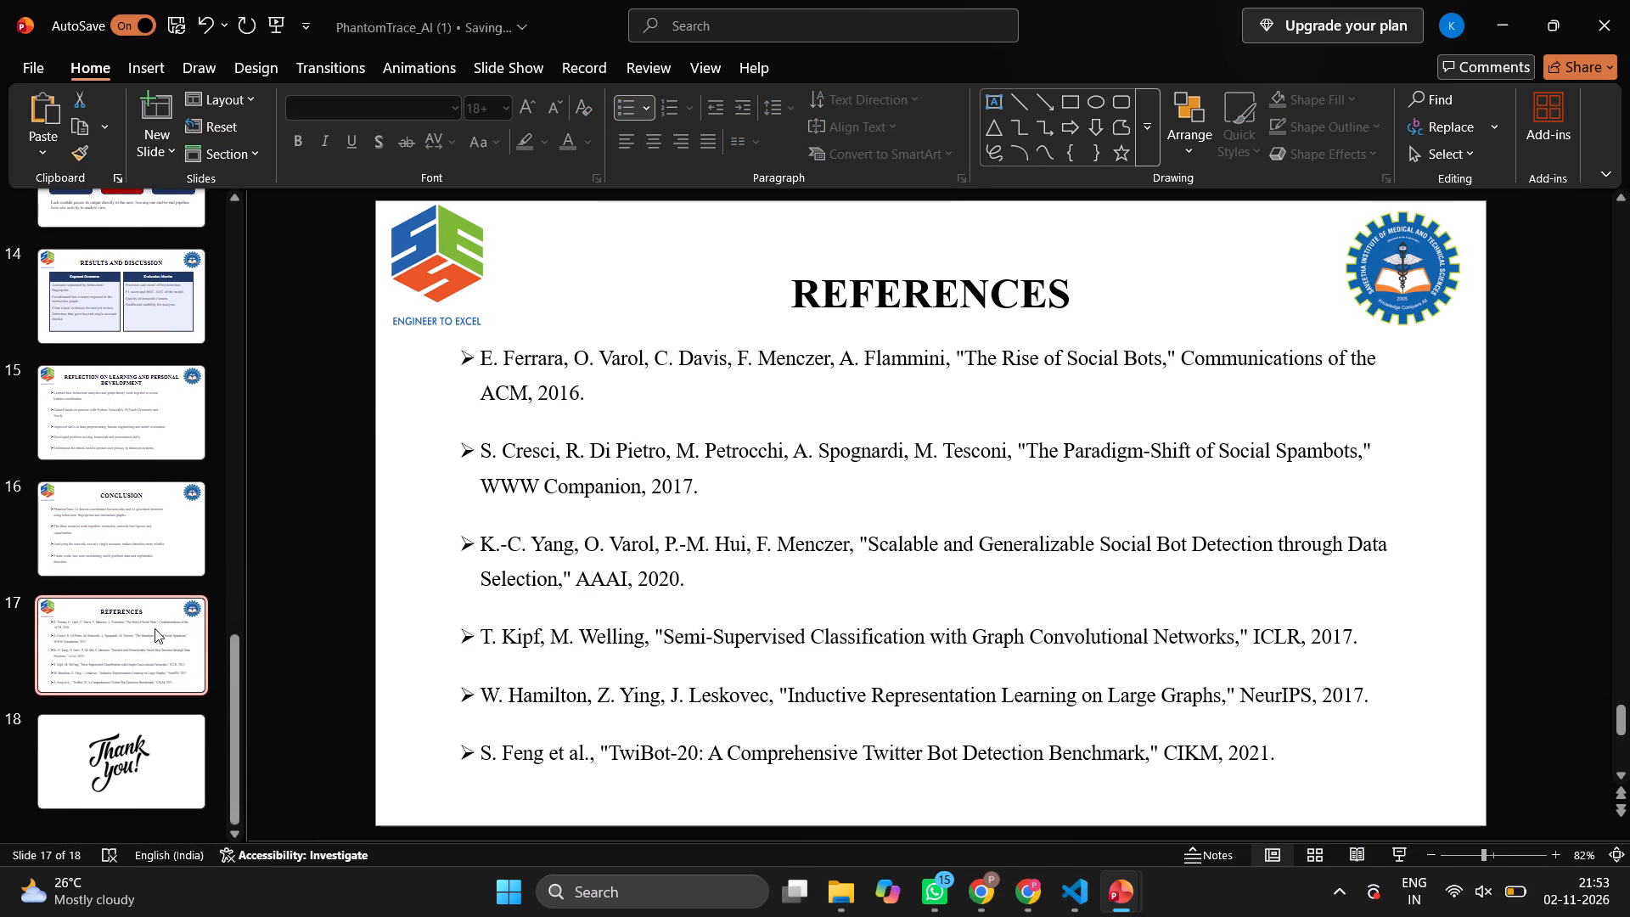
scroll(155, 628, "up", 20)
scroll(155, 628, "up", 20)
scroll(155, 628, "up", 20)
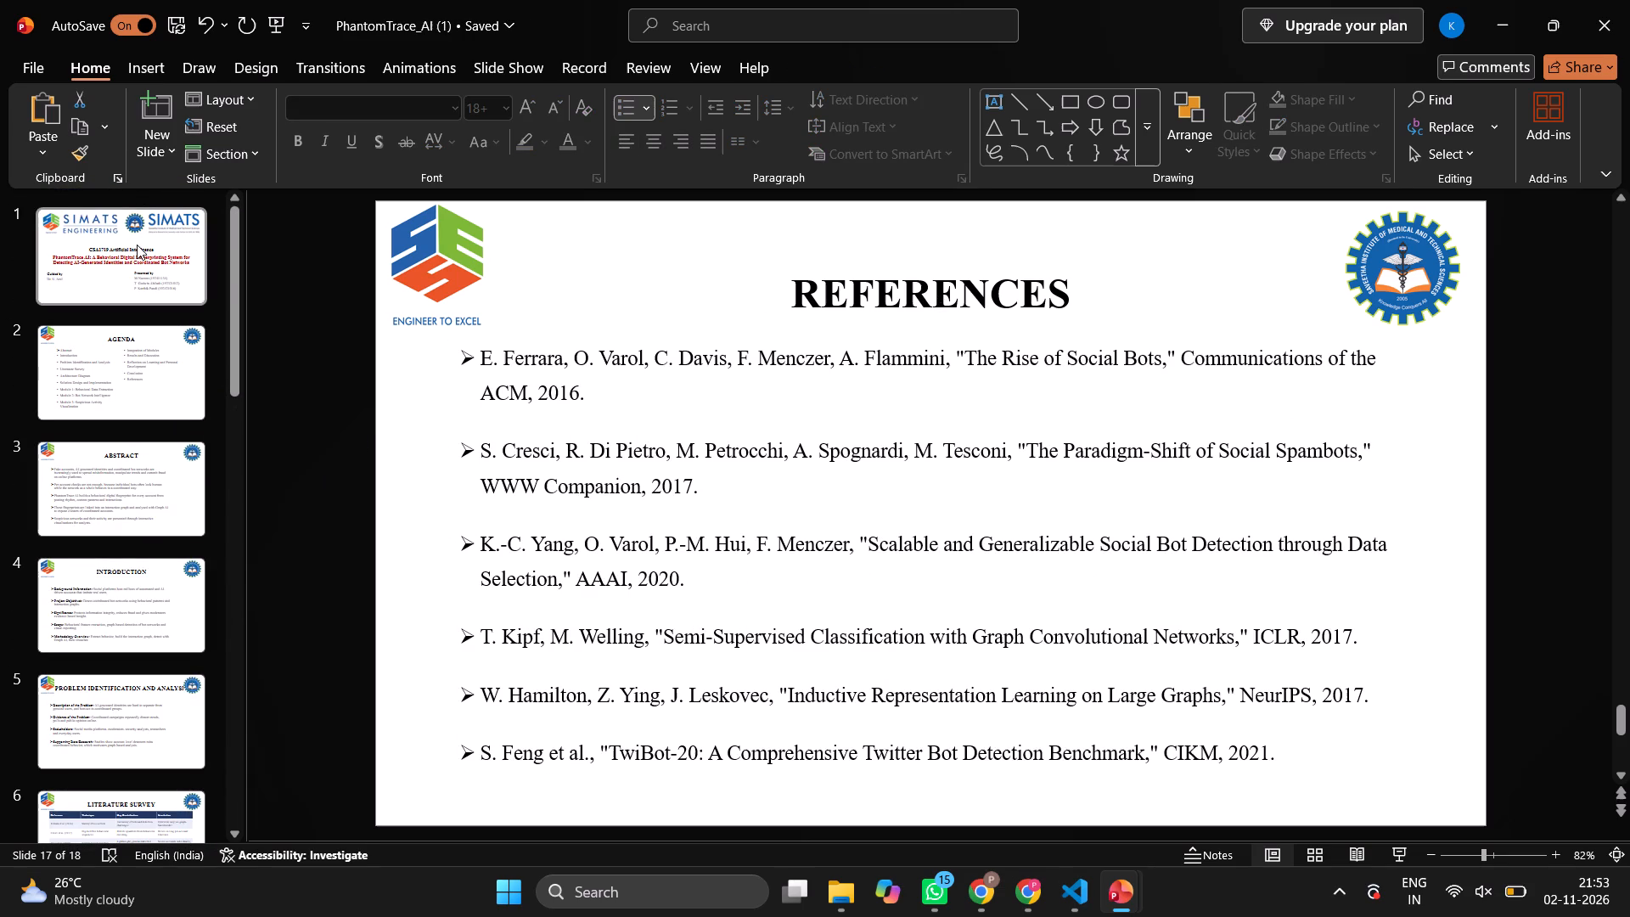
left_click(137, 245)
left_click(648, 548)
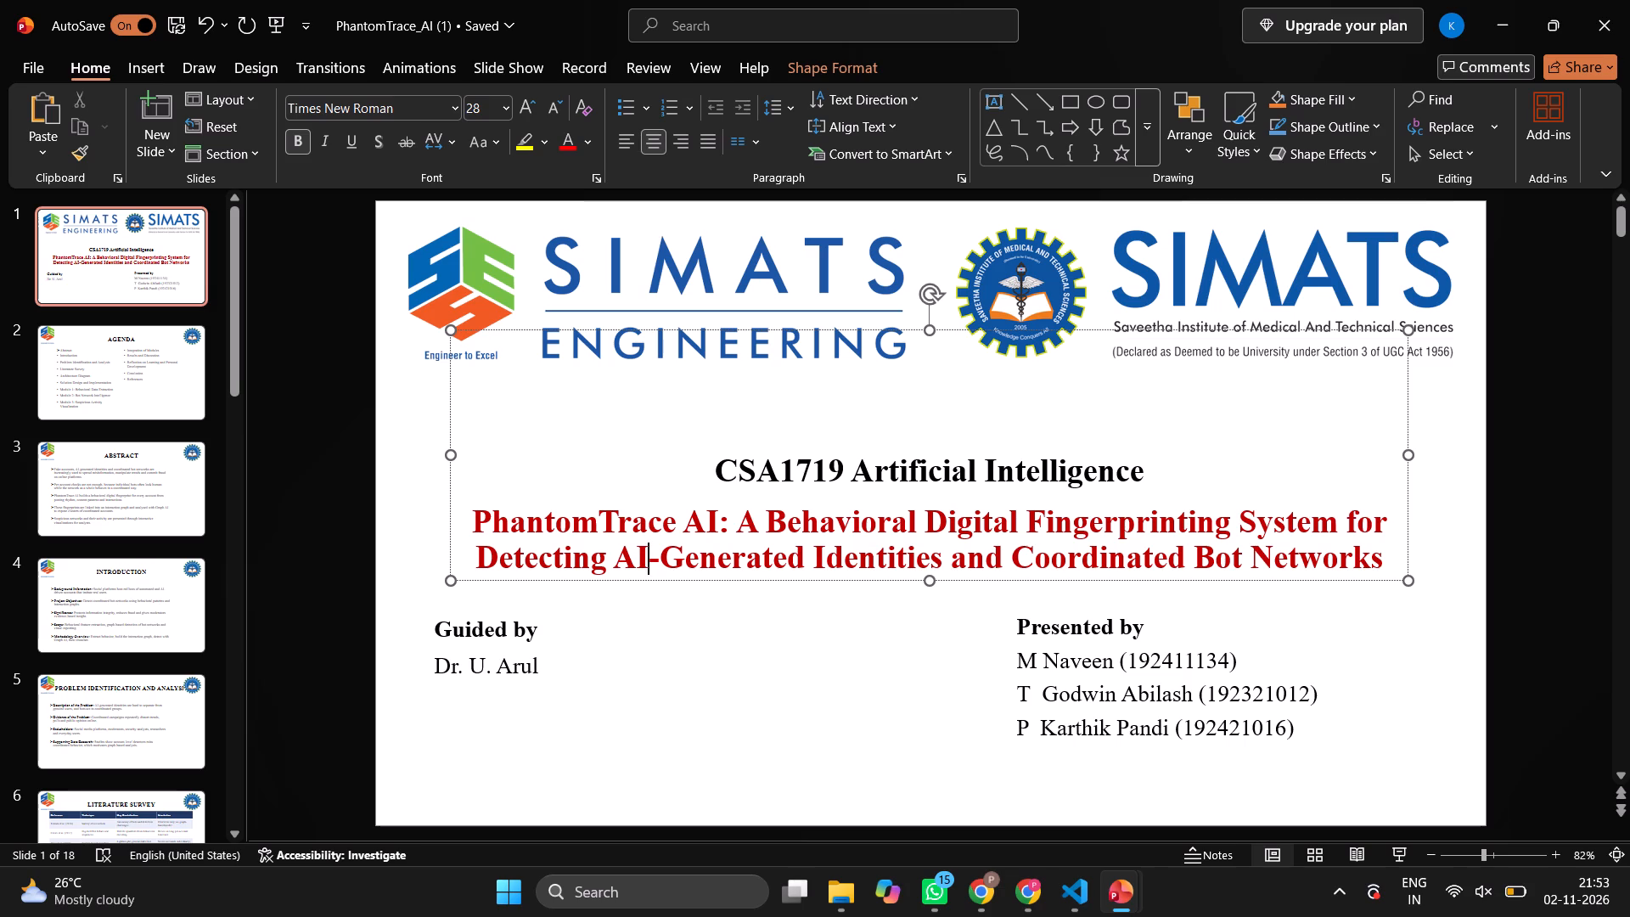
left_click(740, 717)
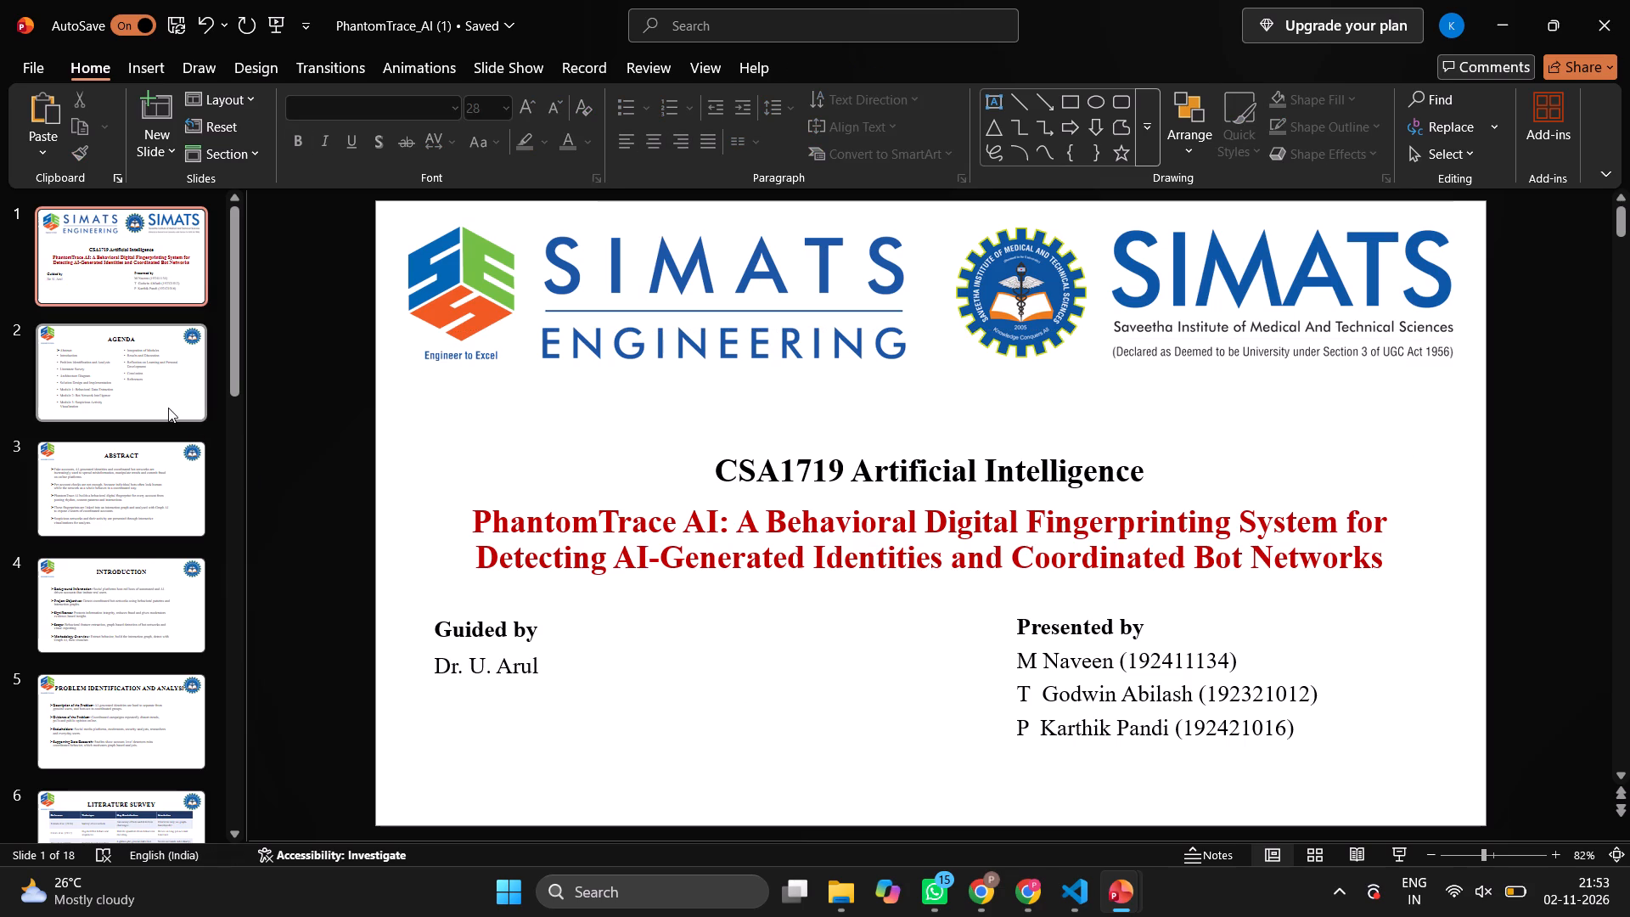
scroll(168, 408, "down", 5)
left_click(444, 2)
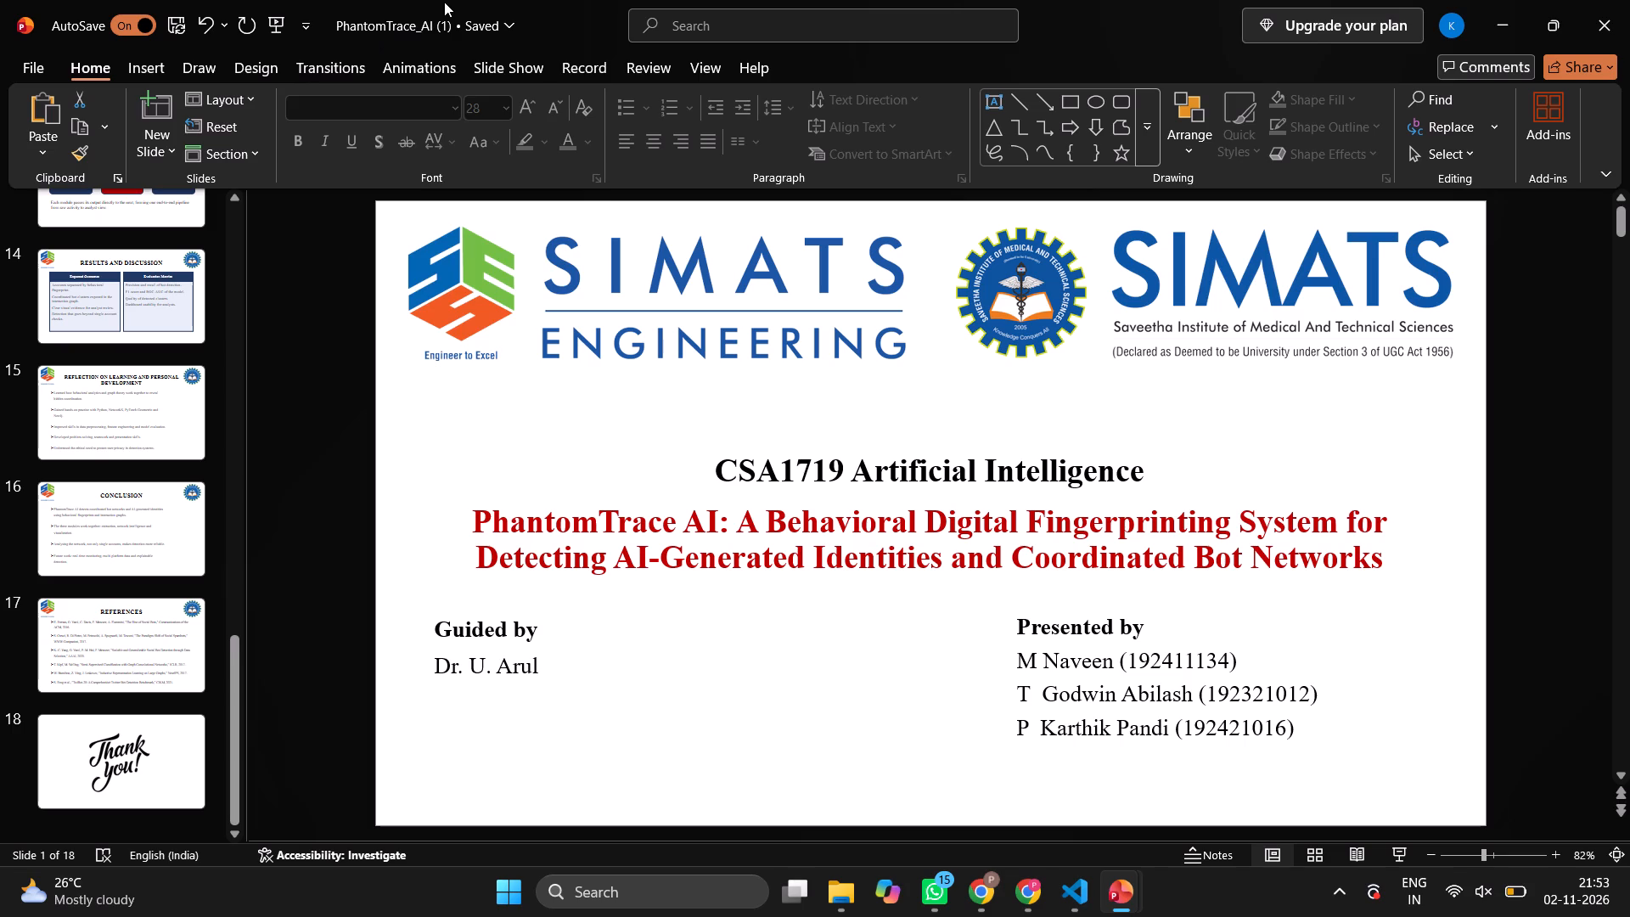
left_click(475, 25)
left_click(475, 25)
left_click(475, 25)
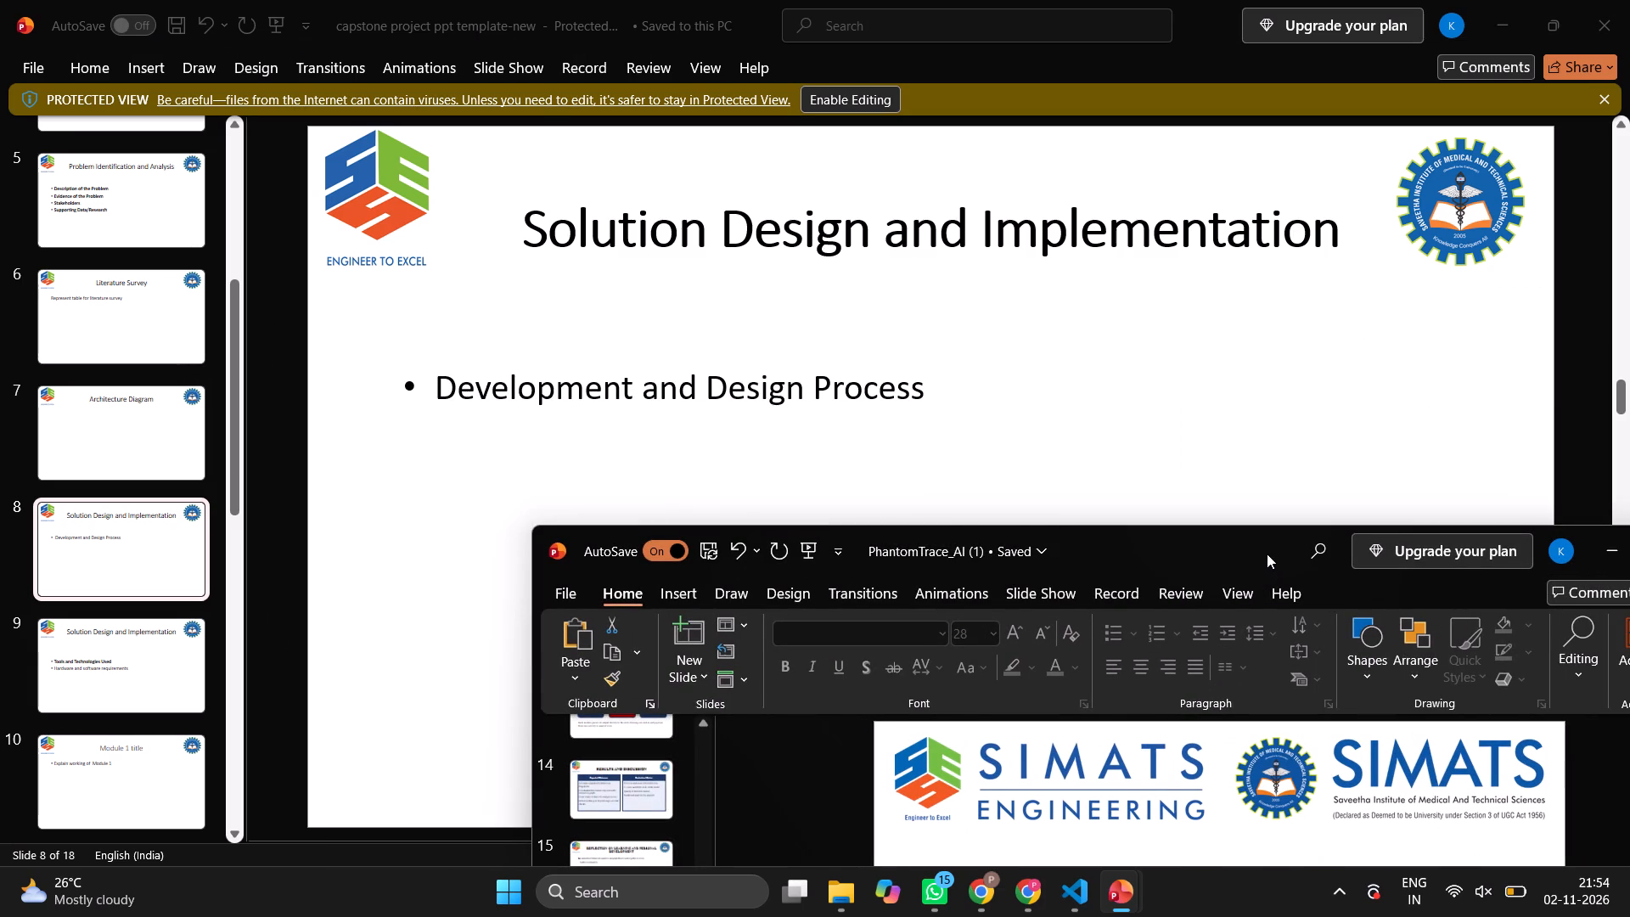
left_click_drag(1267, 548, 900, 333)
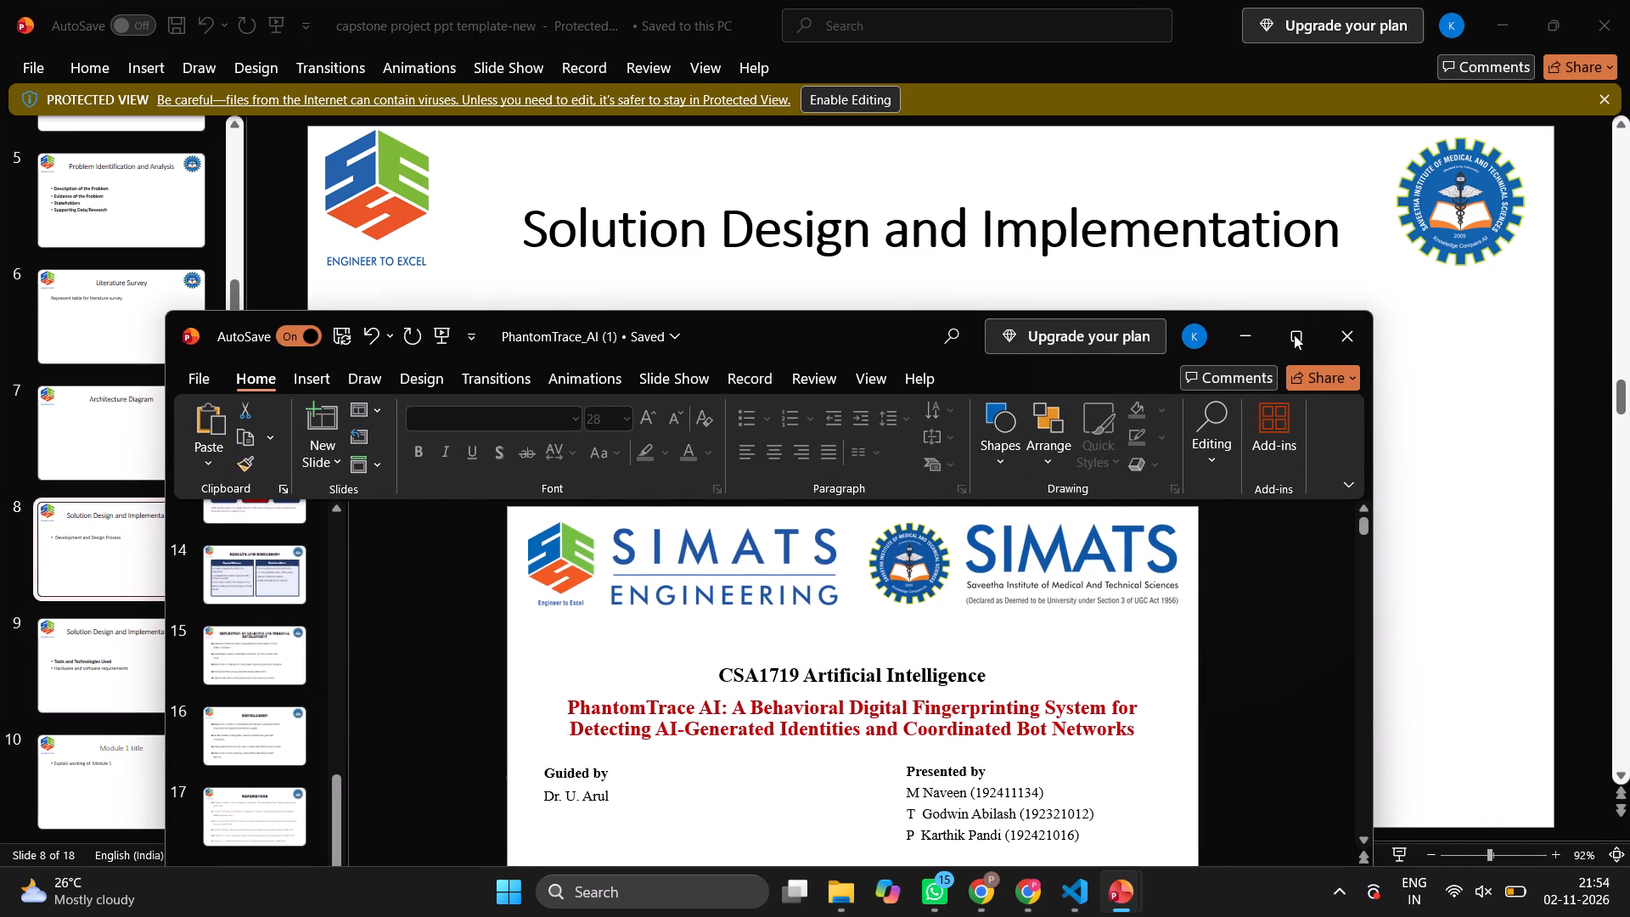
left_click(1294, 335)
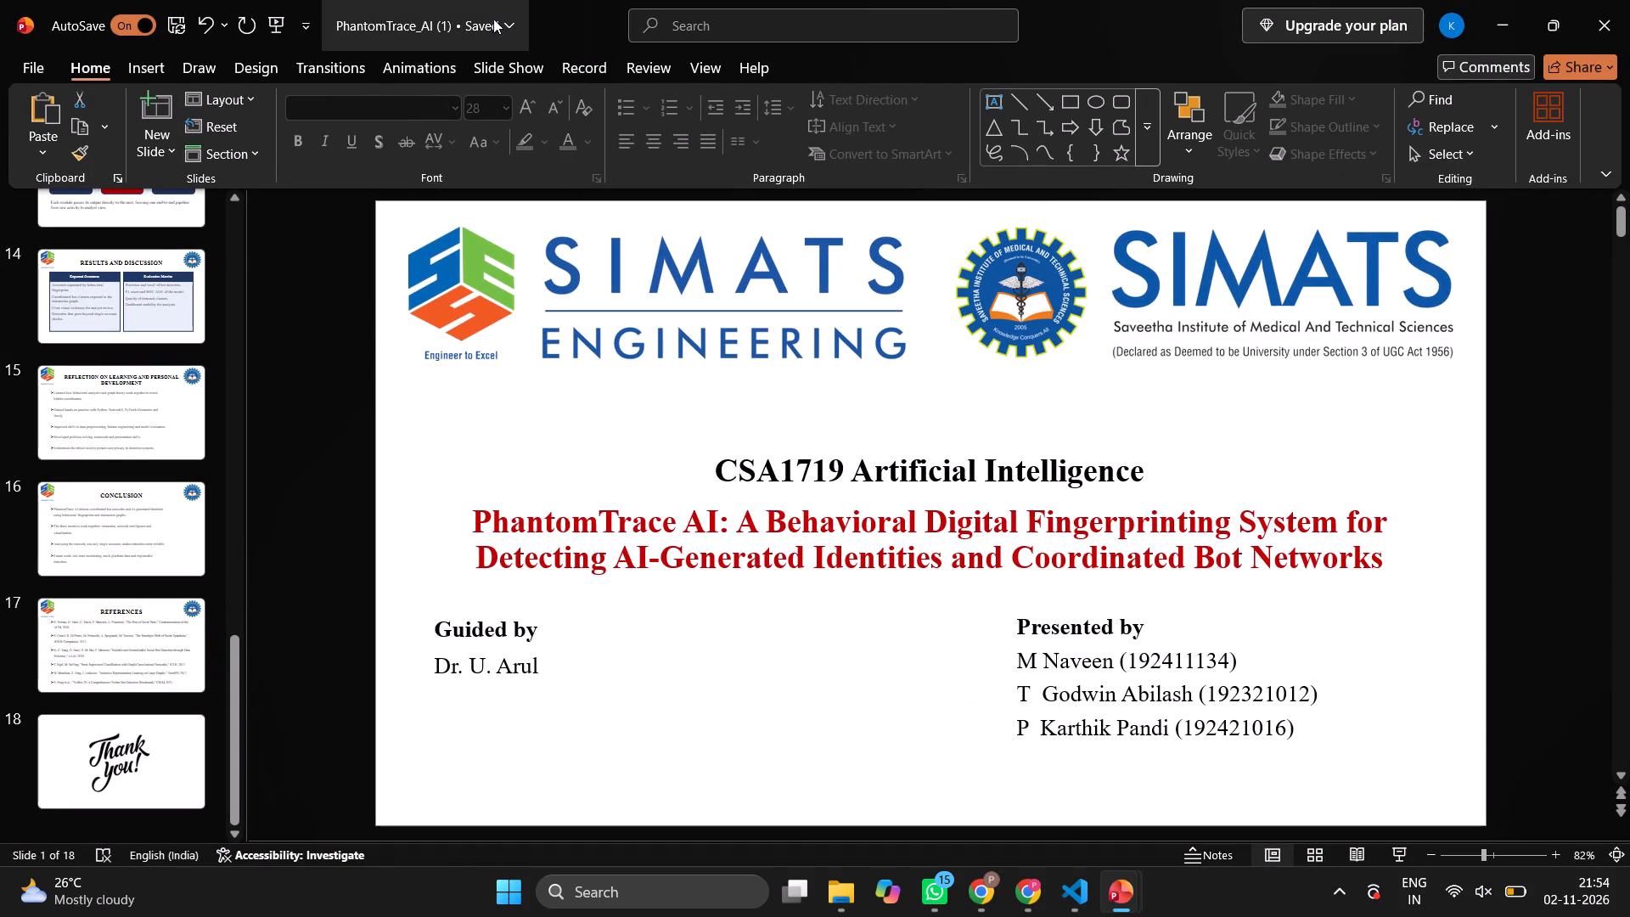
Rename the presentation file as TEAM 3 - CSA1719.
left_click(495, 20)
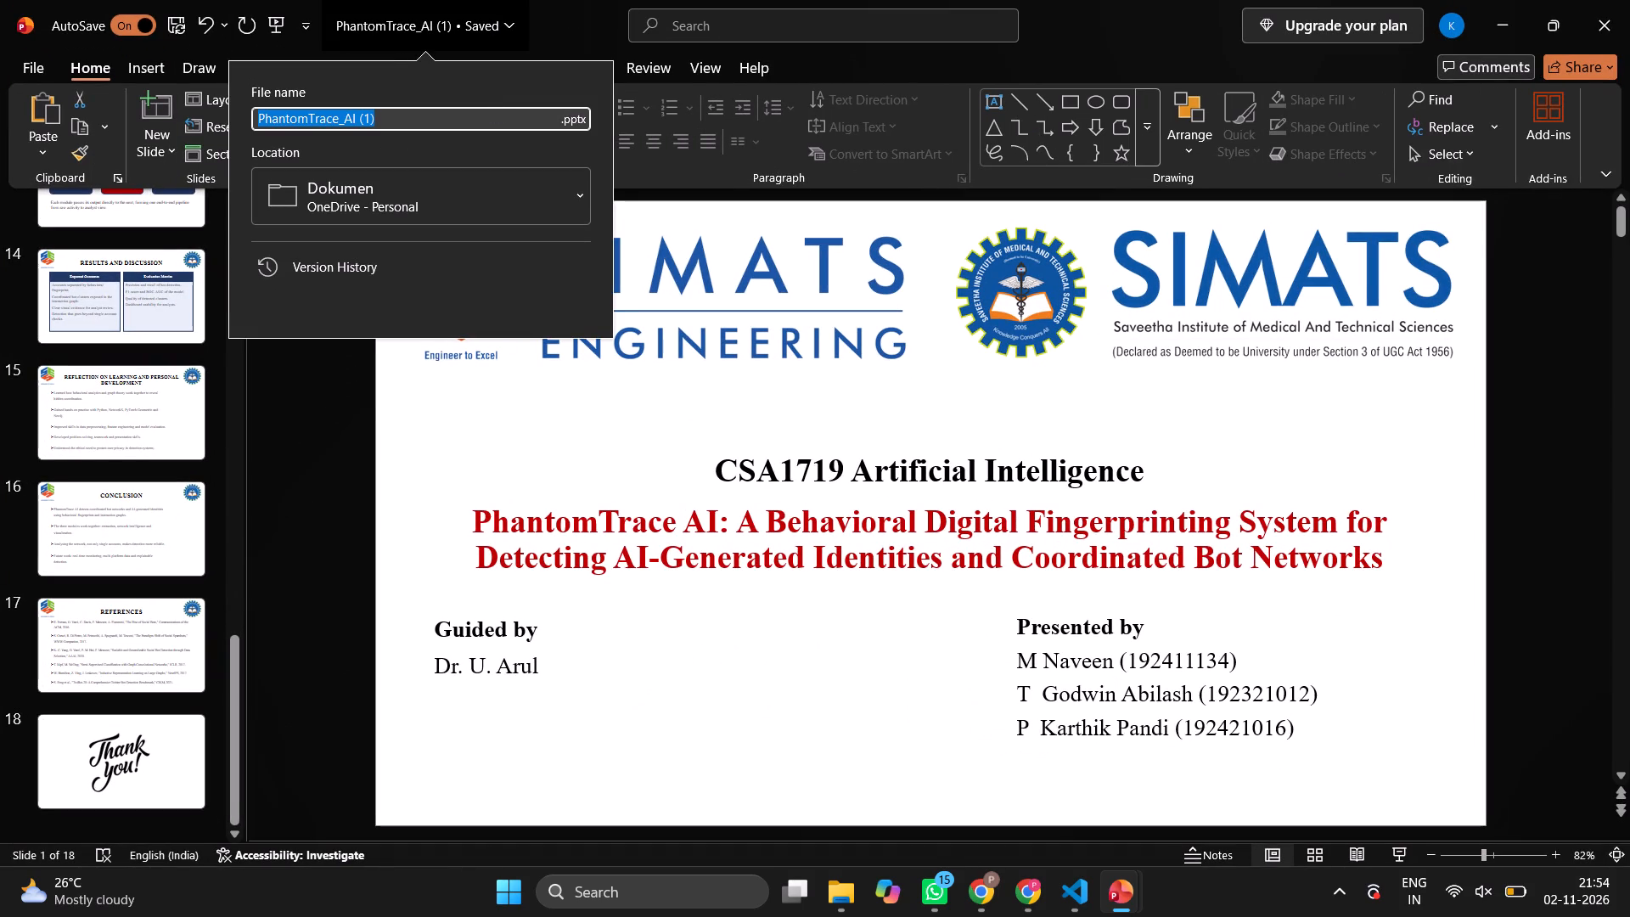
left_click(503, 118)
key("ctrl+a")
key("BackSpace")
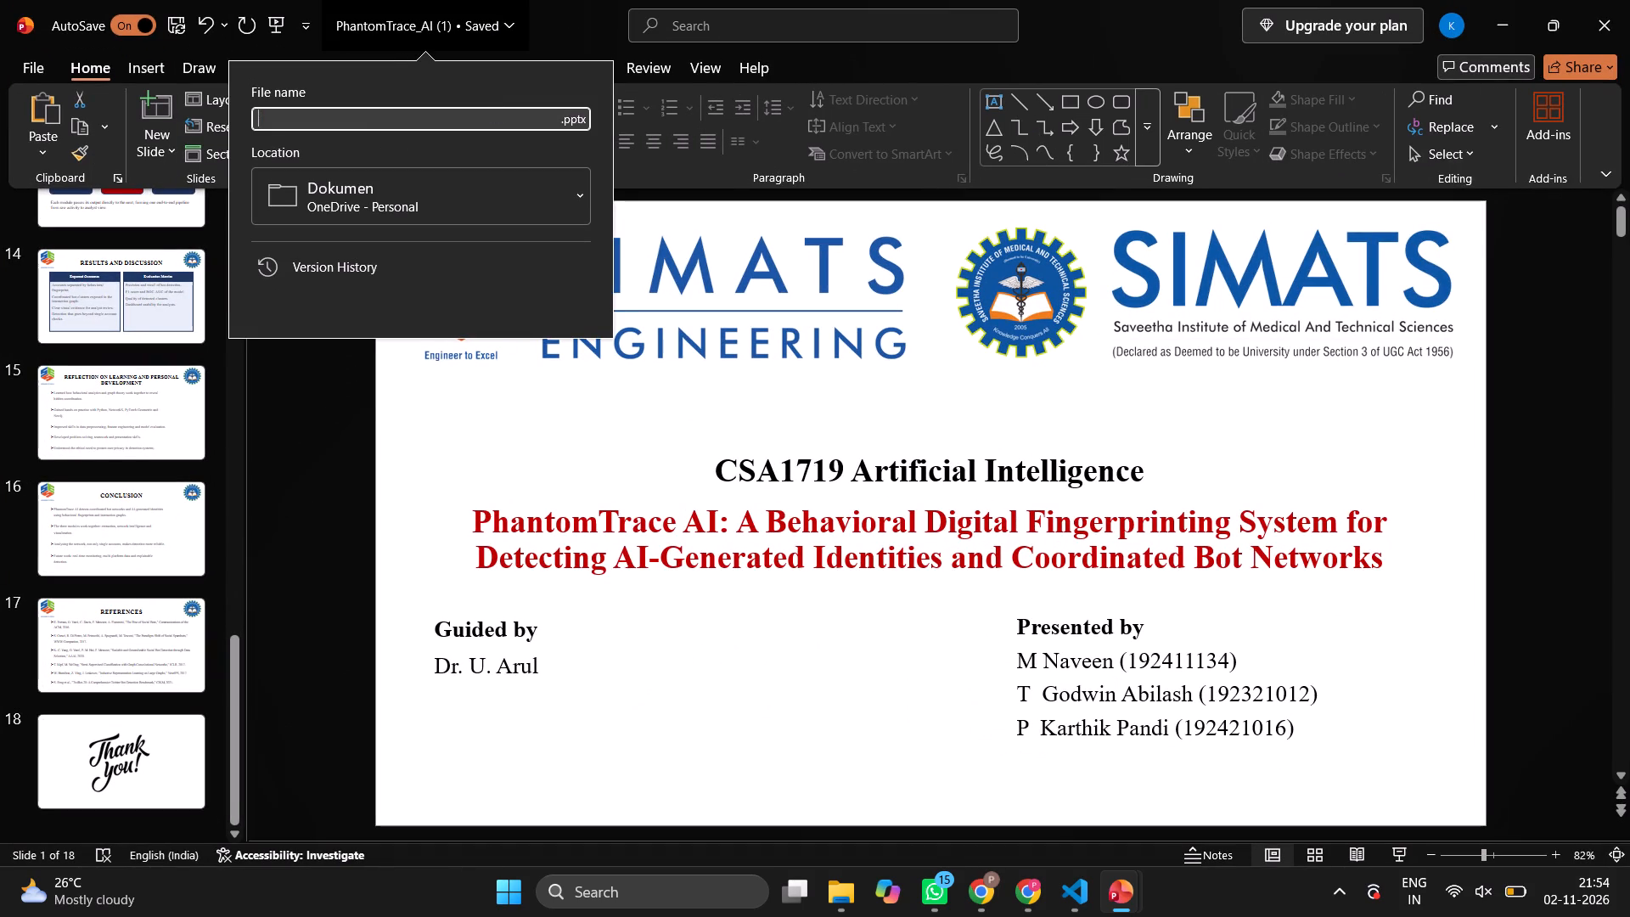
type("TEAM")
key("space")
type("#")
key("space")
key("BackSpace")
key("BackSpace")
type("3")
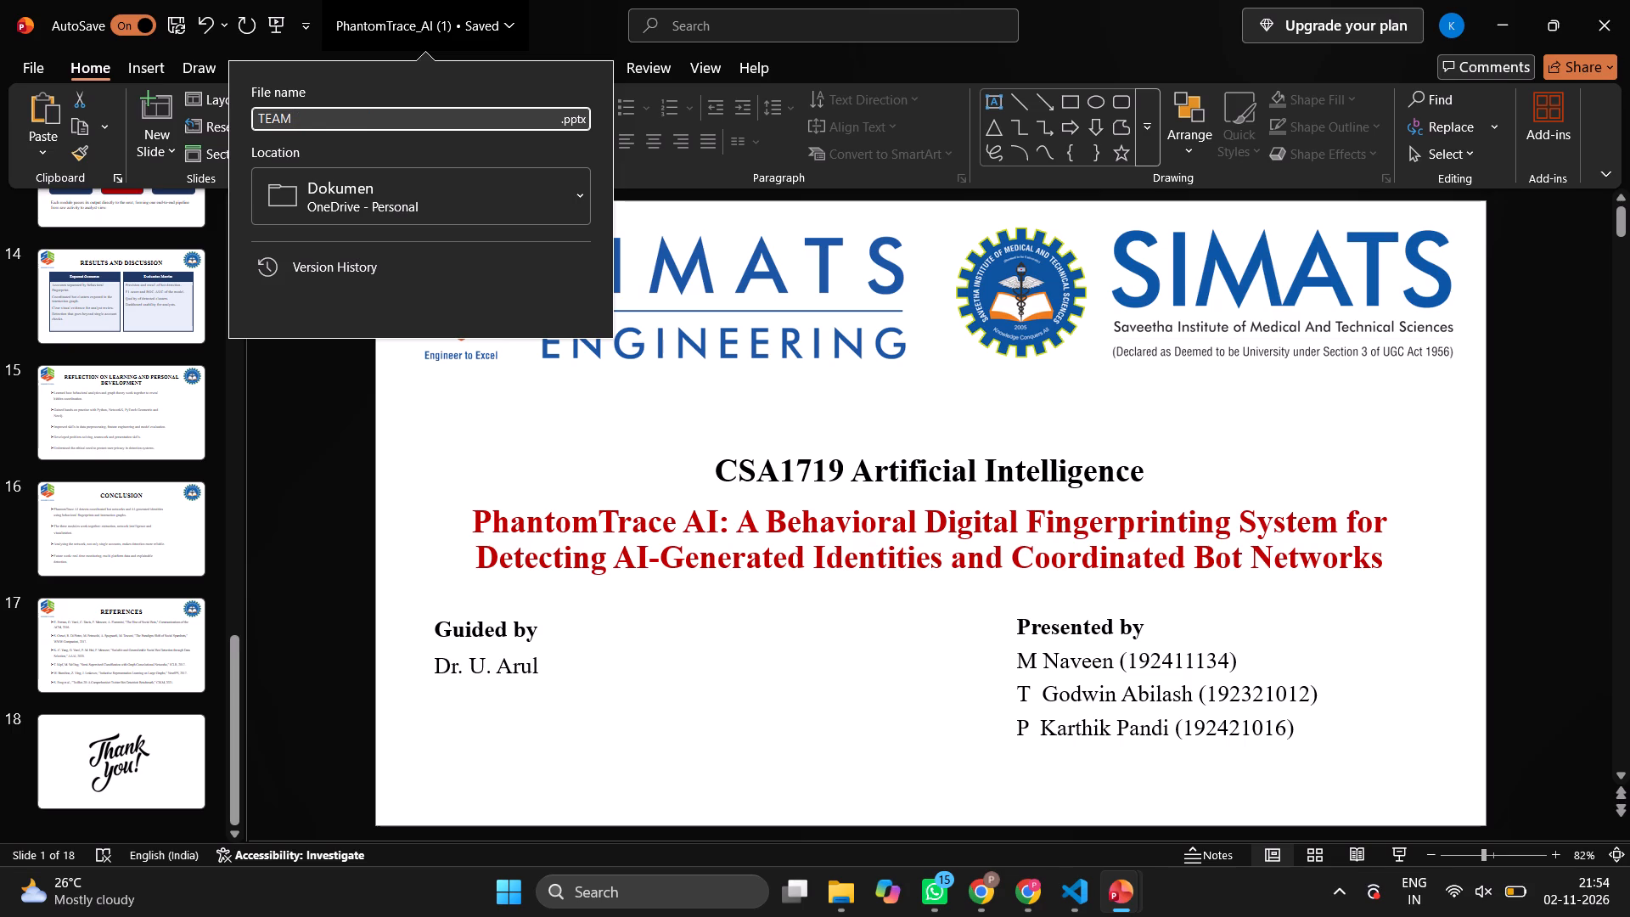
key("space")
type("- CSA")
key("shift+exclam")
type("719")
key("BackSpace")
key("BackSpace")
key("BackSpace")
key("BackSpace")
key("1")
type("719")
key("Return")
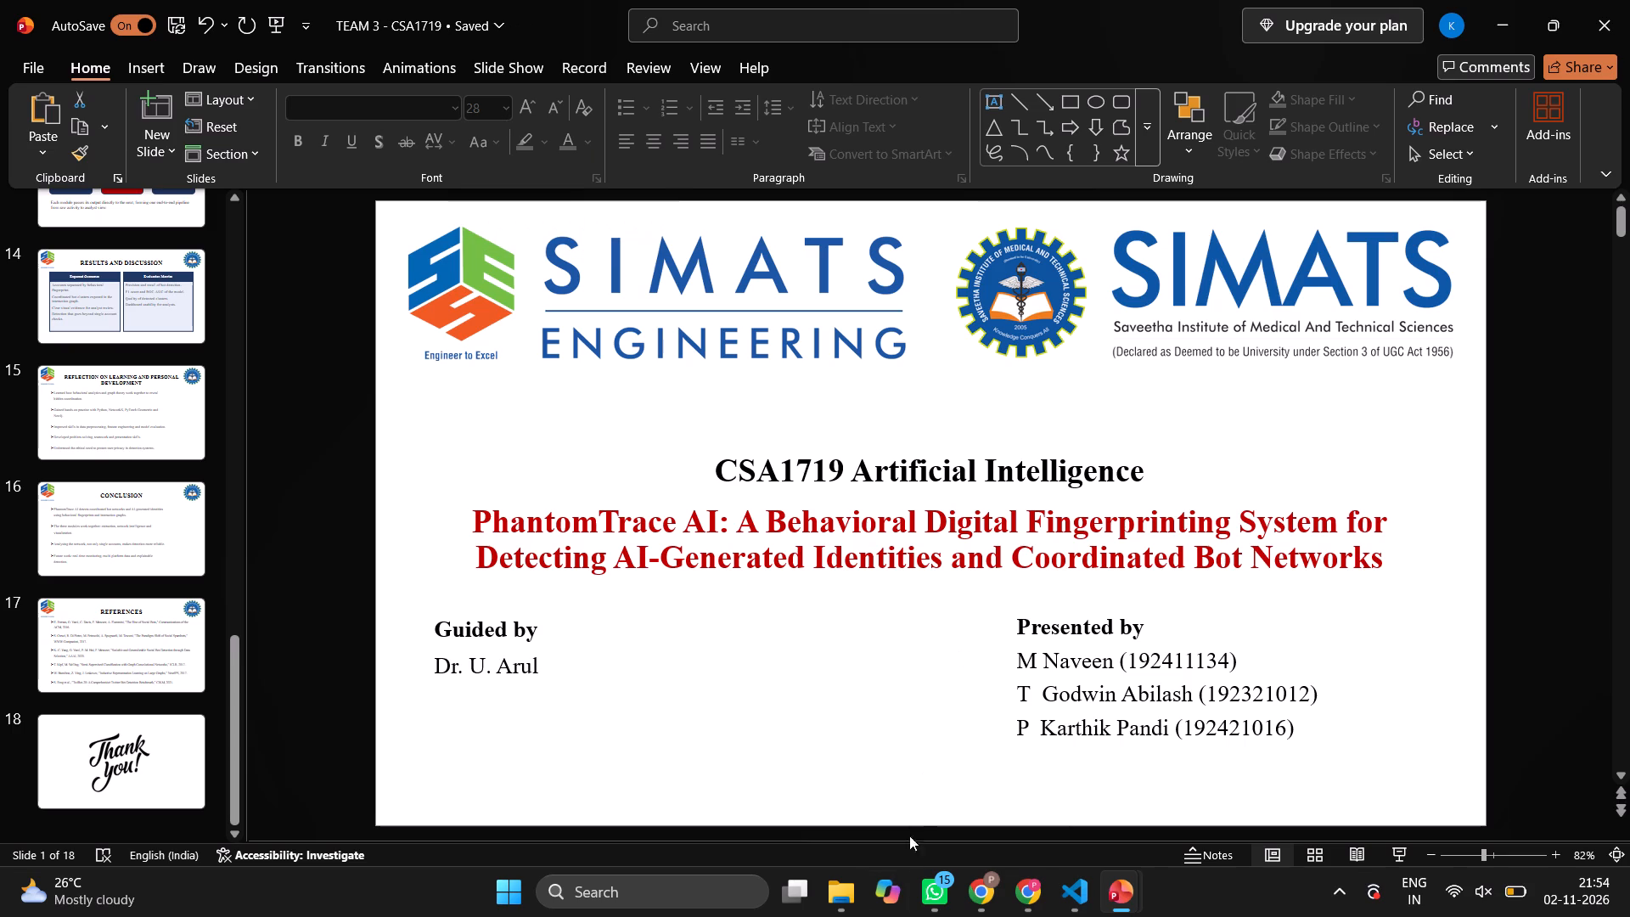
Switch to File Explorer and look for the renamed presentation in Desktop, Home, Downloads and Documents.
left_click(849, 885)
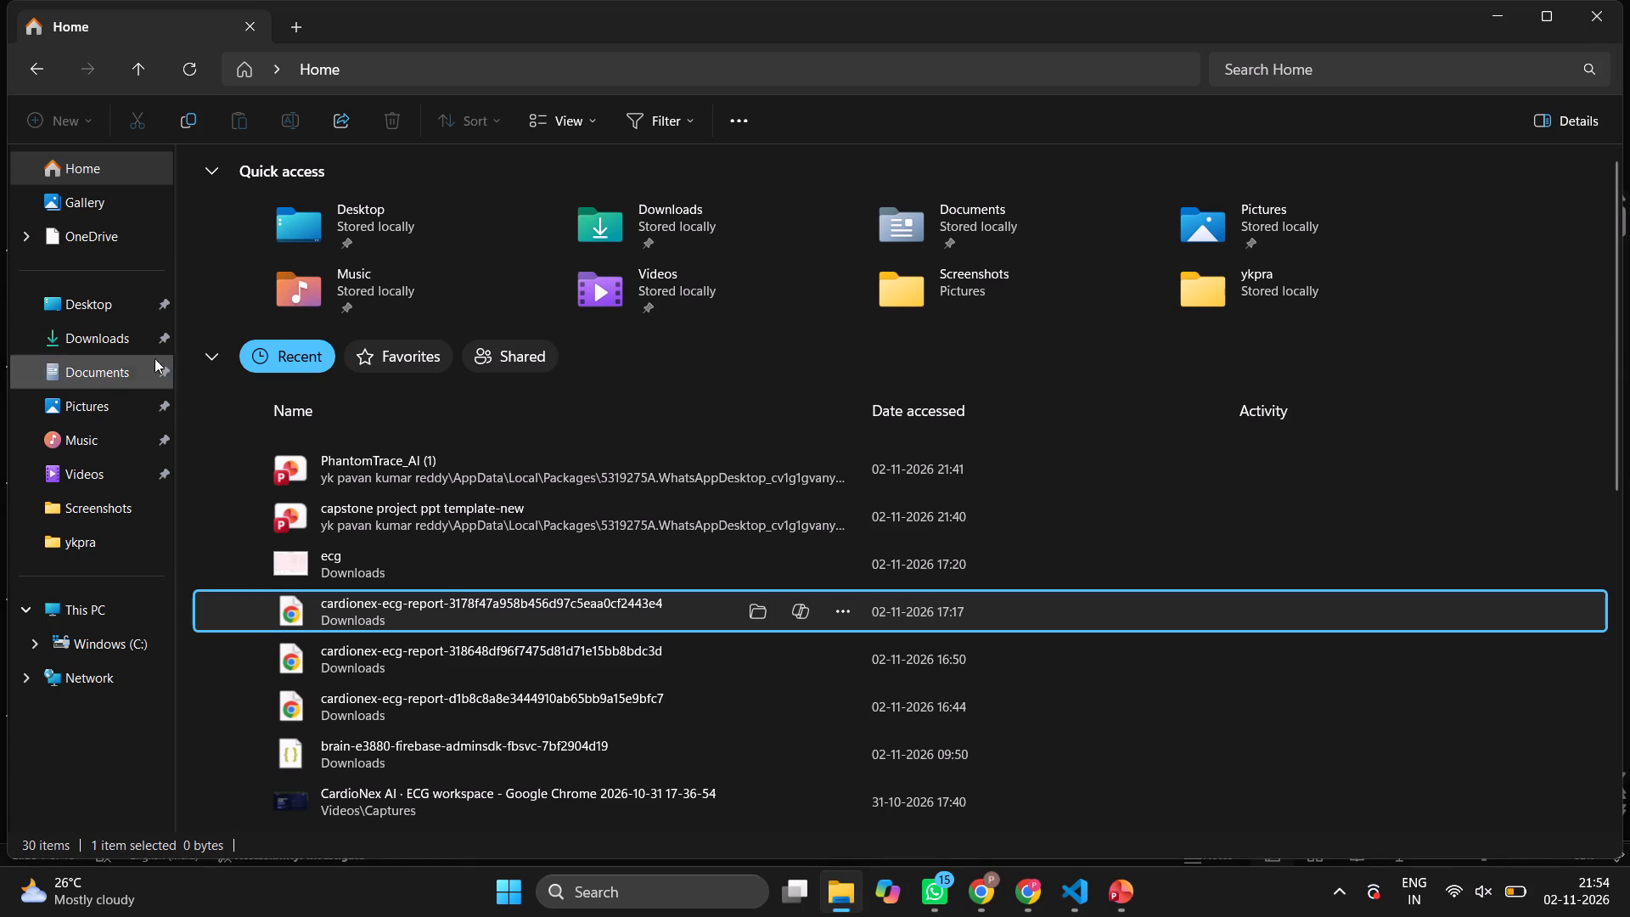
left_click(115, 307)
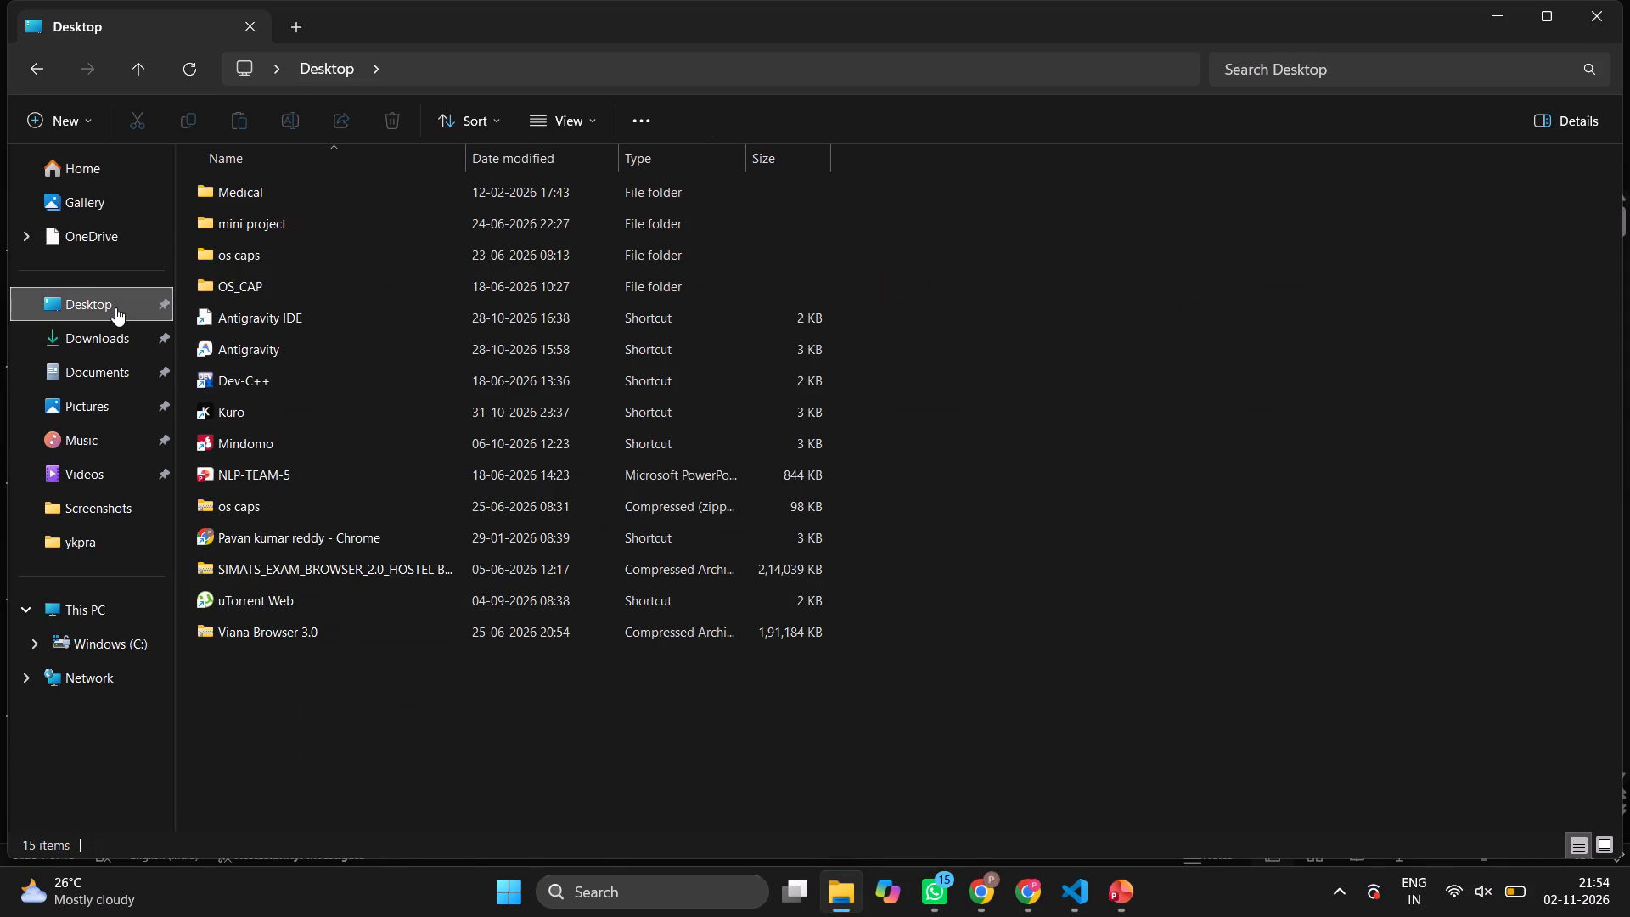
left_click(106, 174)
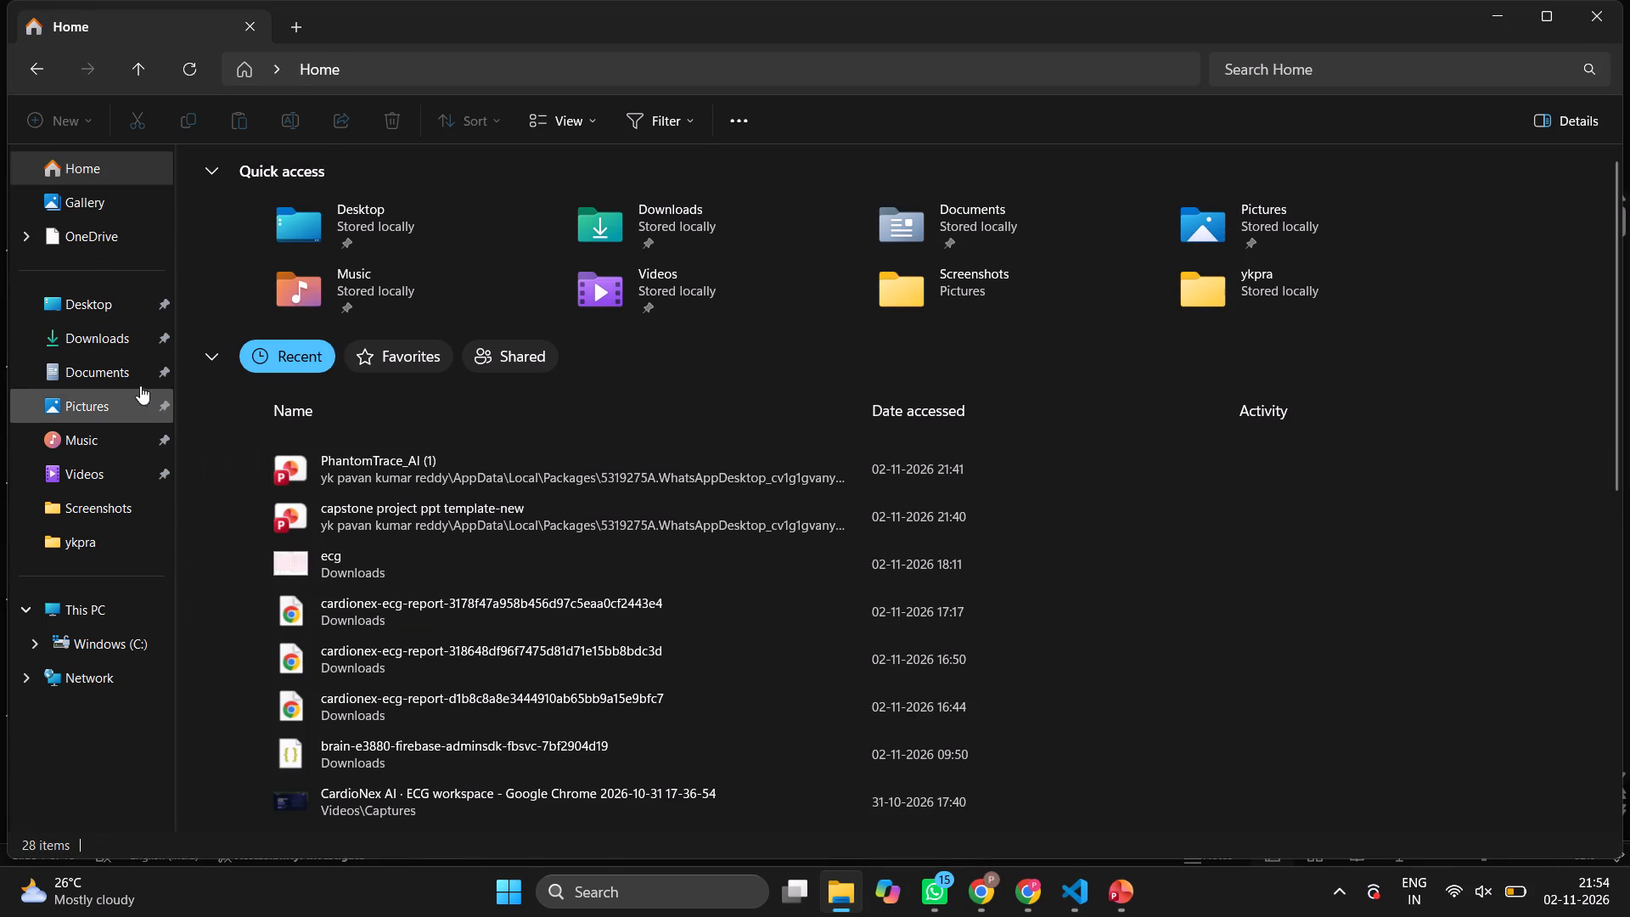
left_click(110, 346)
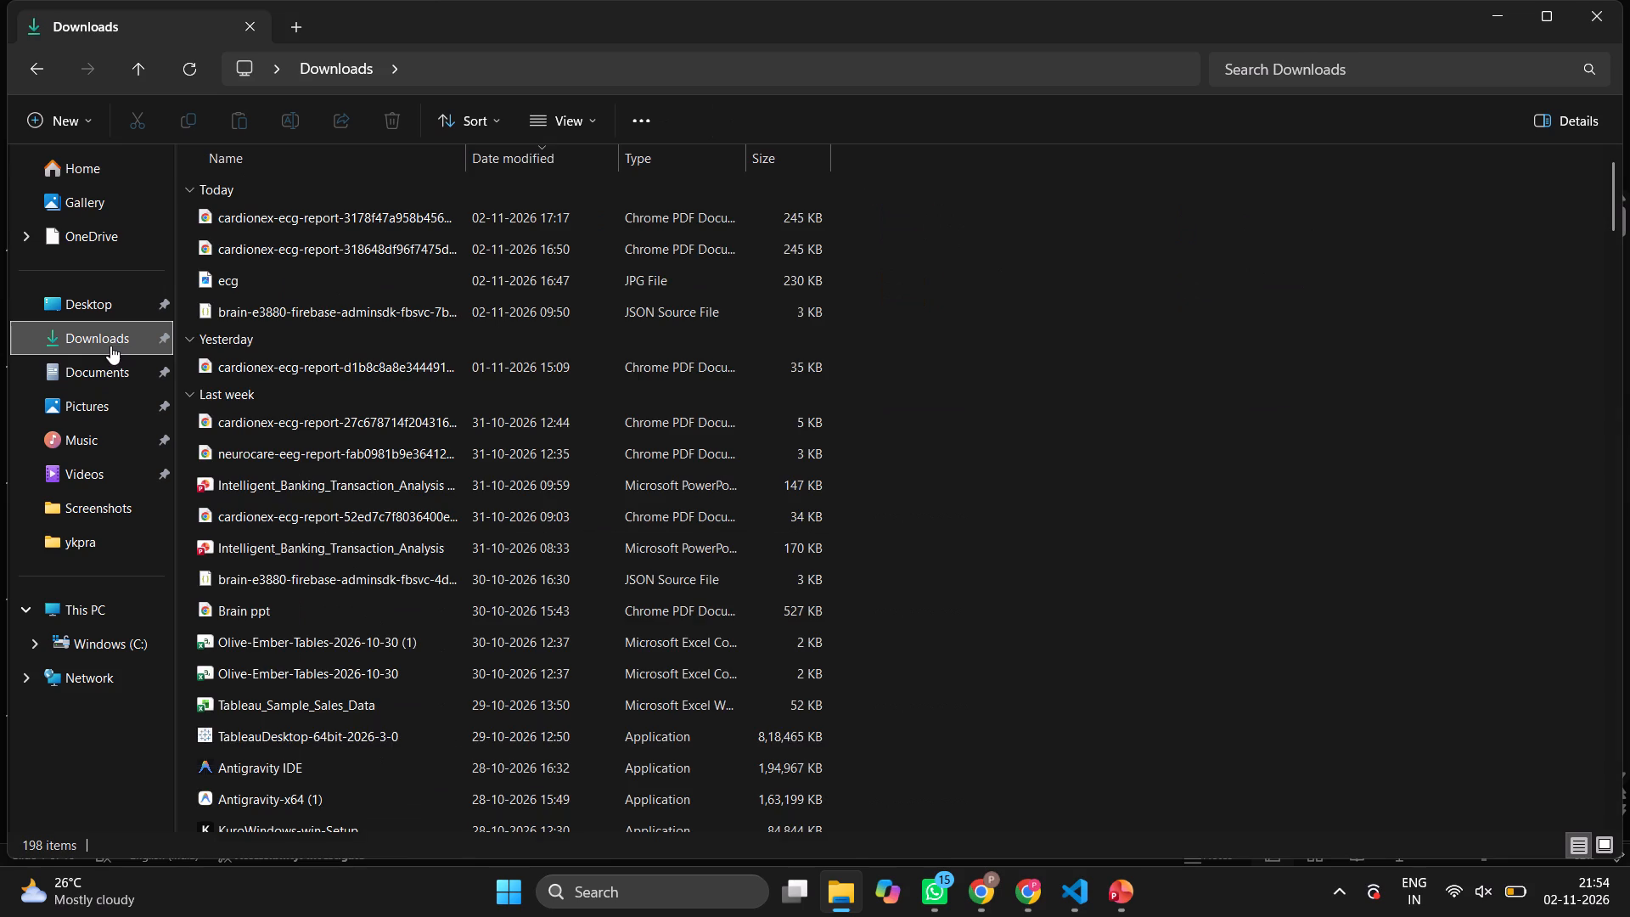
left_click(117, 376)
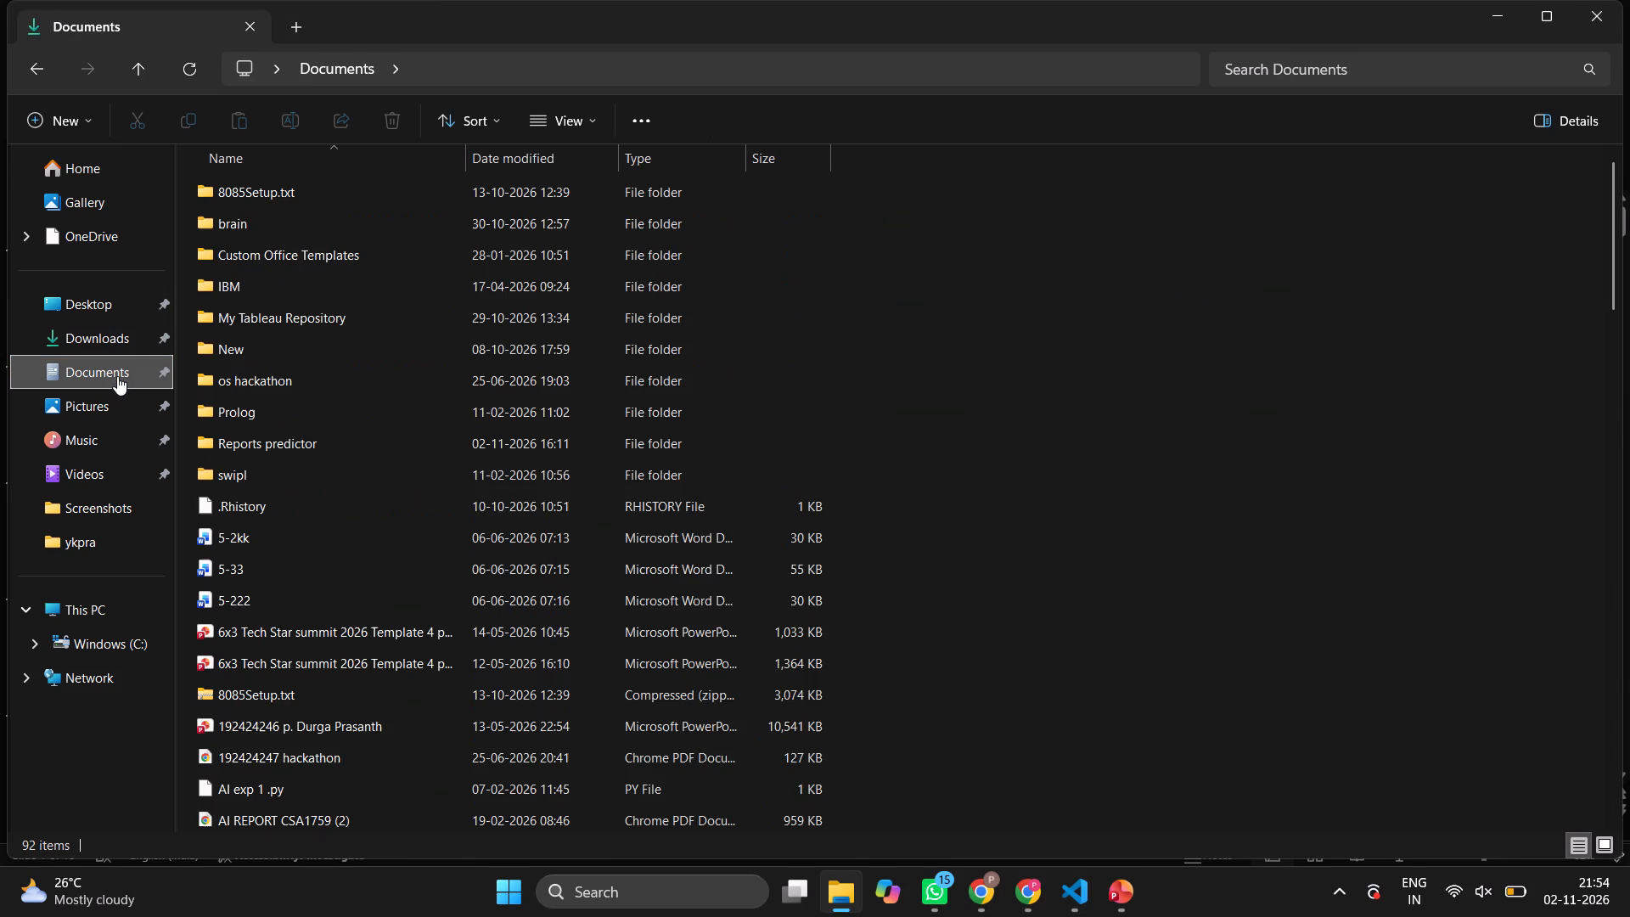
scroll(496, 620, "down", 18)
scroll(496, 620, "down", 8)
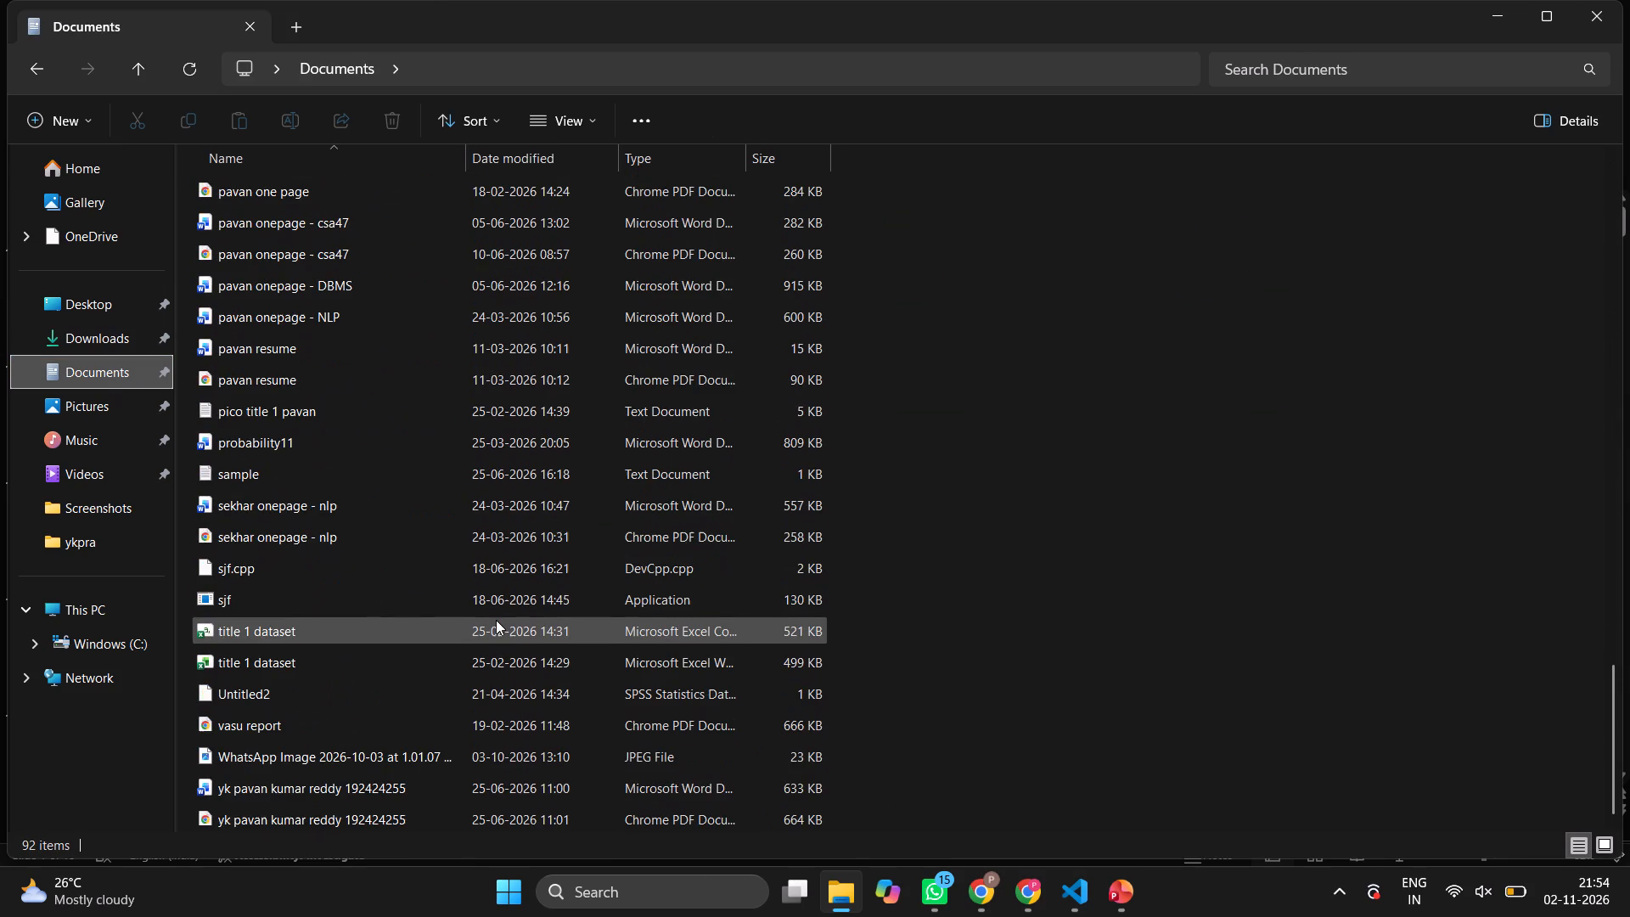
Return to PowerPoint and check the presentation's file name and save location.
key("alt+Tab")
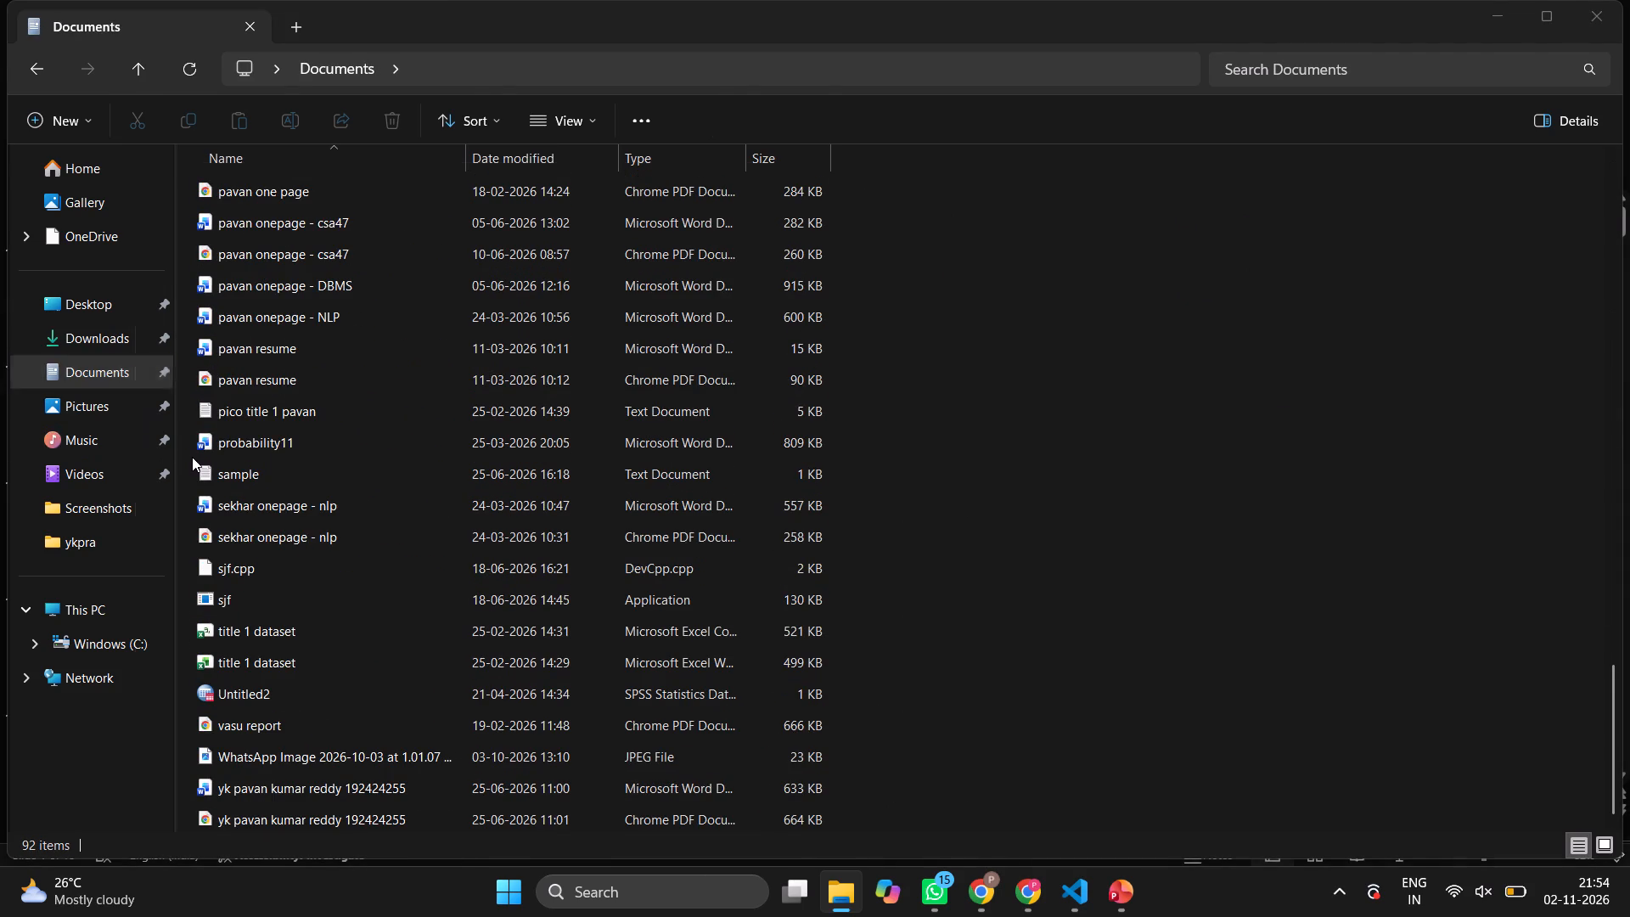
left_click(389, 37)
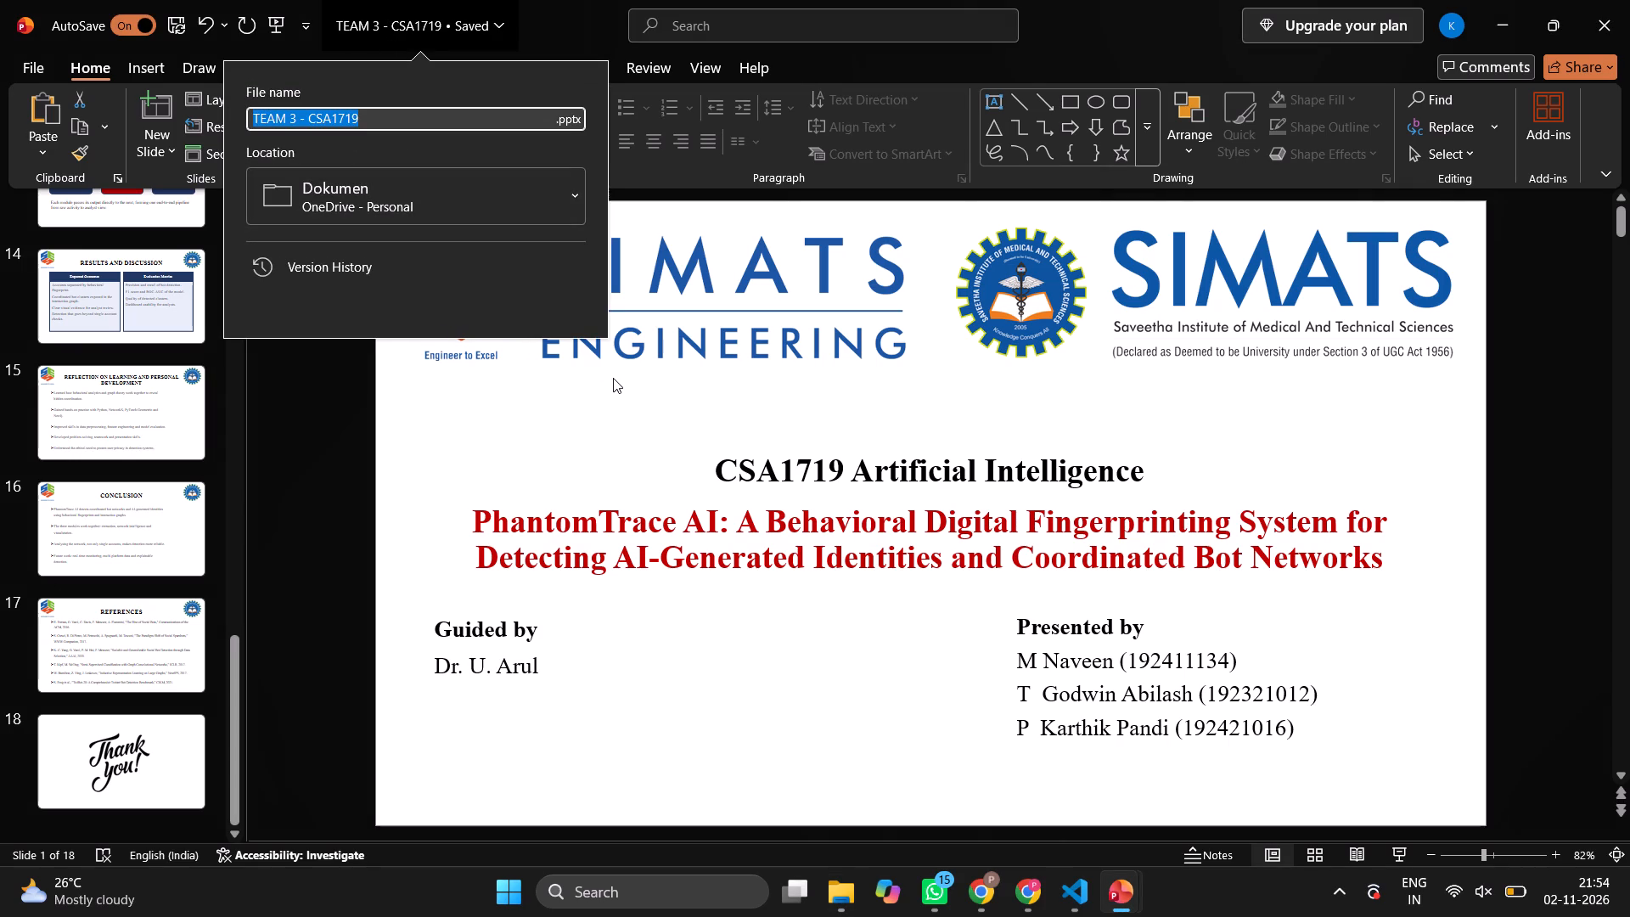
In File Explorer, look for the presentation in Downloads, Desktop, OneDrive and the Windows (C:) drive.
key("alt+Tab")
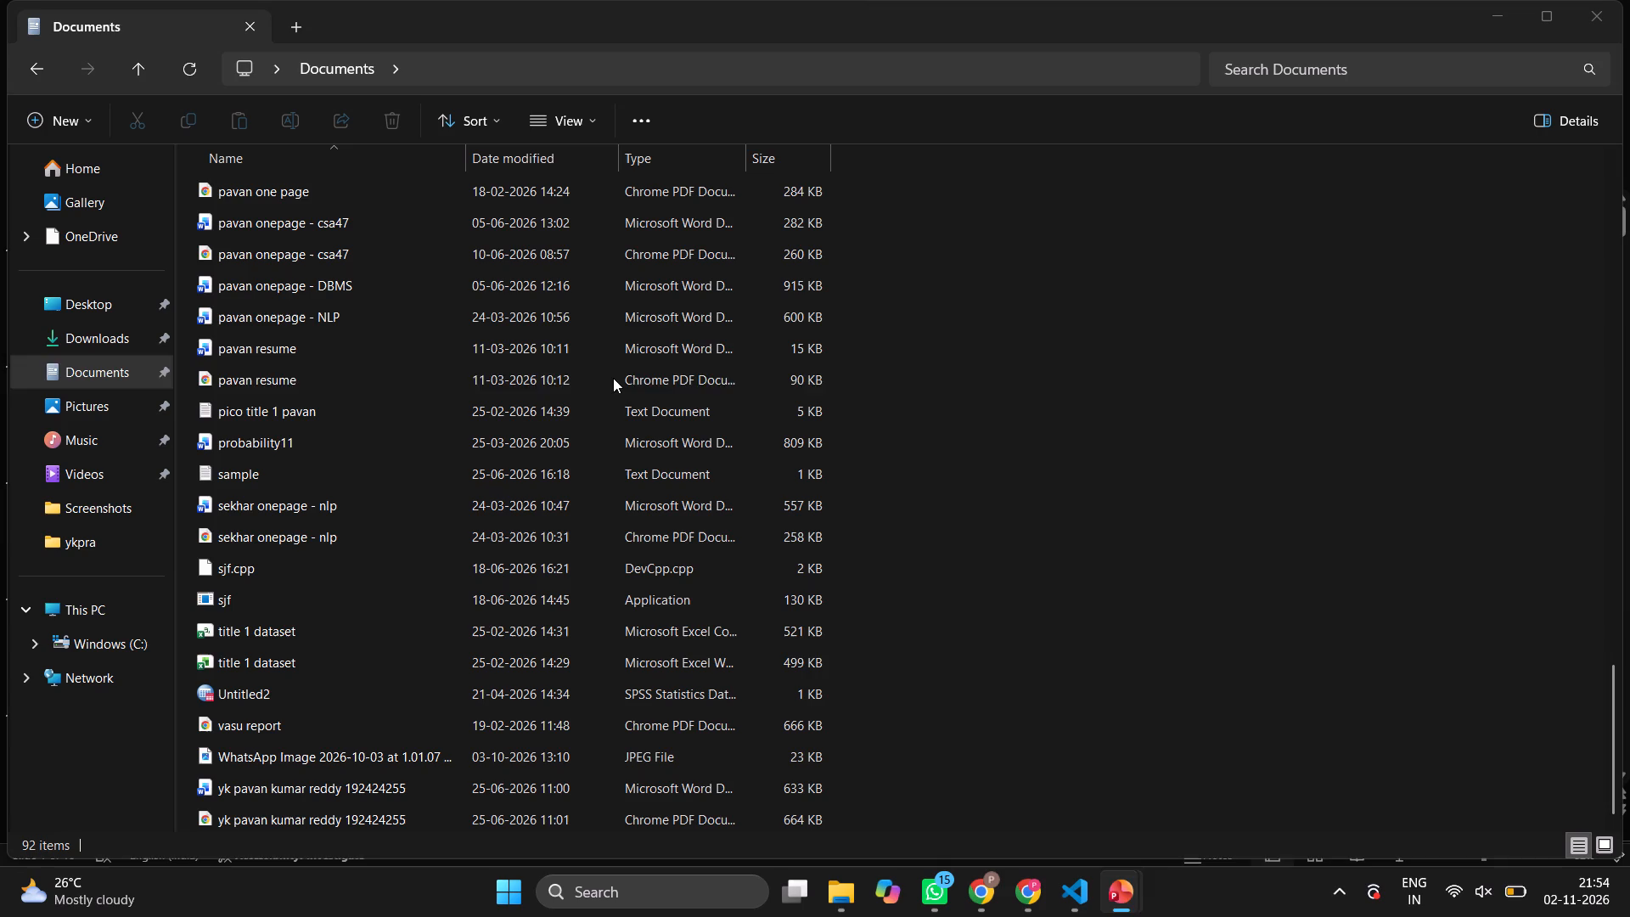
left_click(126, 327)
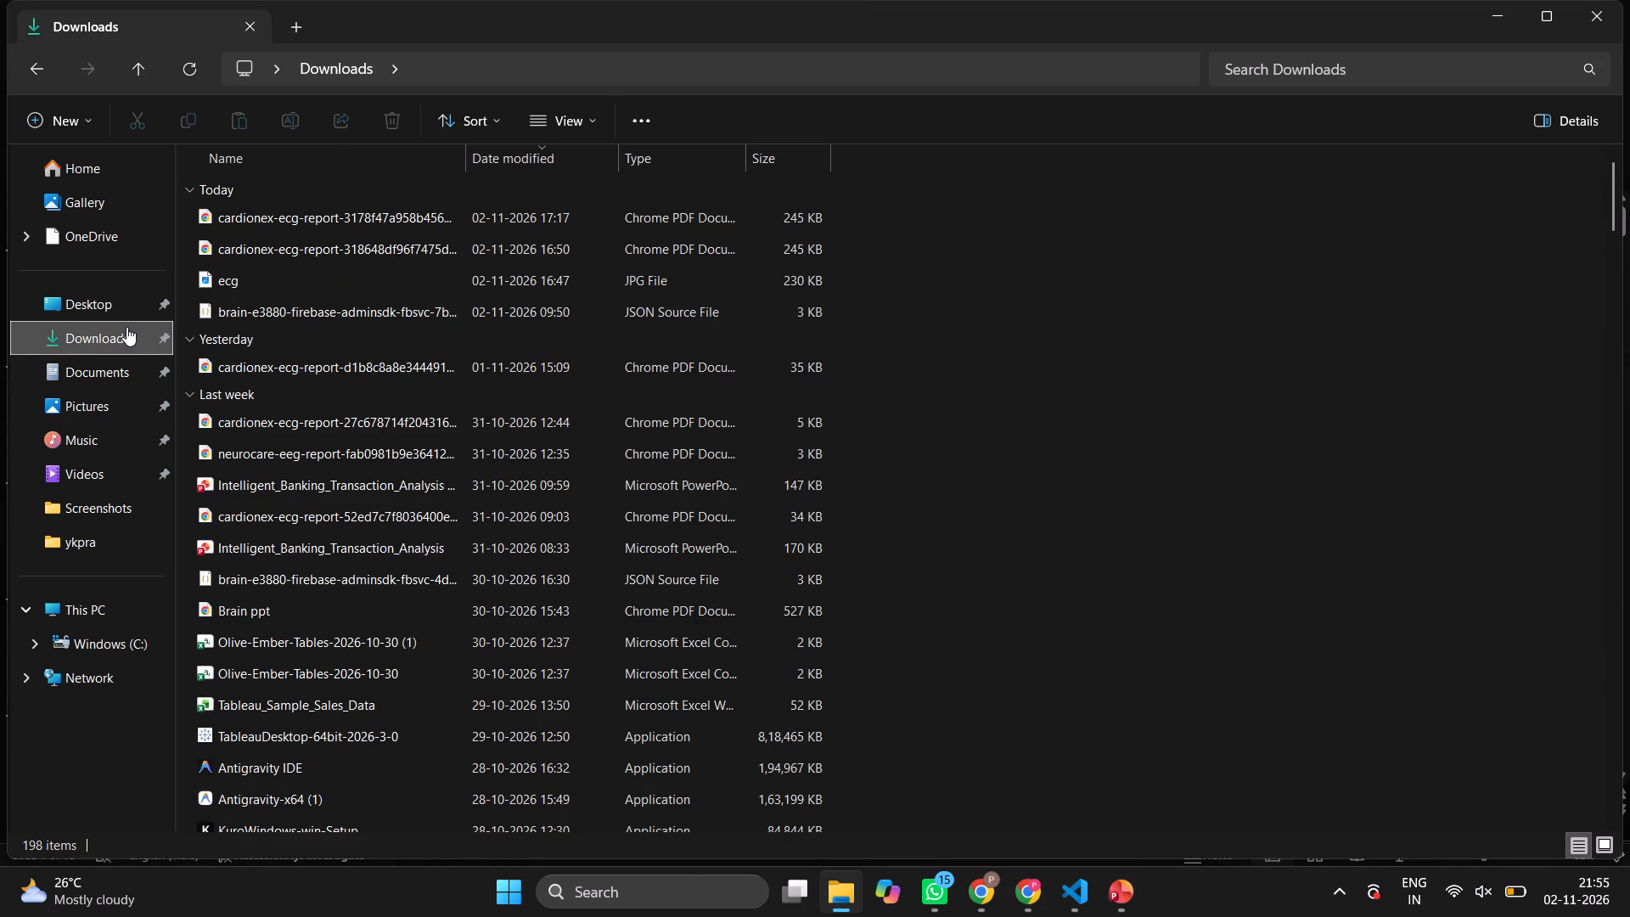
left_click(98, 298)
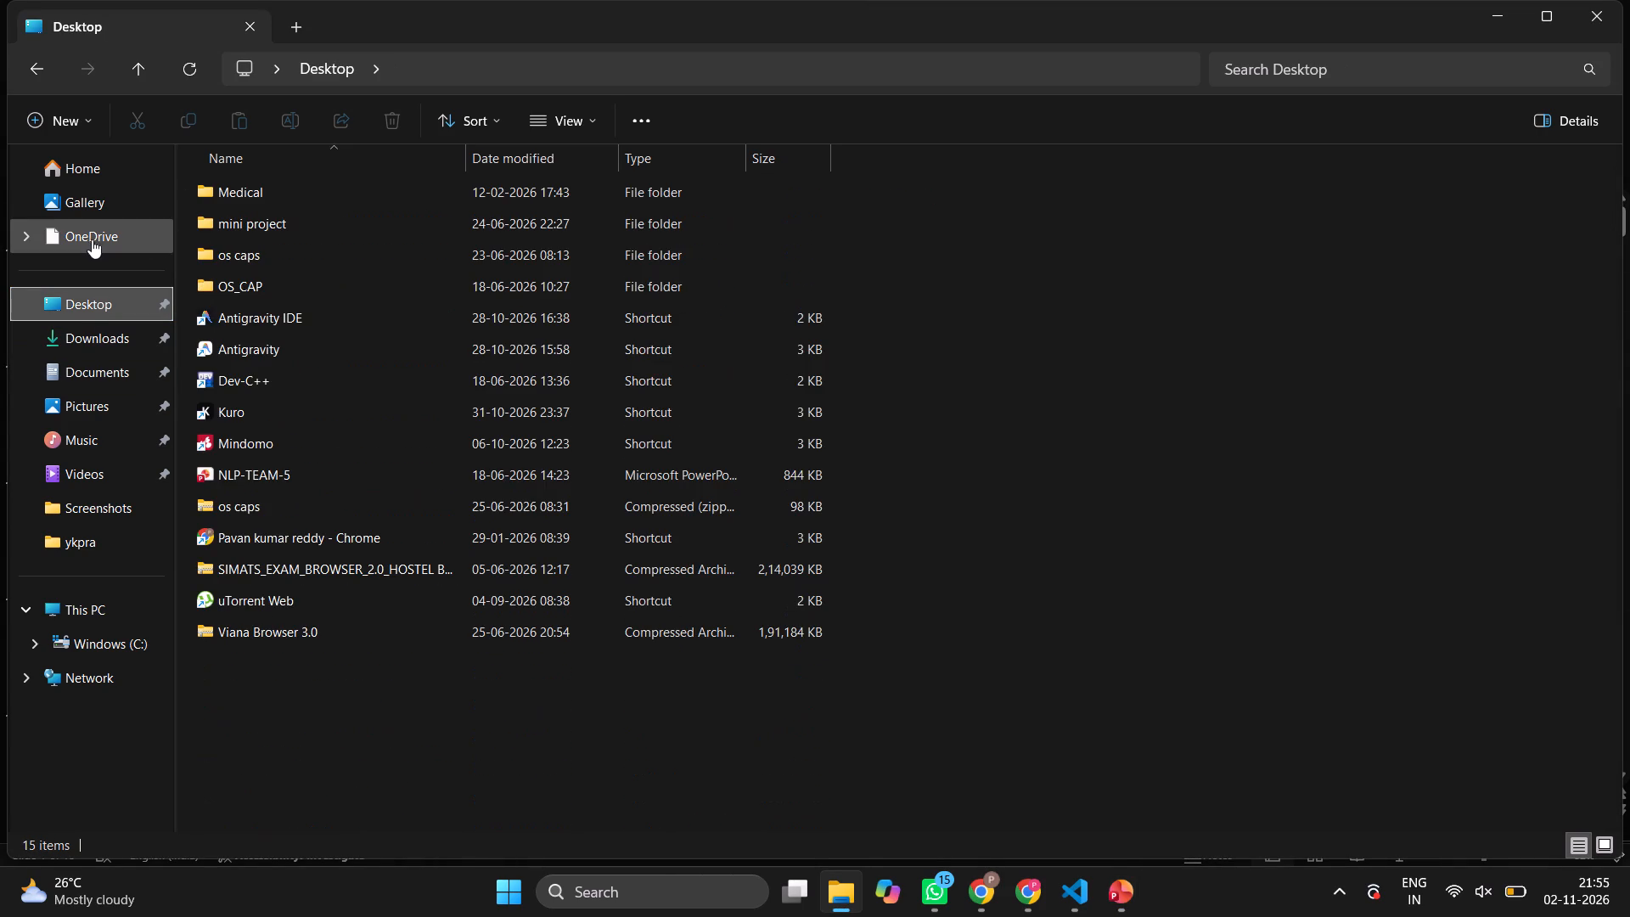
left_click(93, 238)
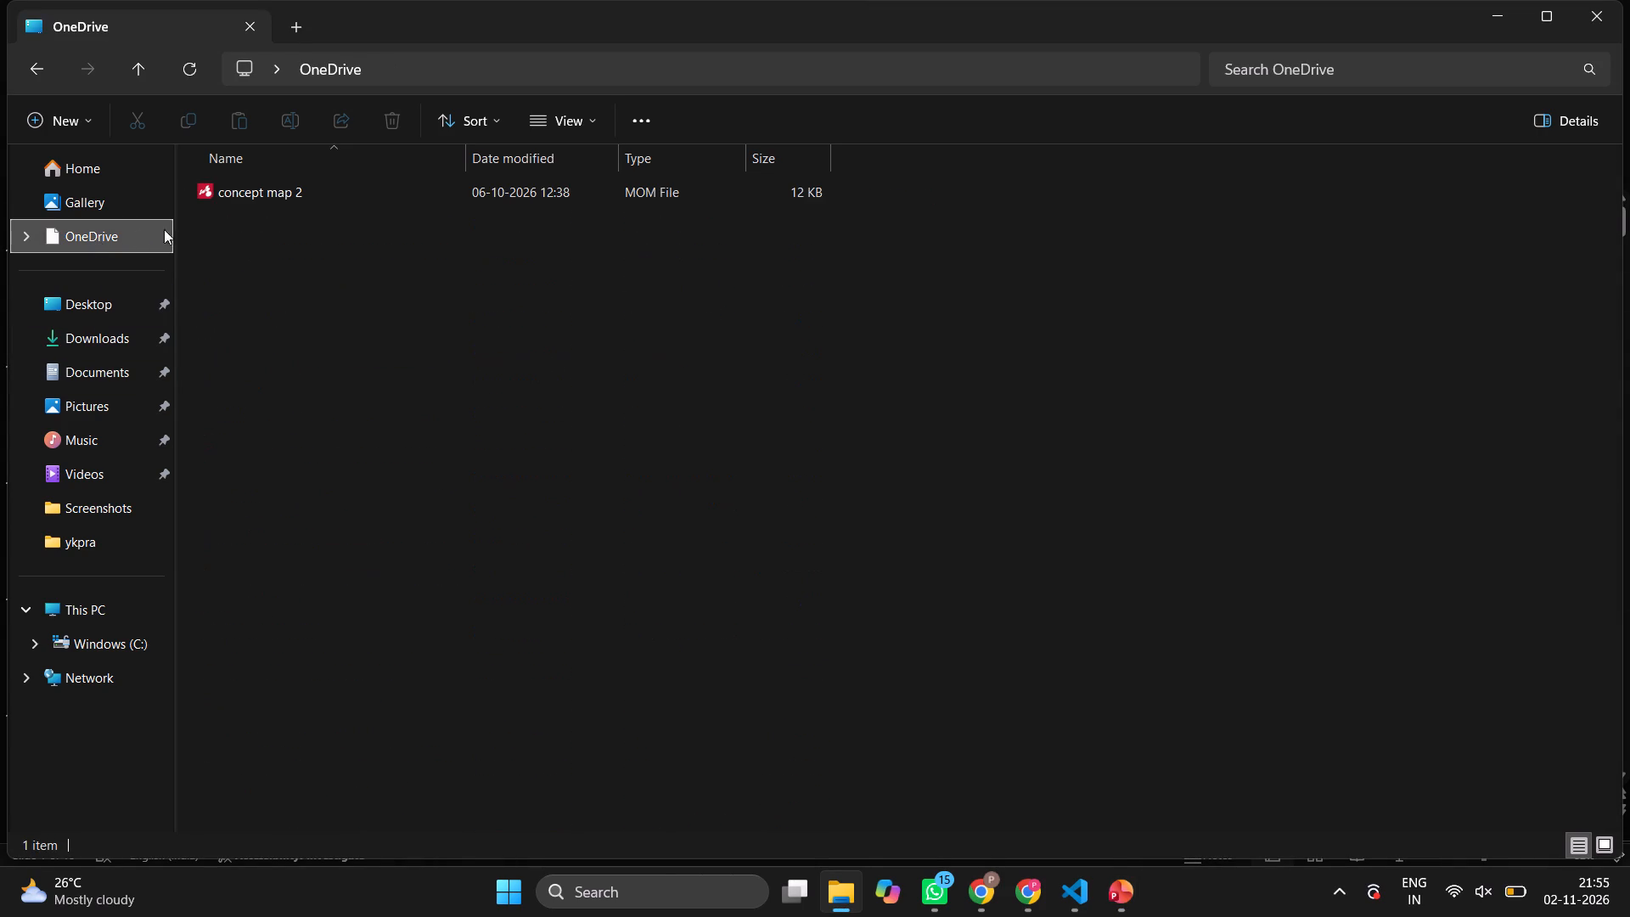
left_click(132, 320)
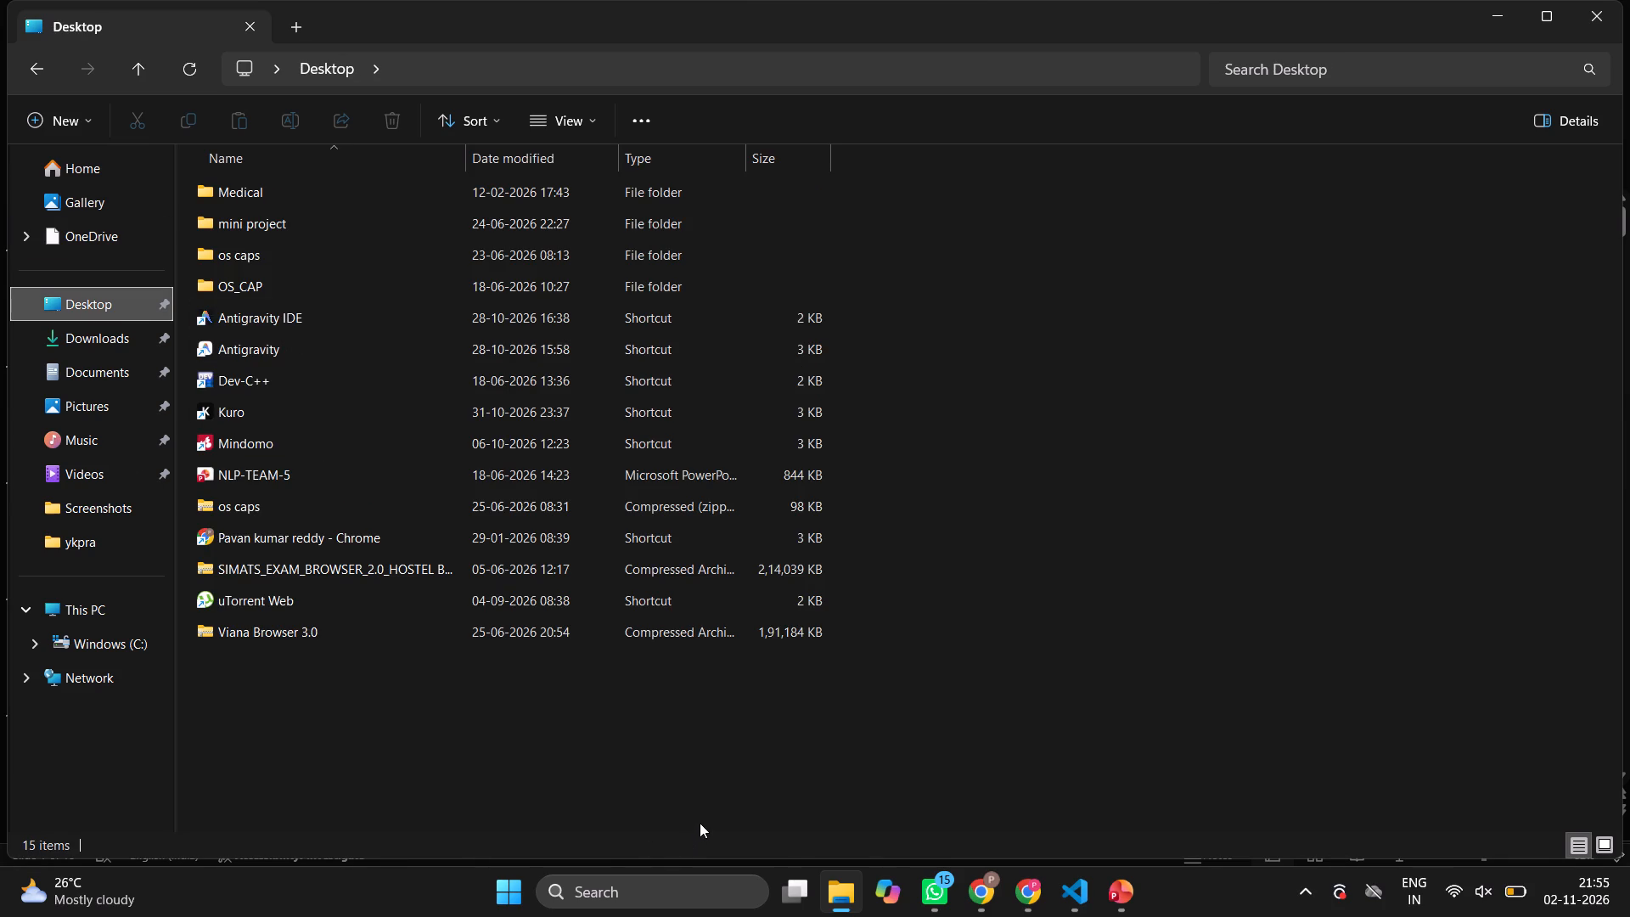
left_click(120, 610)
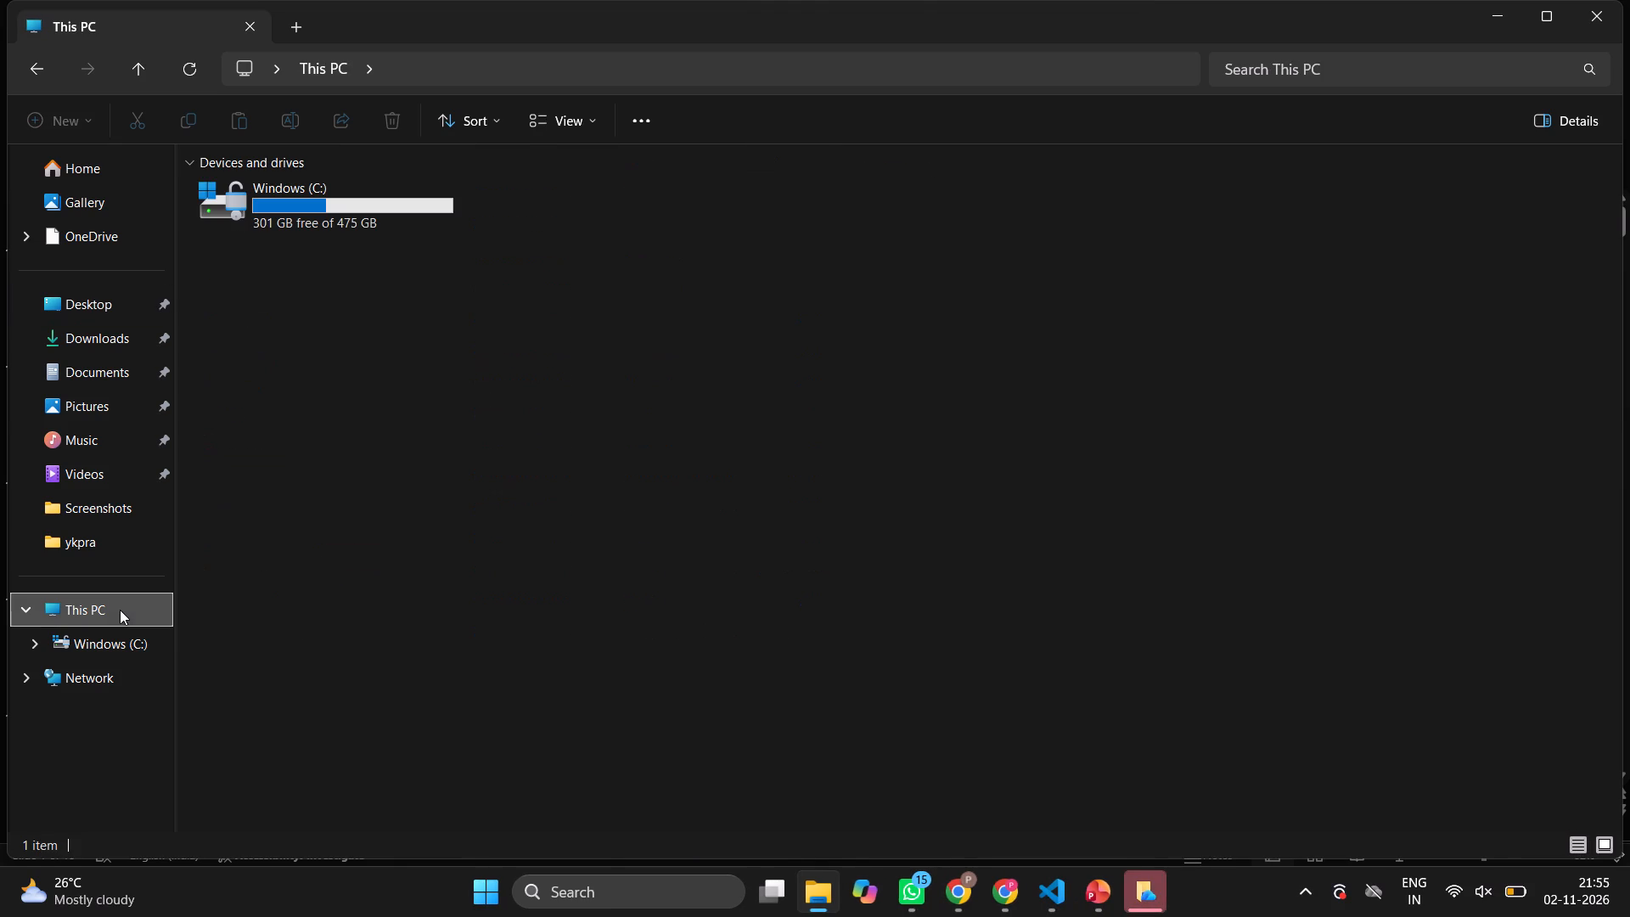
double_click(303, 205)
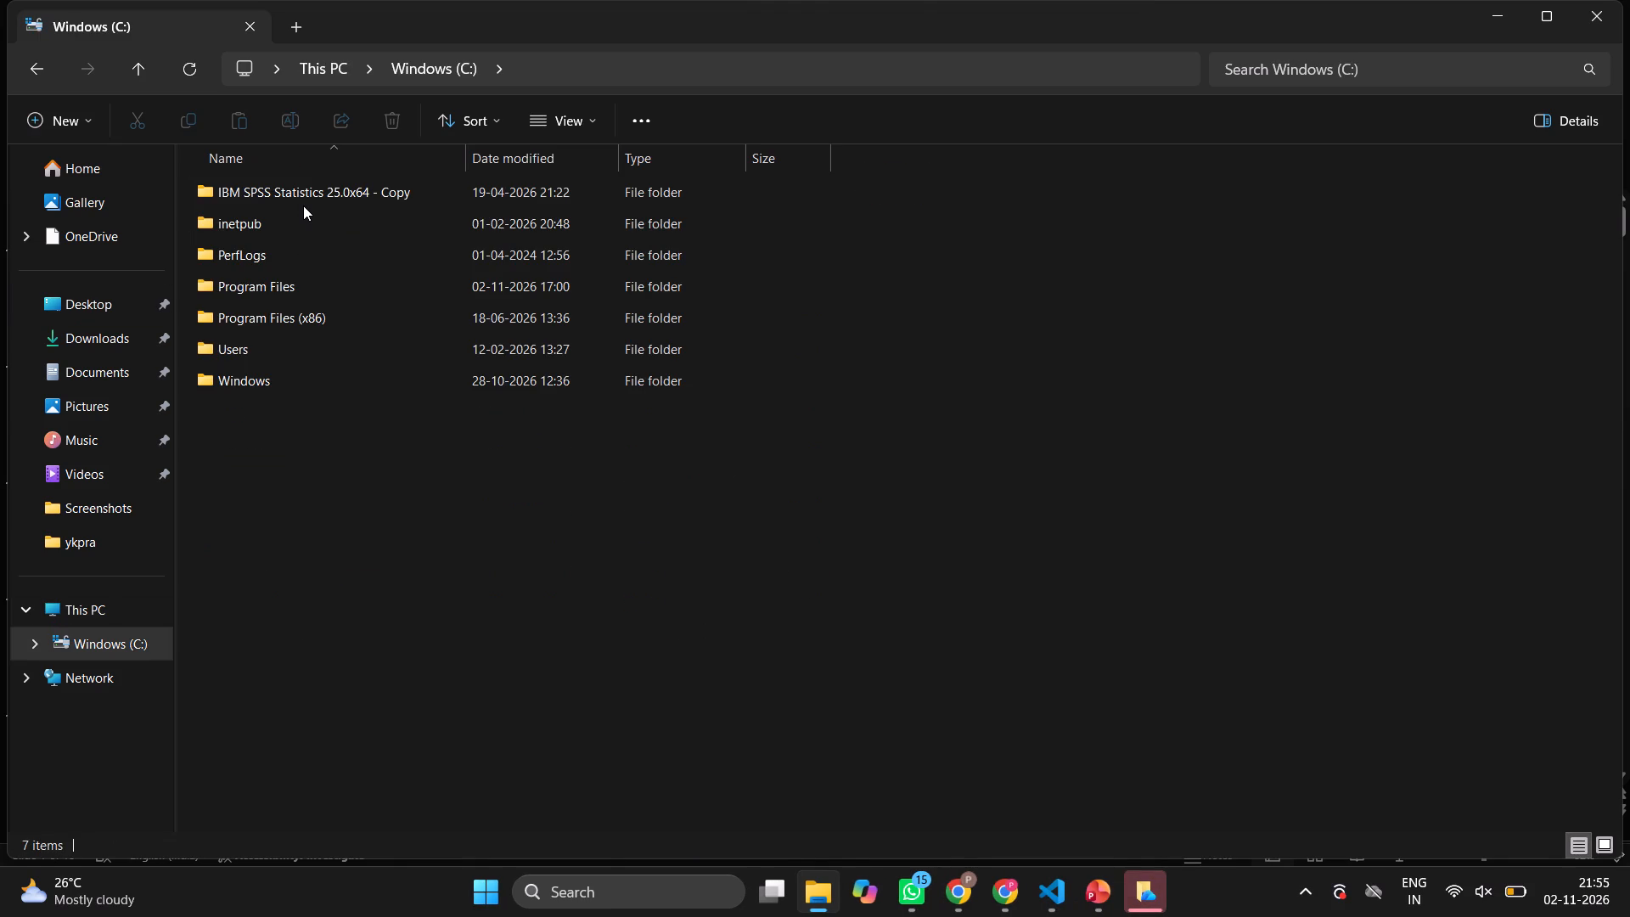
Search File Explorer's Home for "team 3 csa1719".
left_click(126, 174)
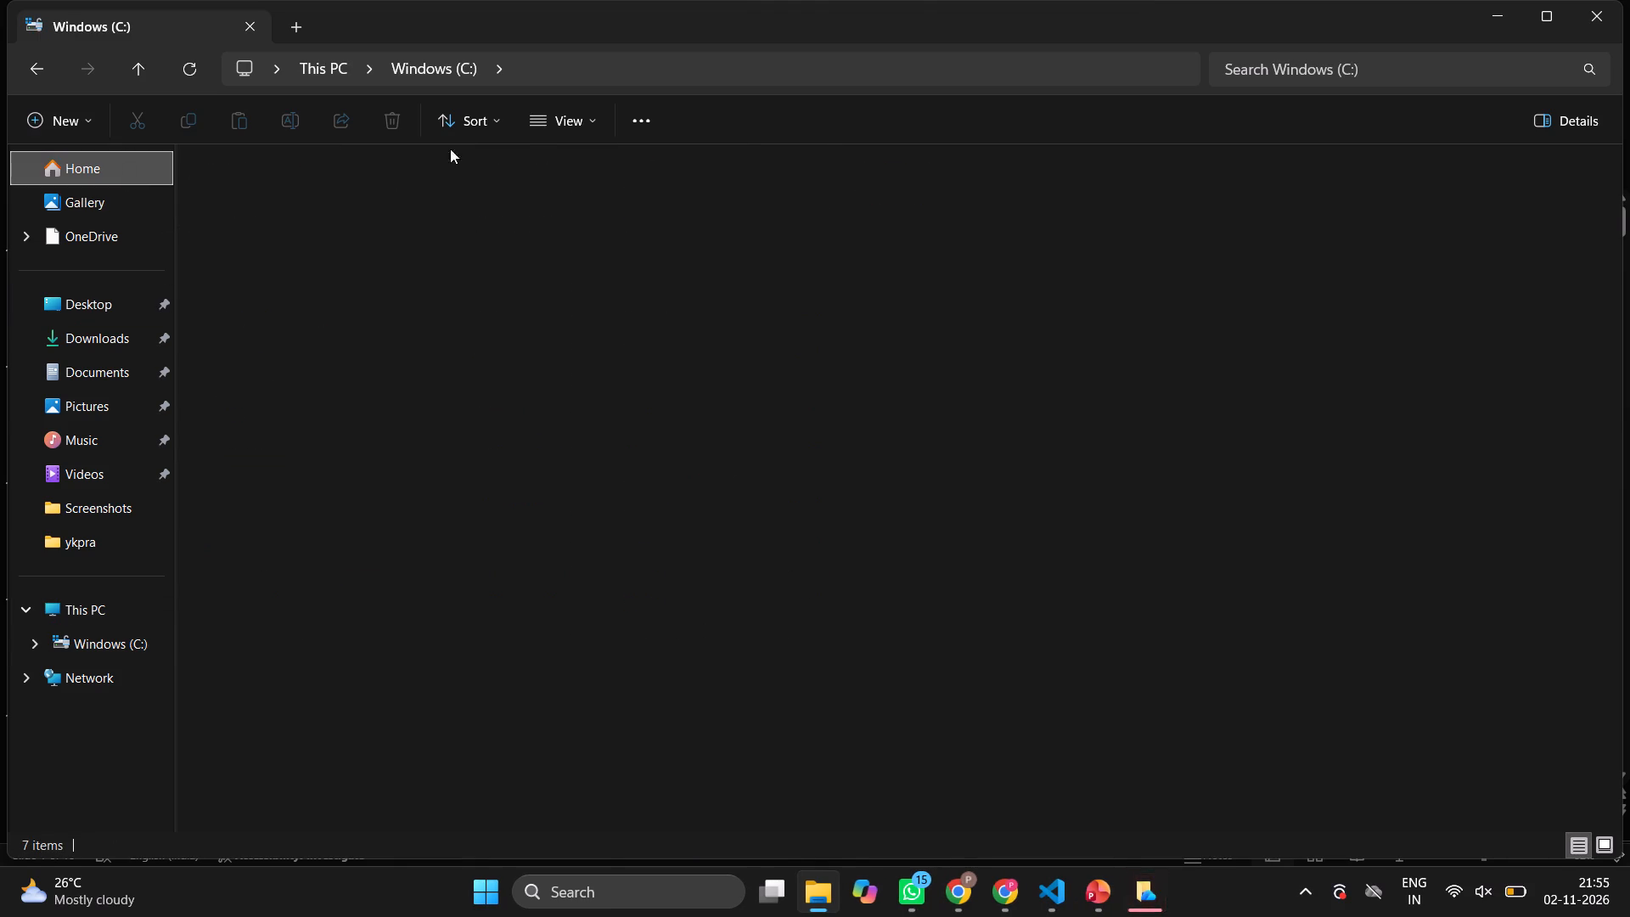
left_click(1407, 77)
type("team 3")
key("space")
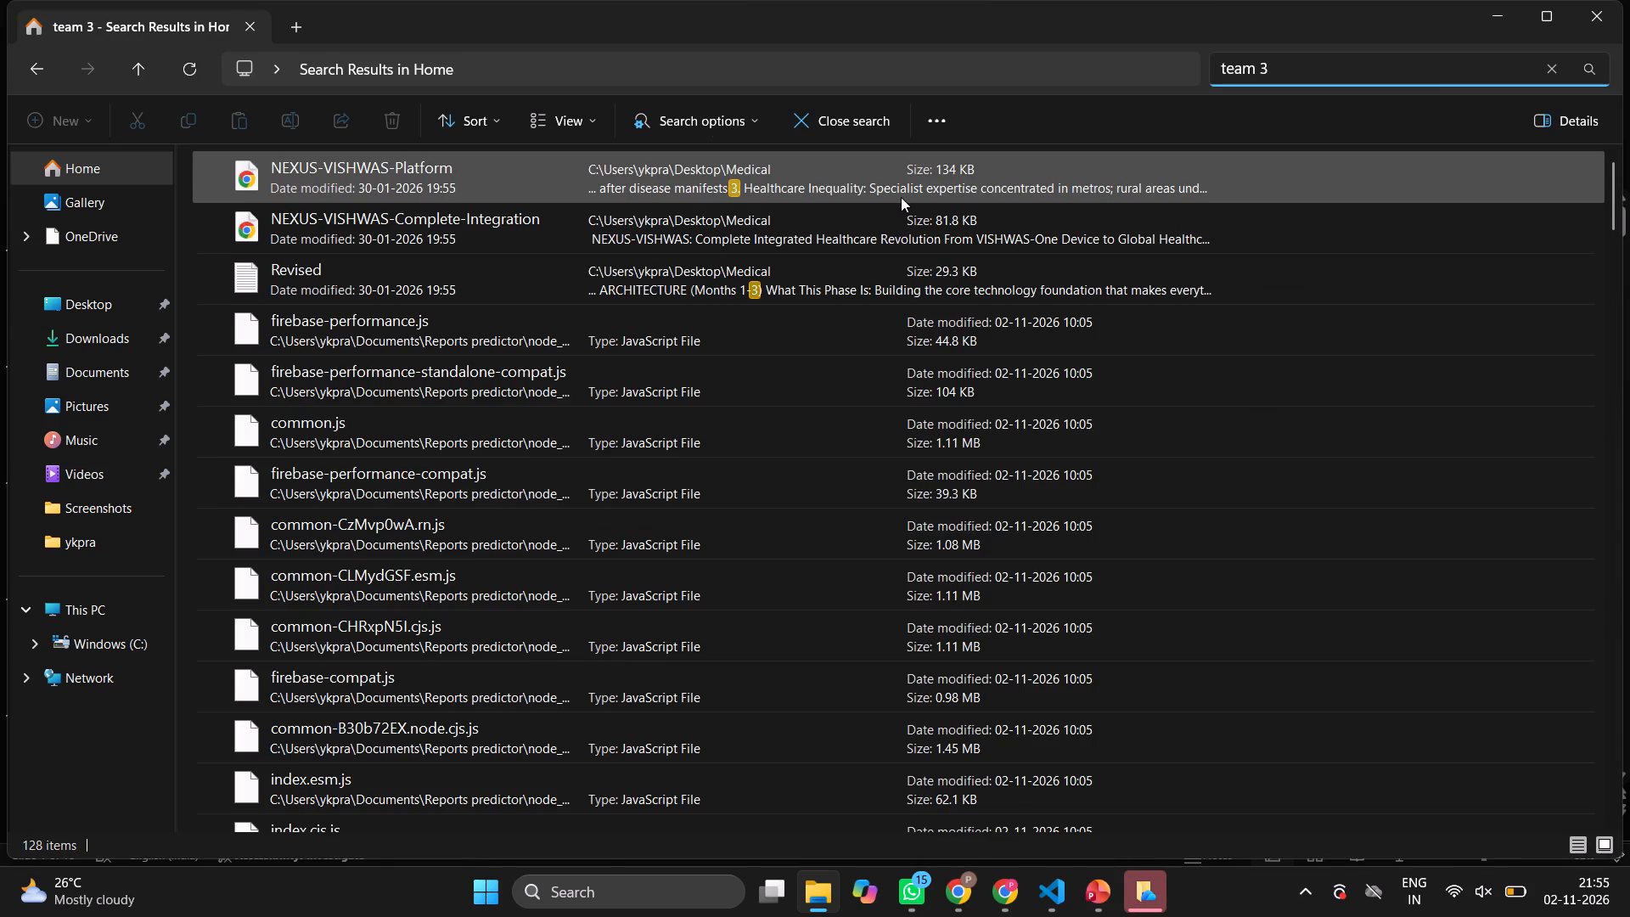
type("csa1719")
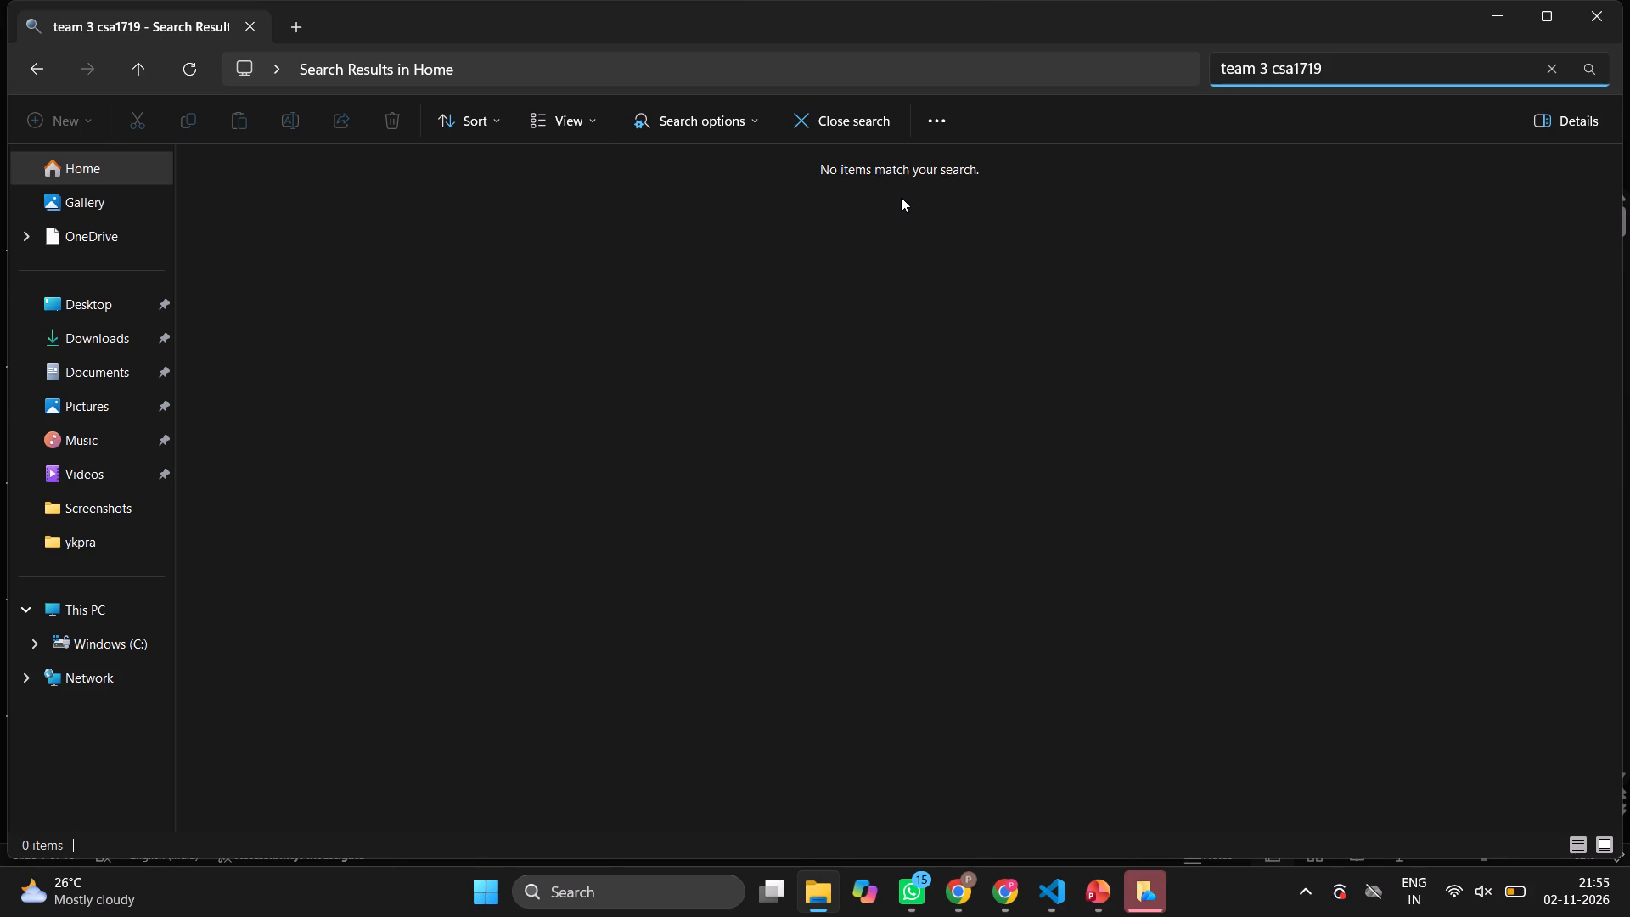
Switch back to PowerPoint and examine the presentation's save location in the location chooser.
left_click(1097, 873)
left_click(1165, 747)
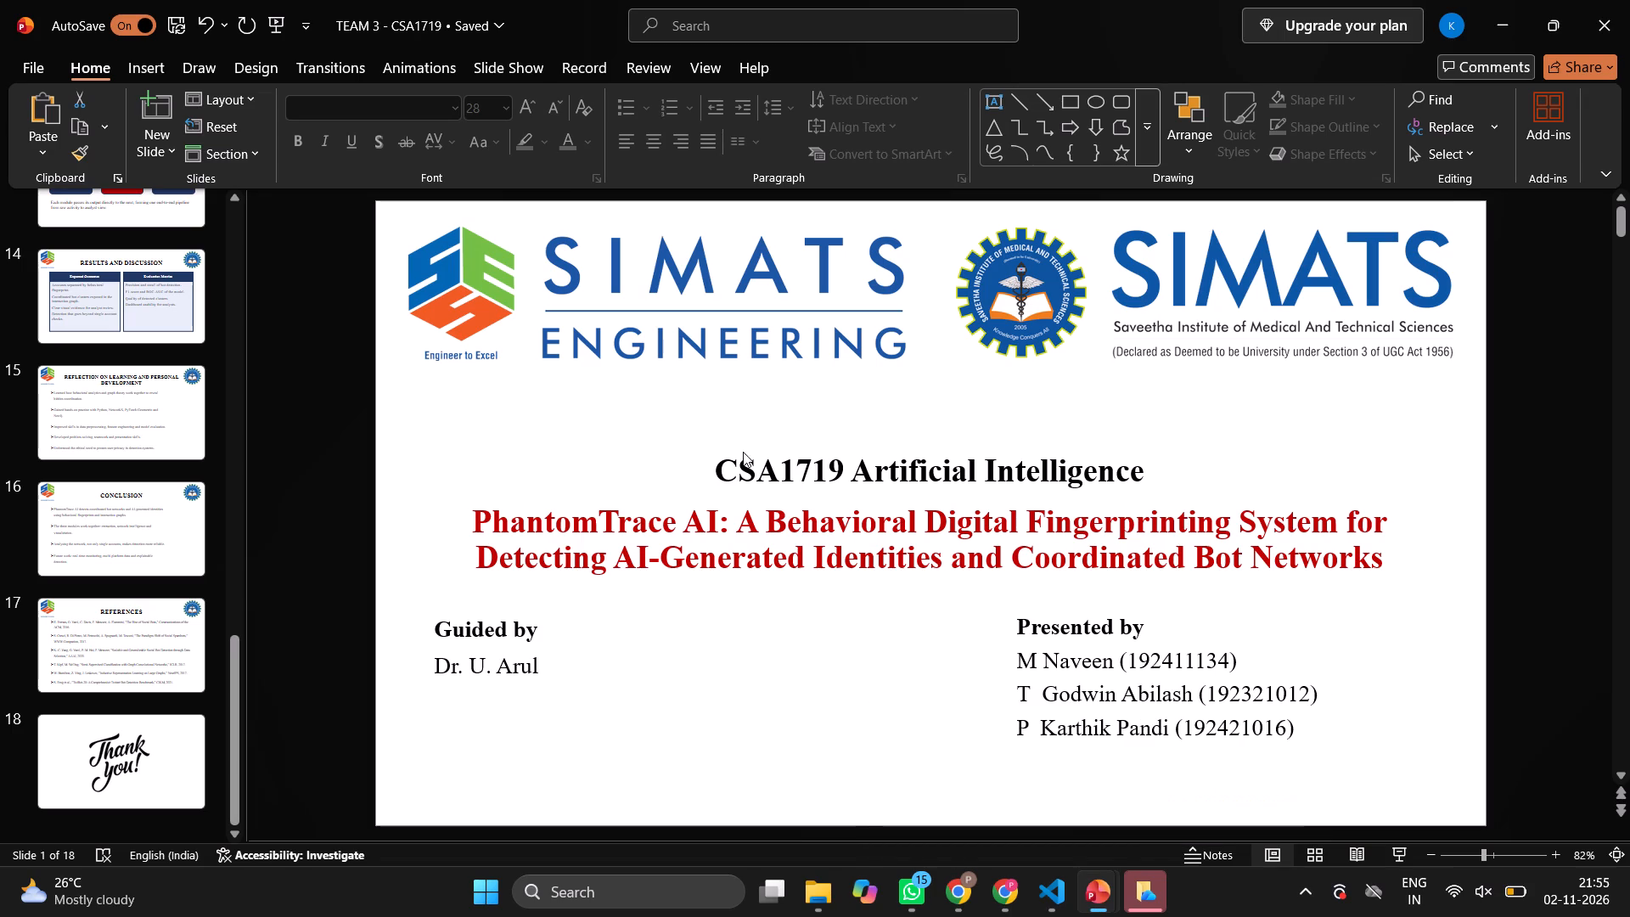
left_click(438, 23)
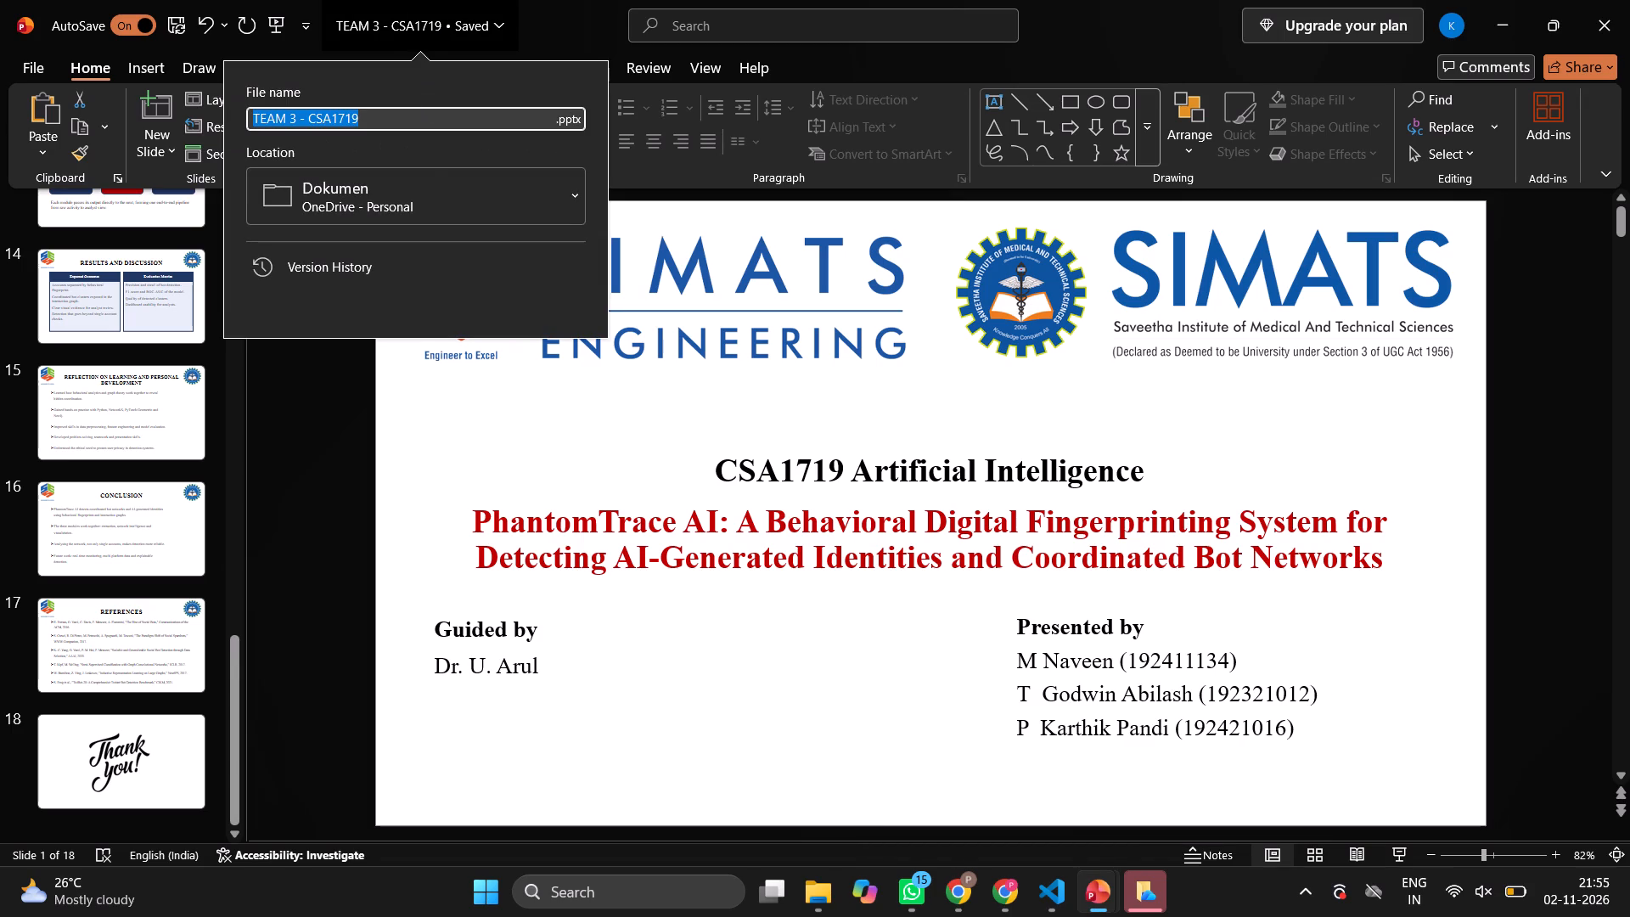
left_click(424, 182)
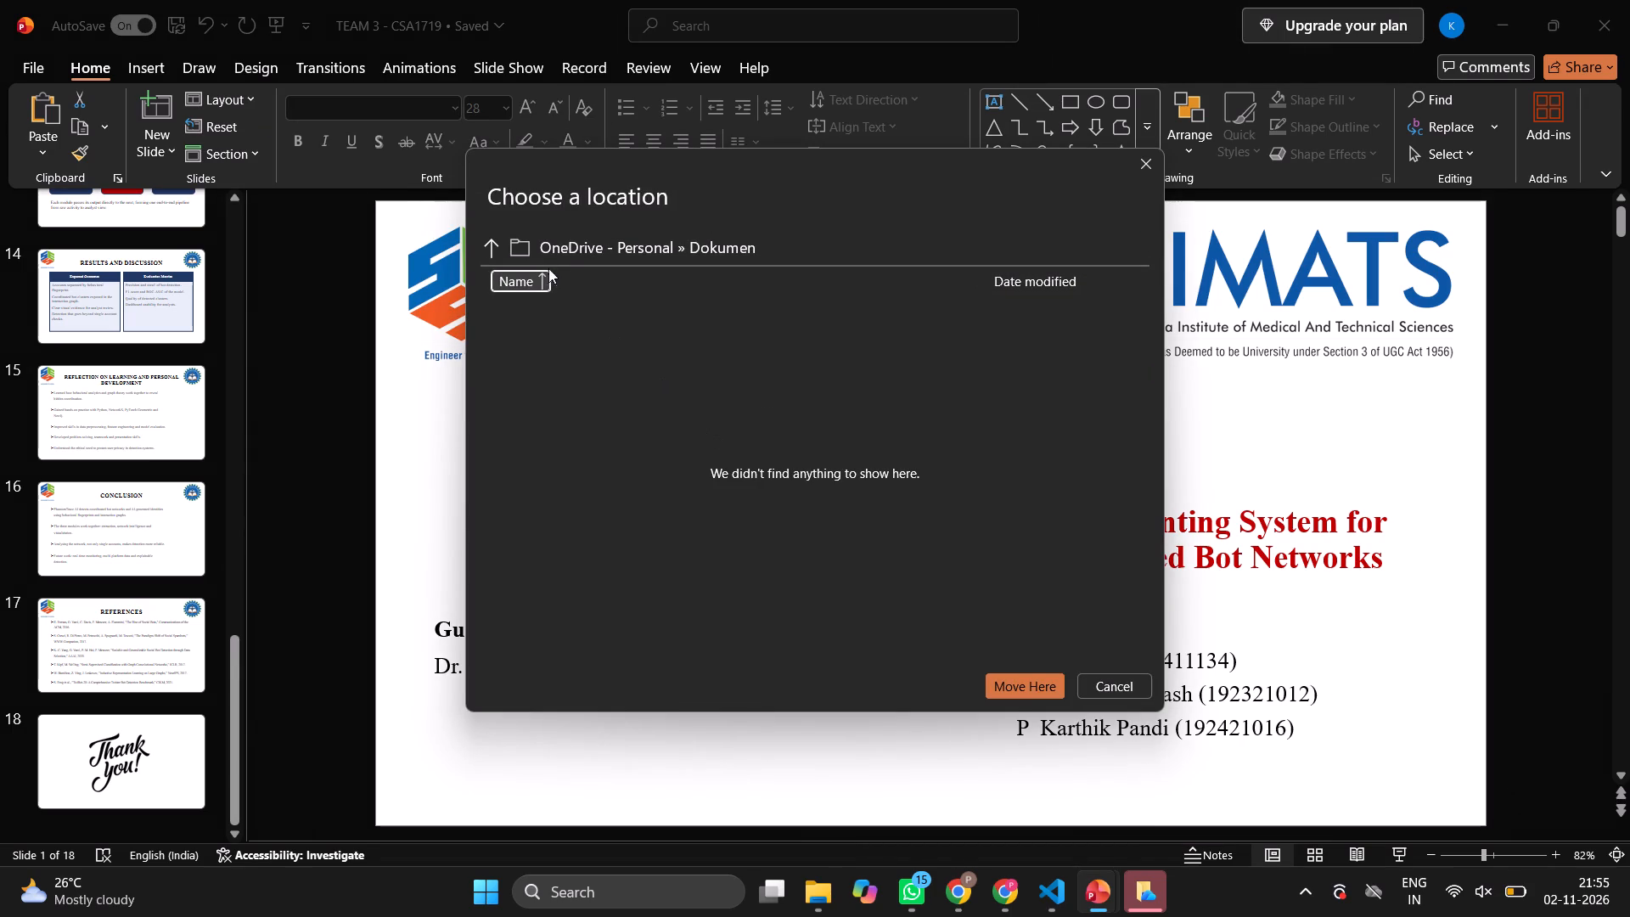
left_click(525, 252)
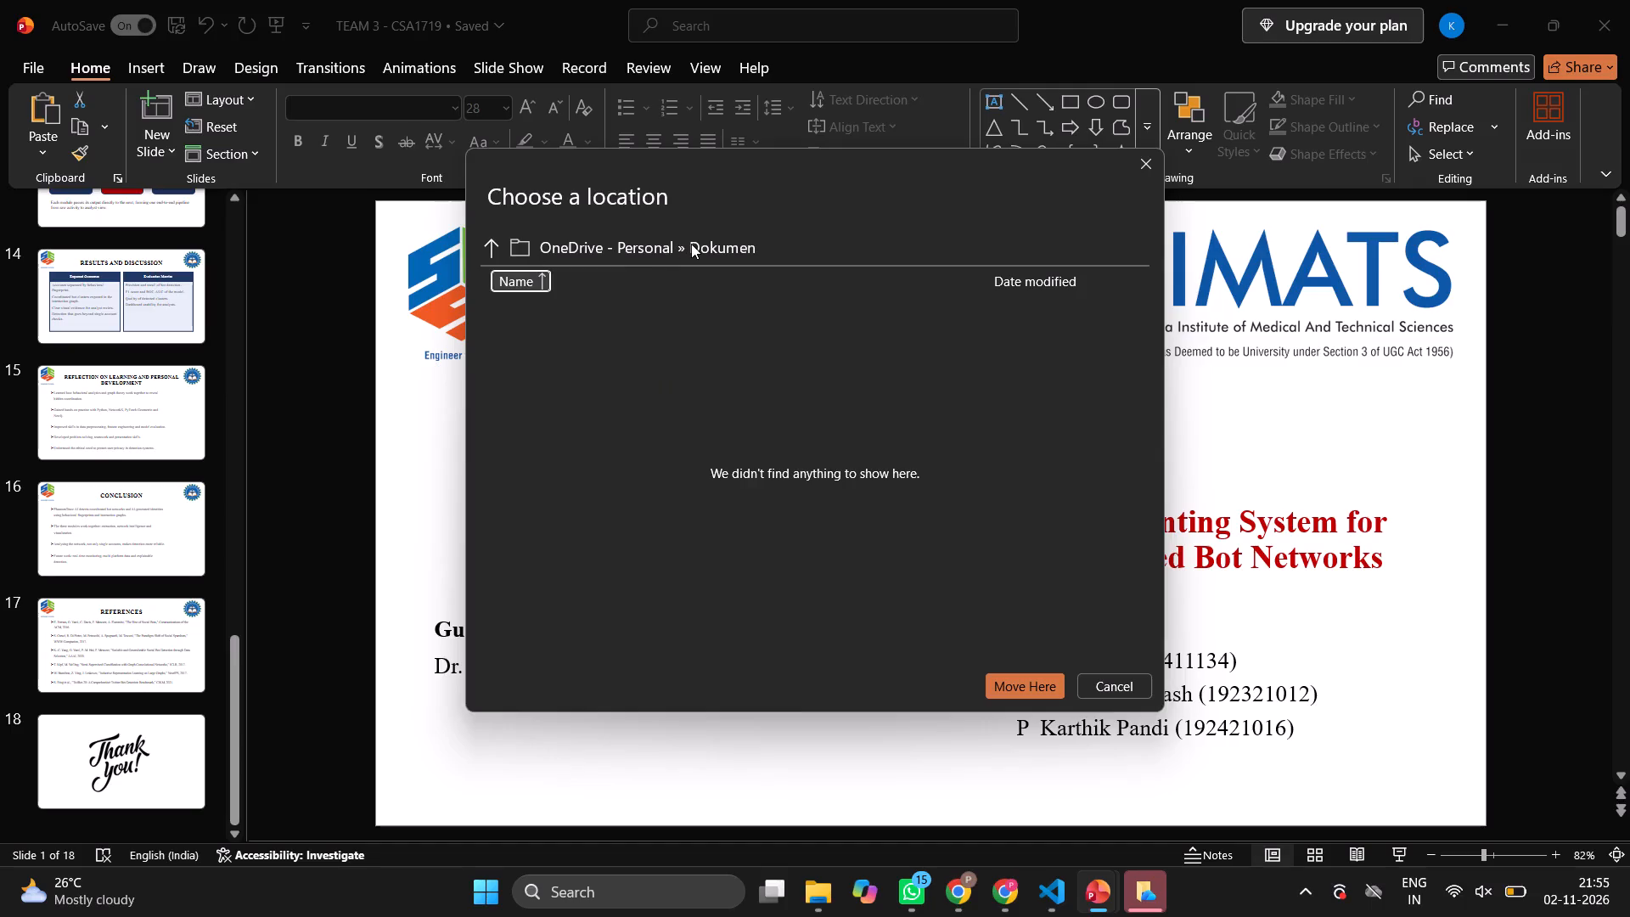
left_click(691, 244)
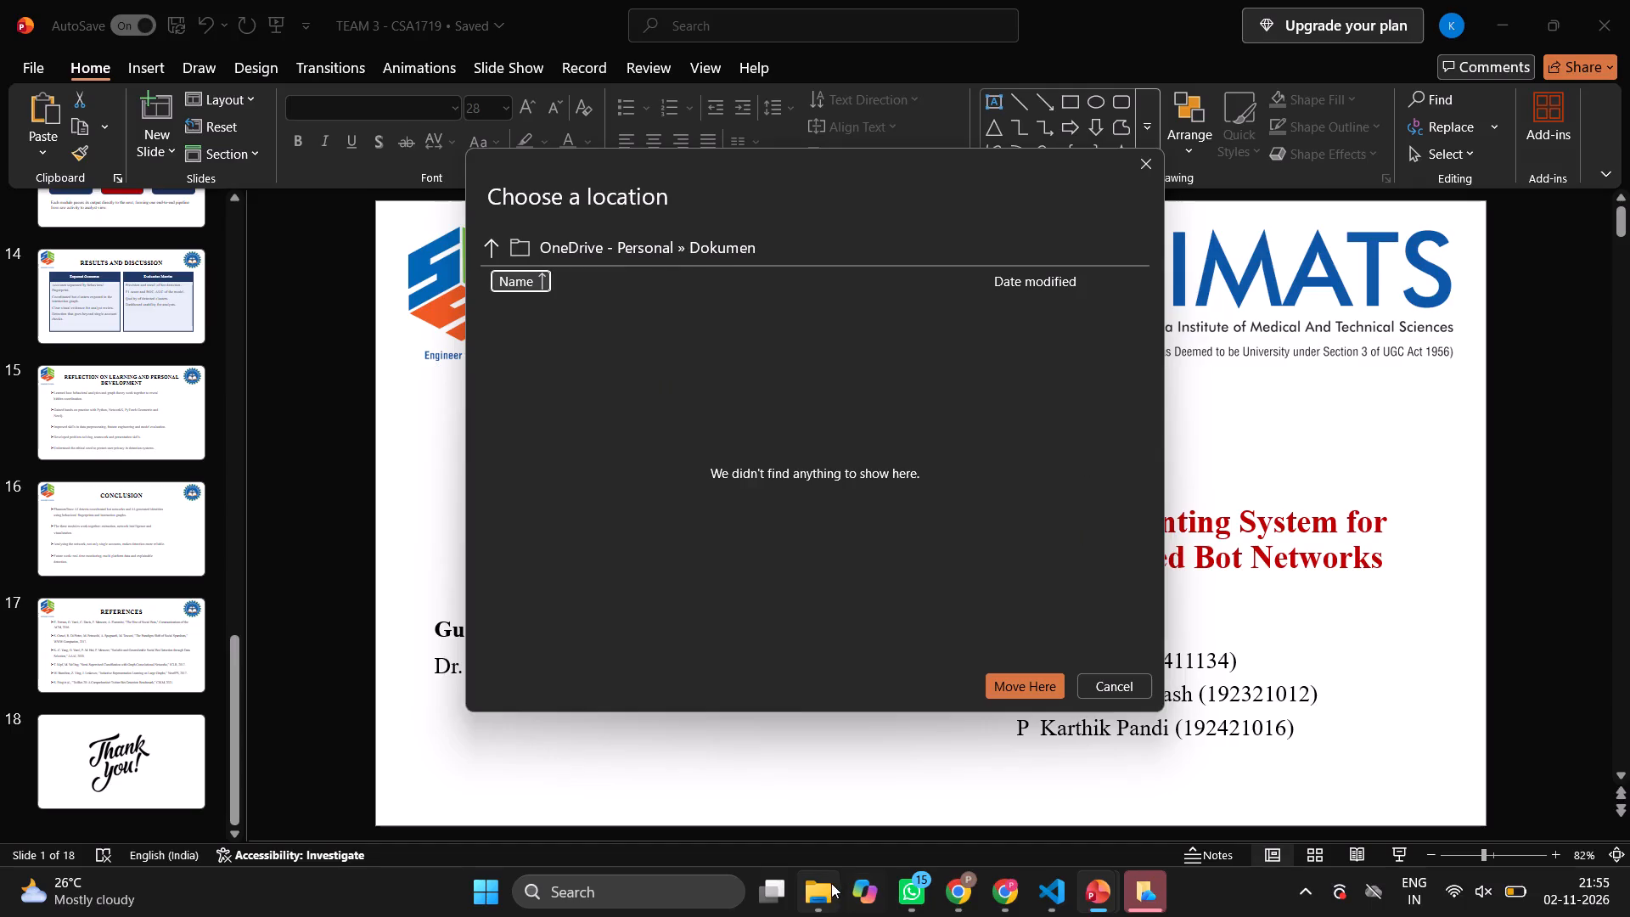
In File Explorer, check OneDrive, dismissing its sign-in window, and look through Downloads and Documents for the presentation.
left_click(832, 883)
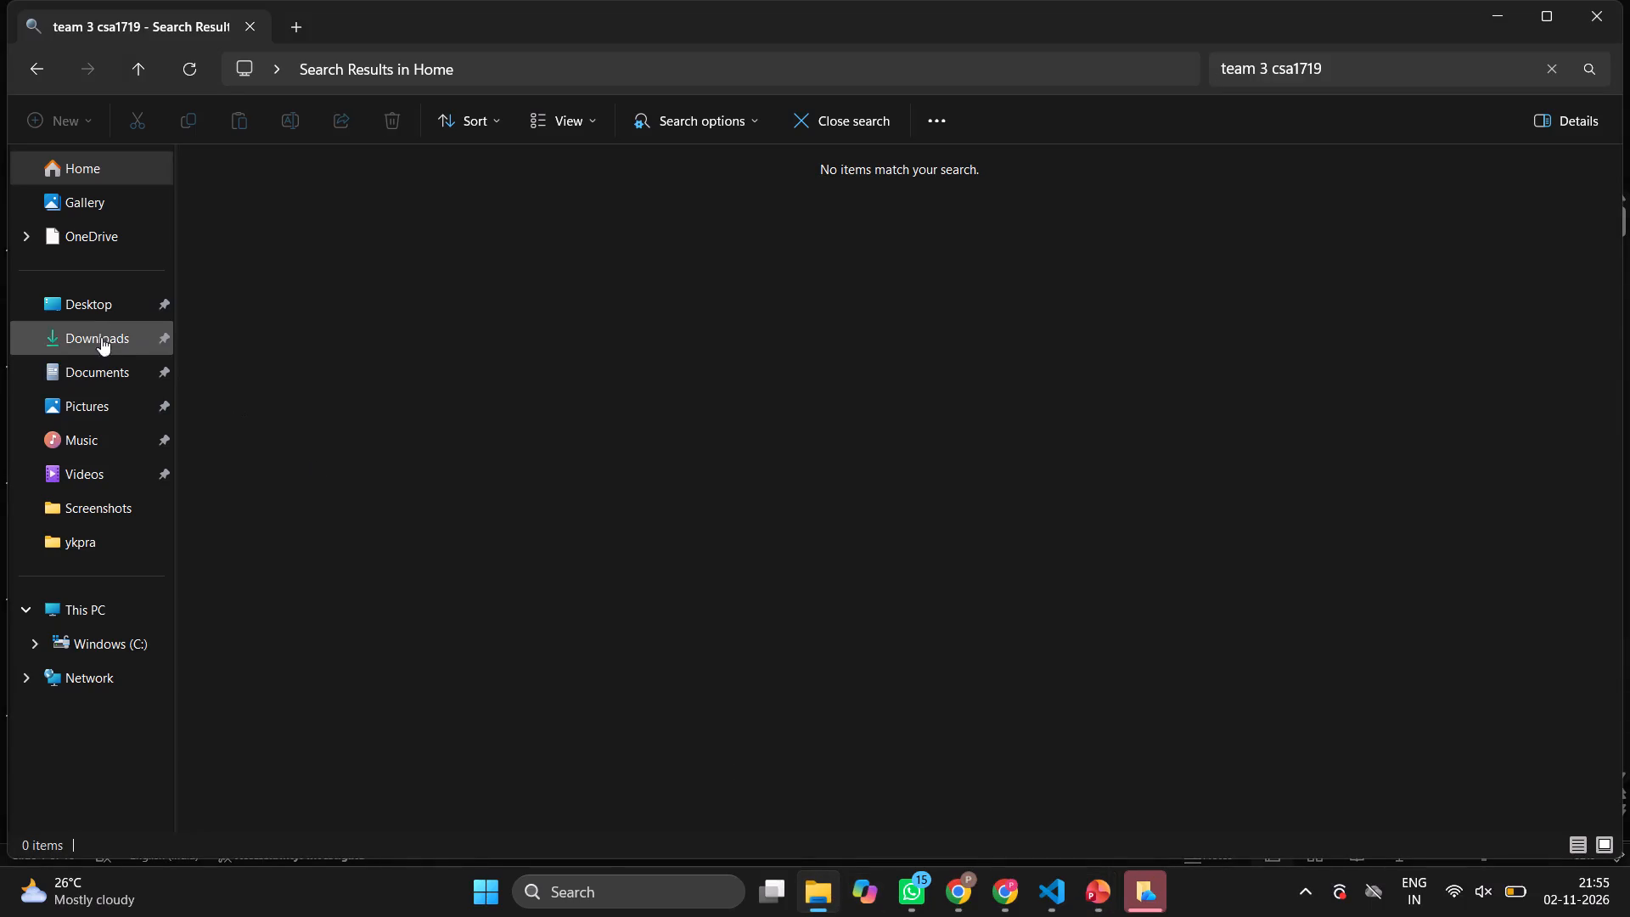
left_click(95, 223)
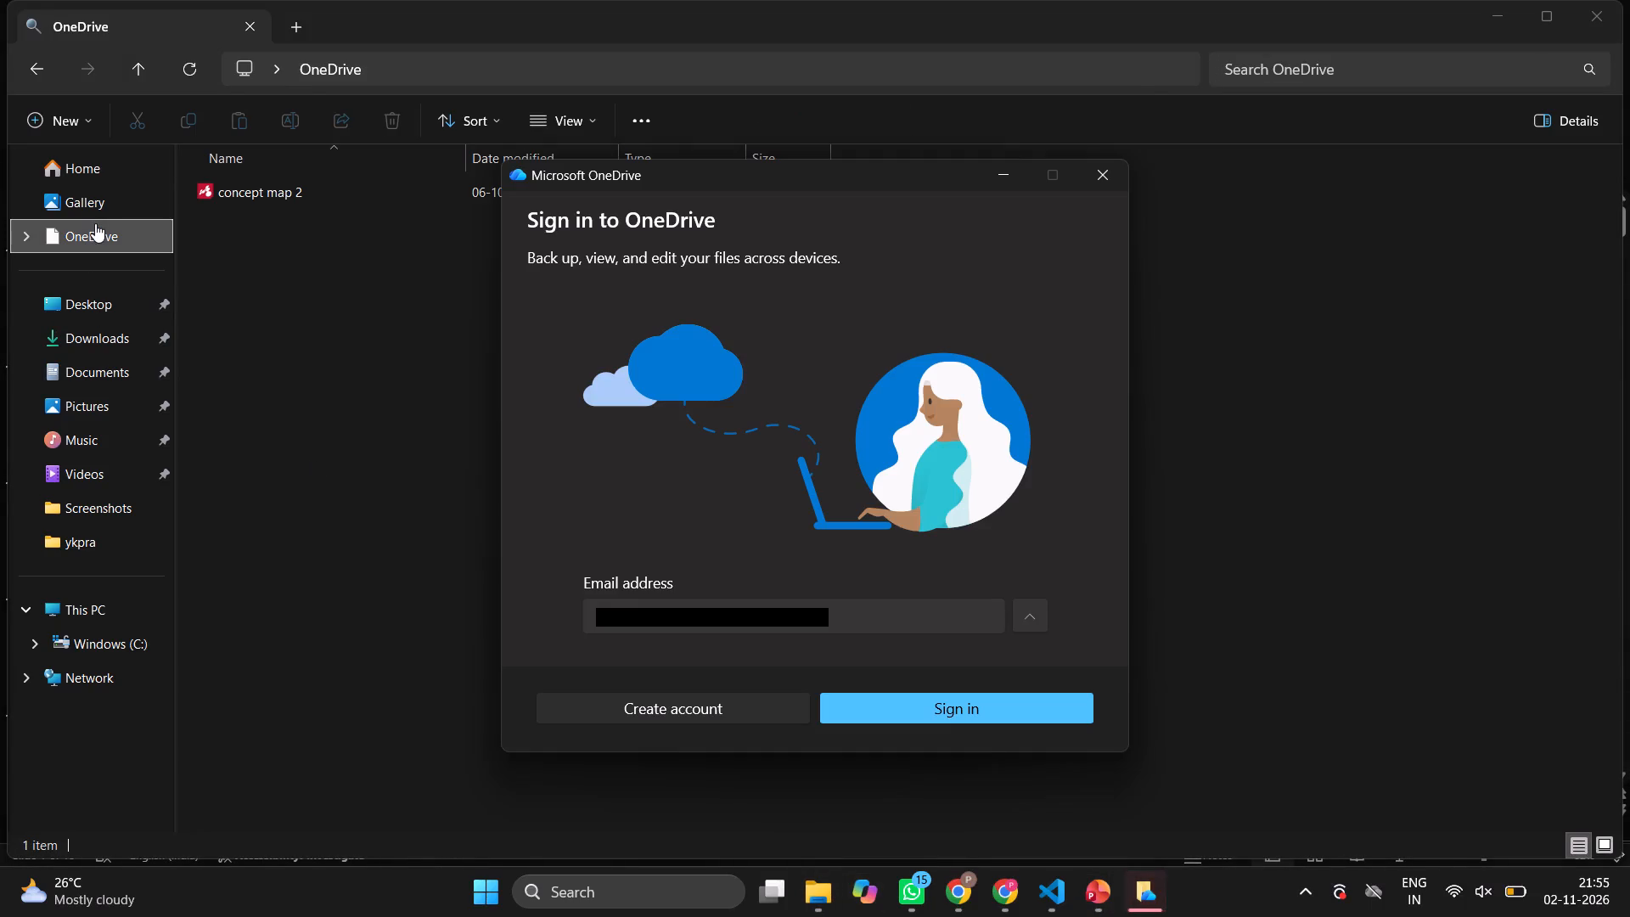
left_click(1108, 166)
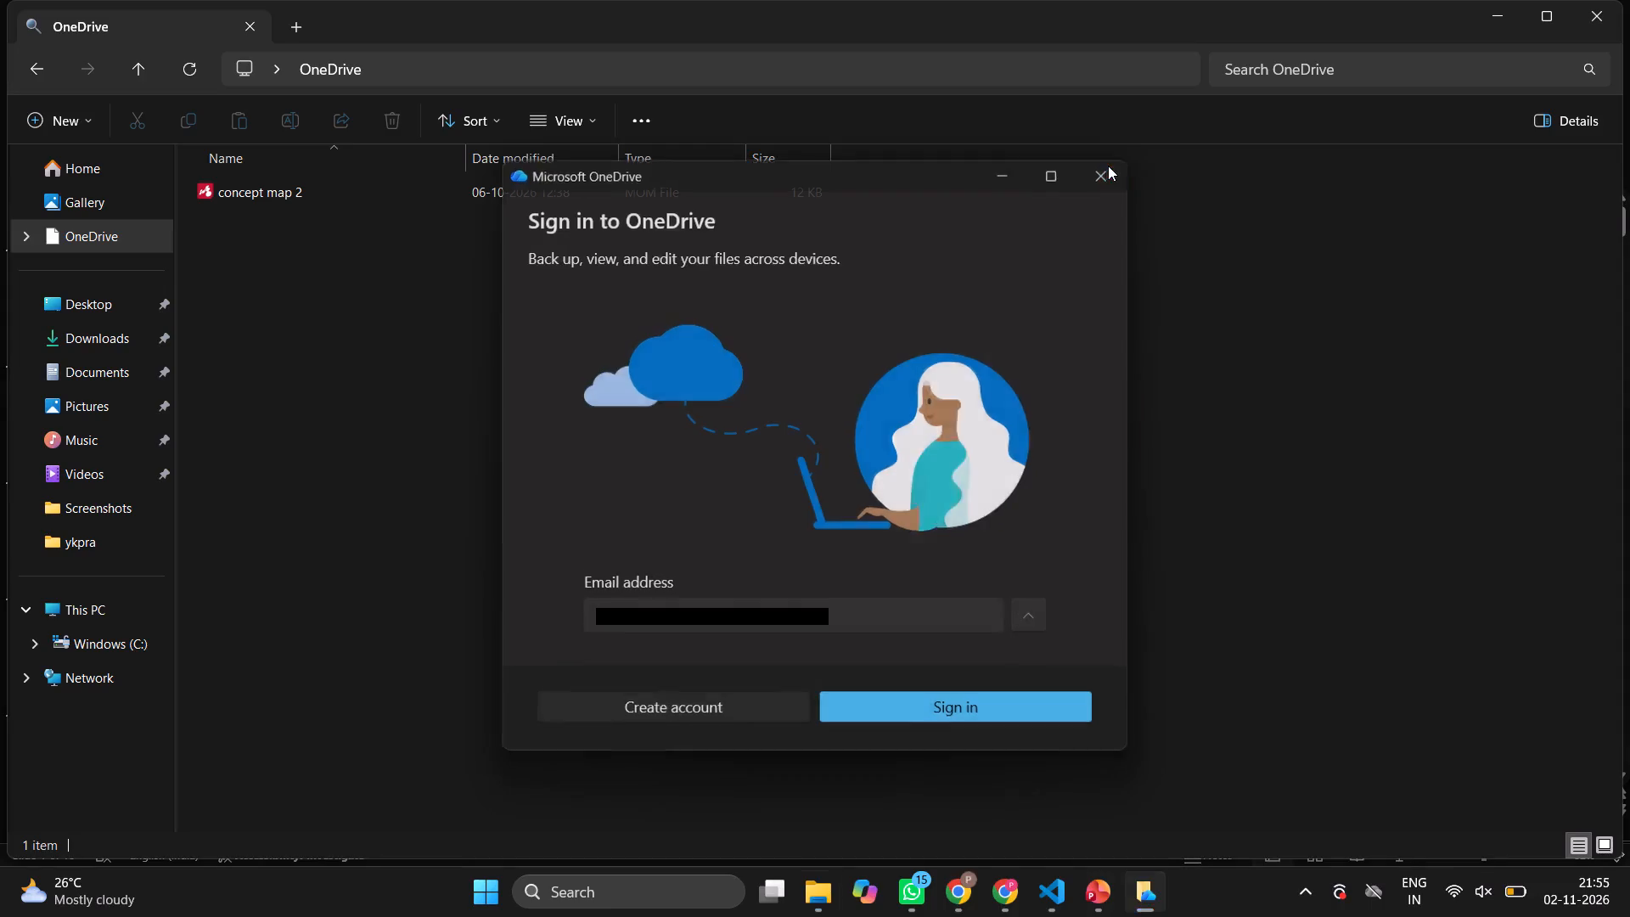
left_click(131, 343)
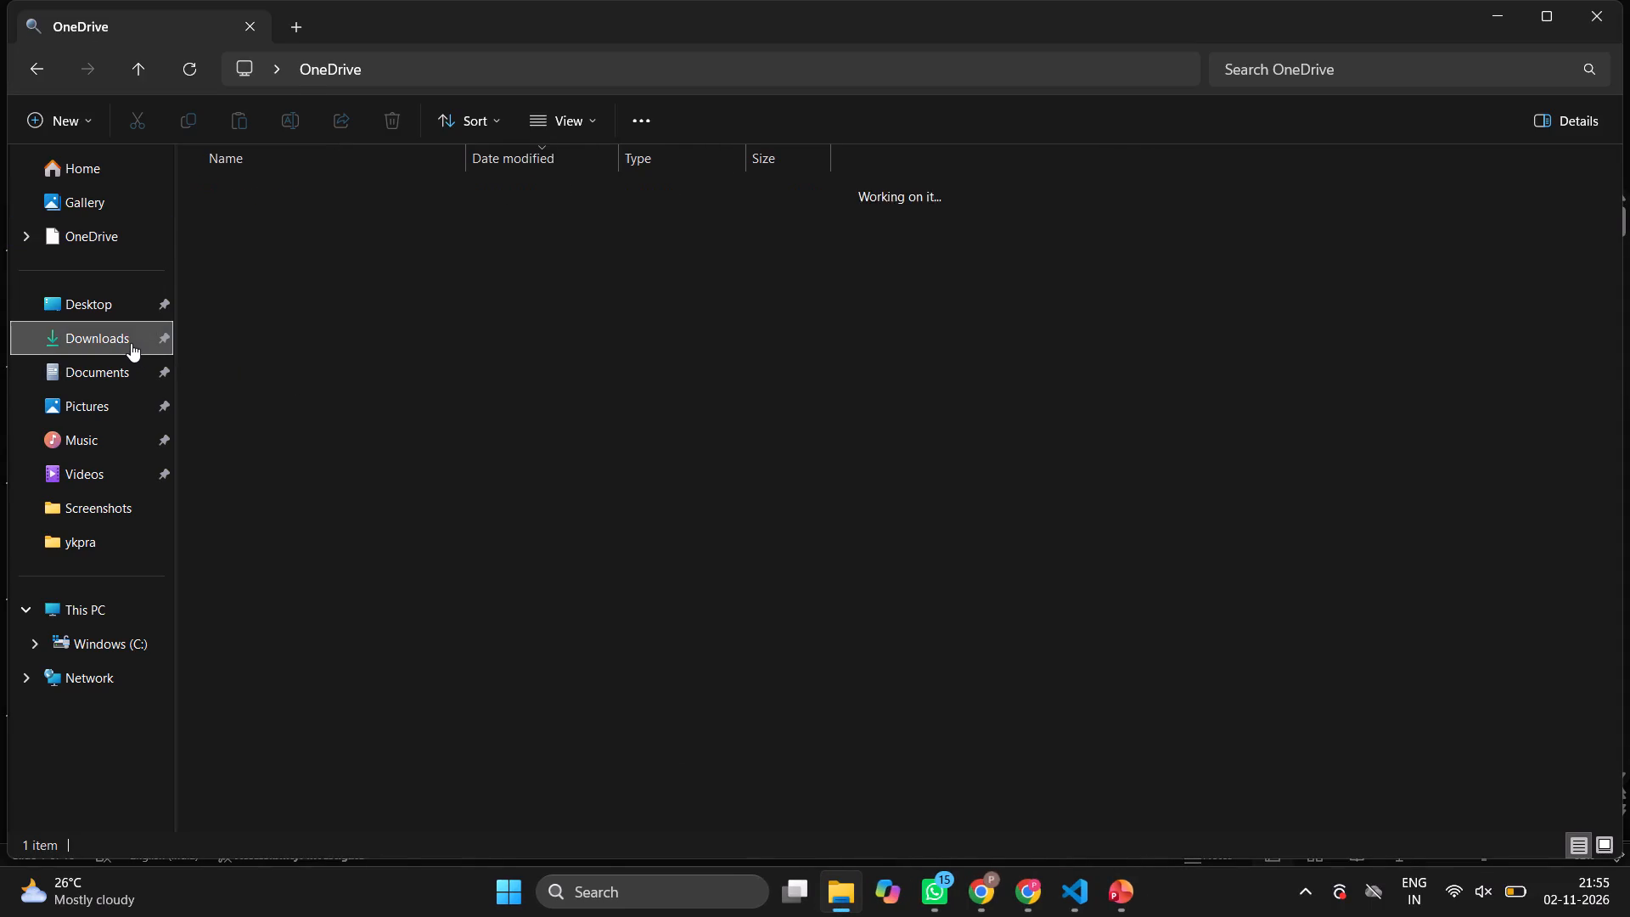
left_click(118, 376)
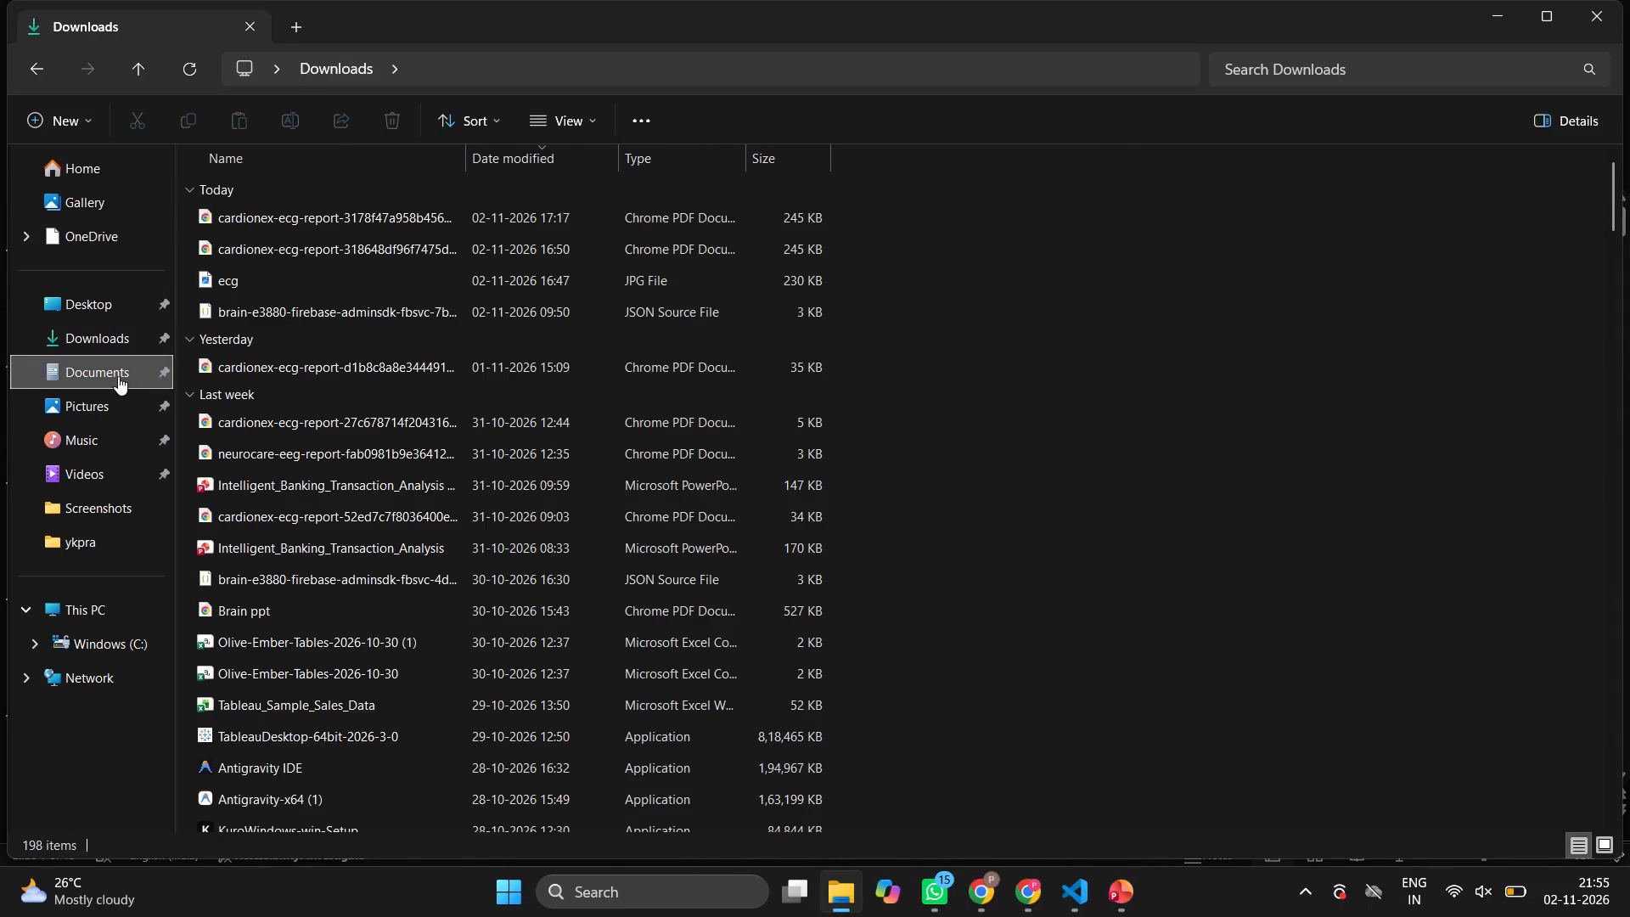
scroll(447, 452, "down", 20)
scroll(447, 452, "down", 16)
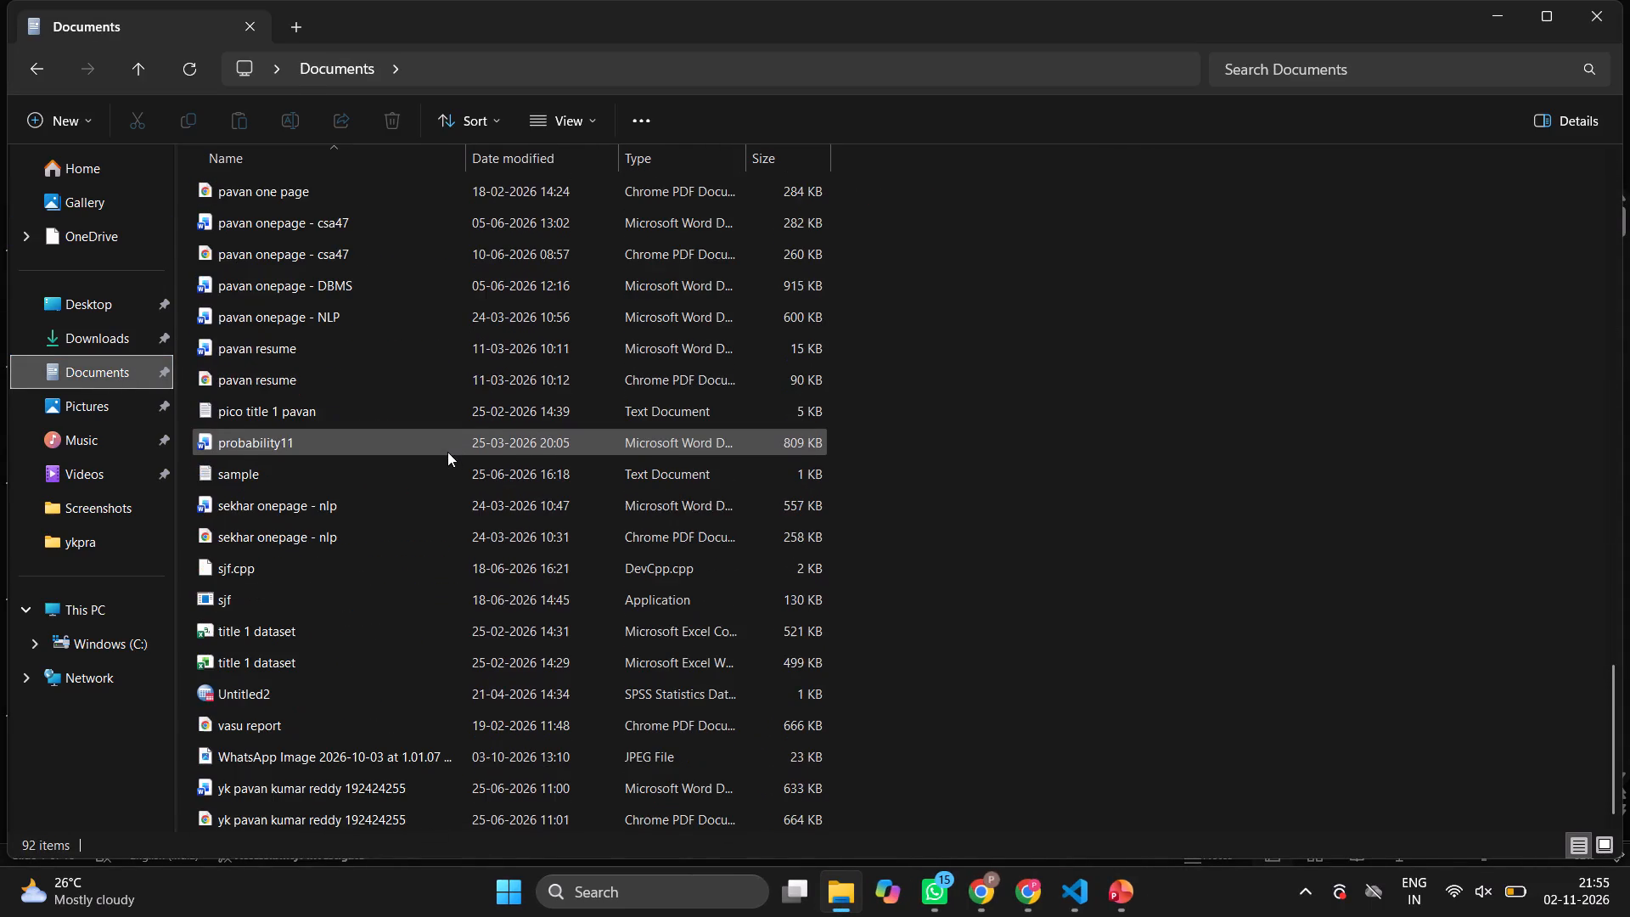
scroll(550, 481, "down", 8)
scroll(550, 481, "up", 3)
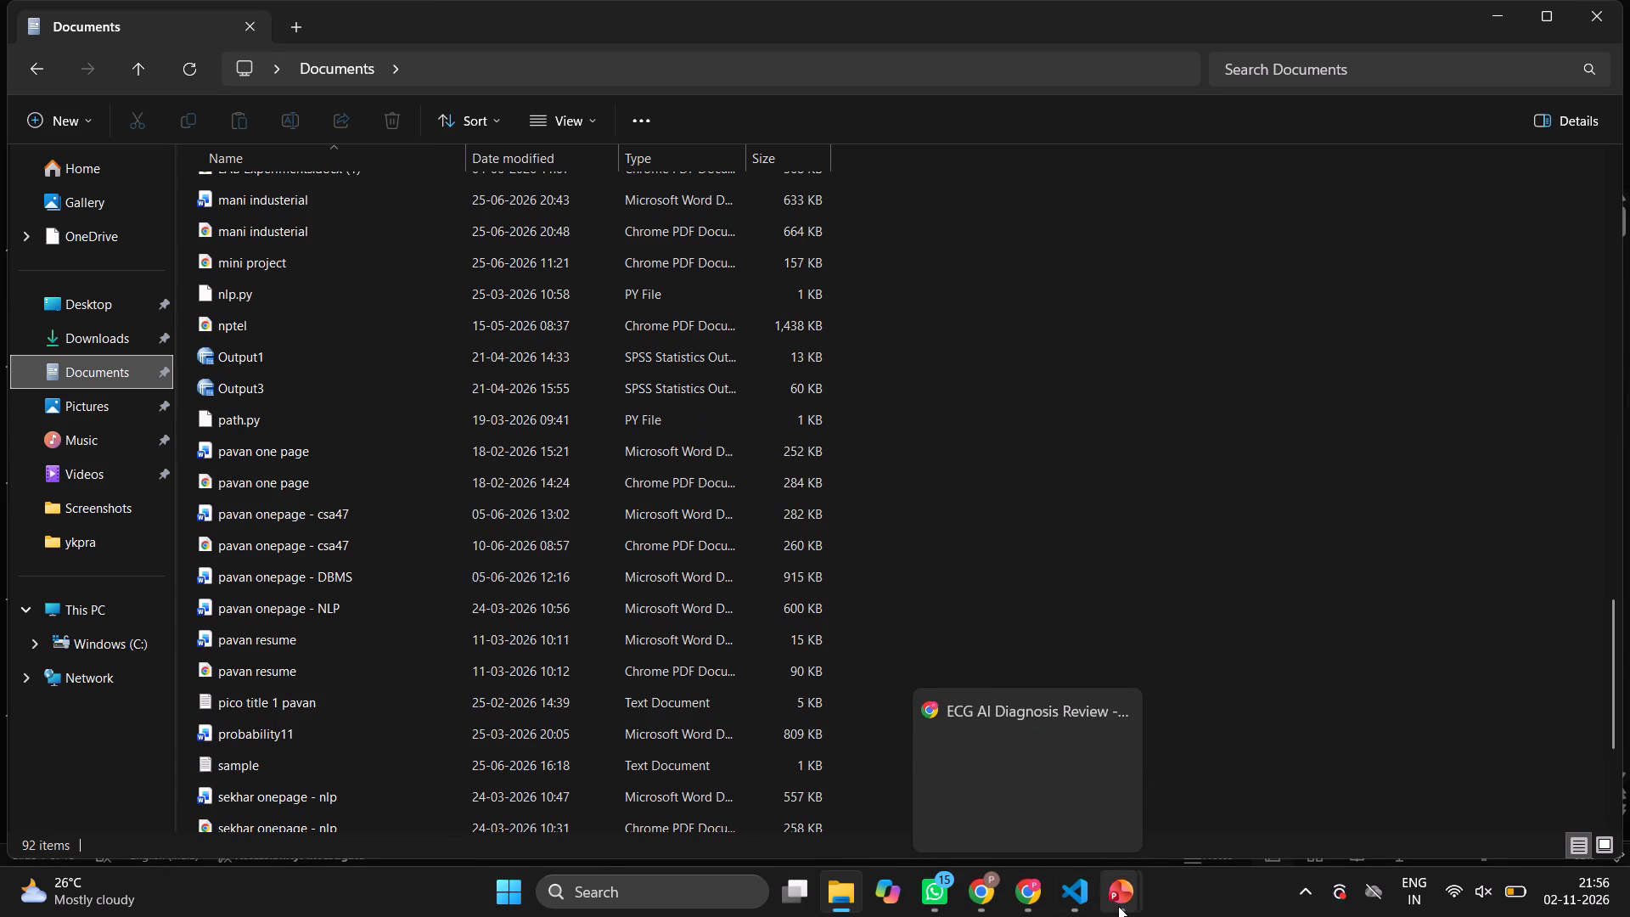
Return to PowerPoint and dismiss the location chooser without moving the presentation.
left_click(1235, 781)
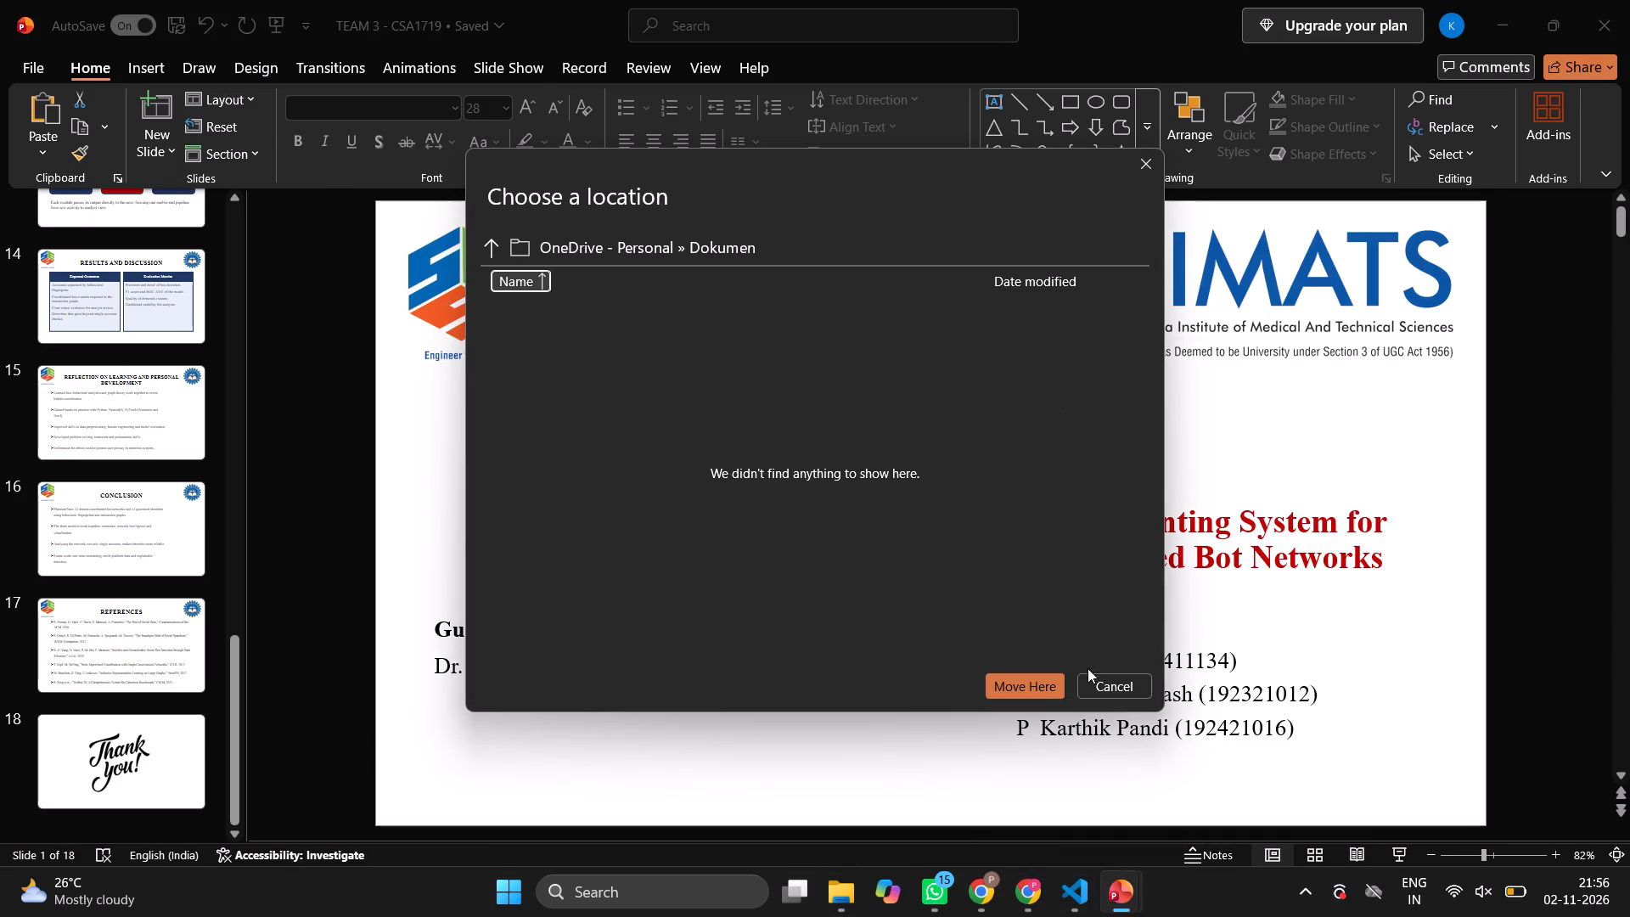
left_click(1119, 696)
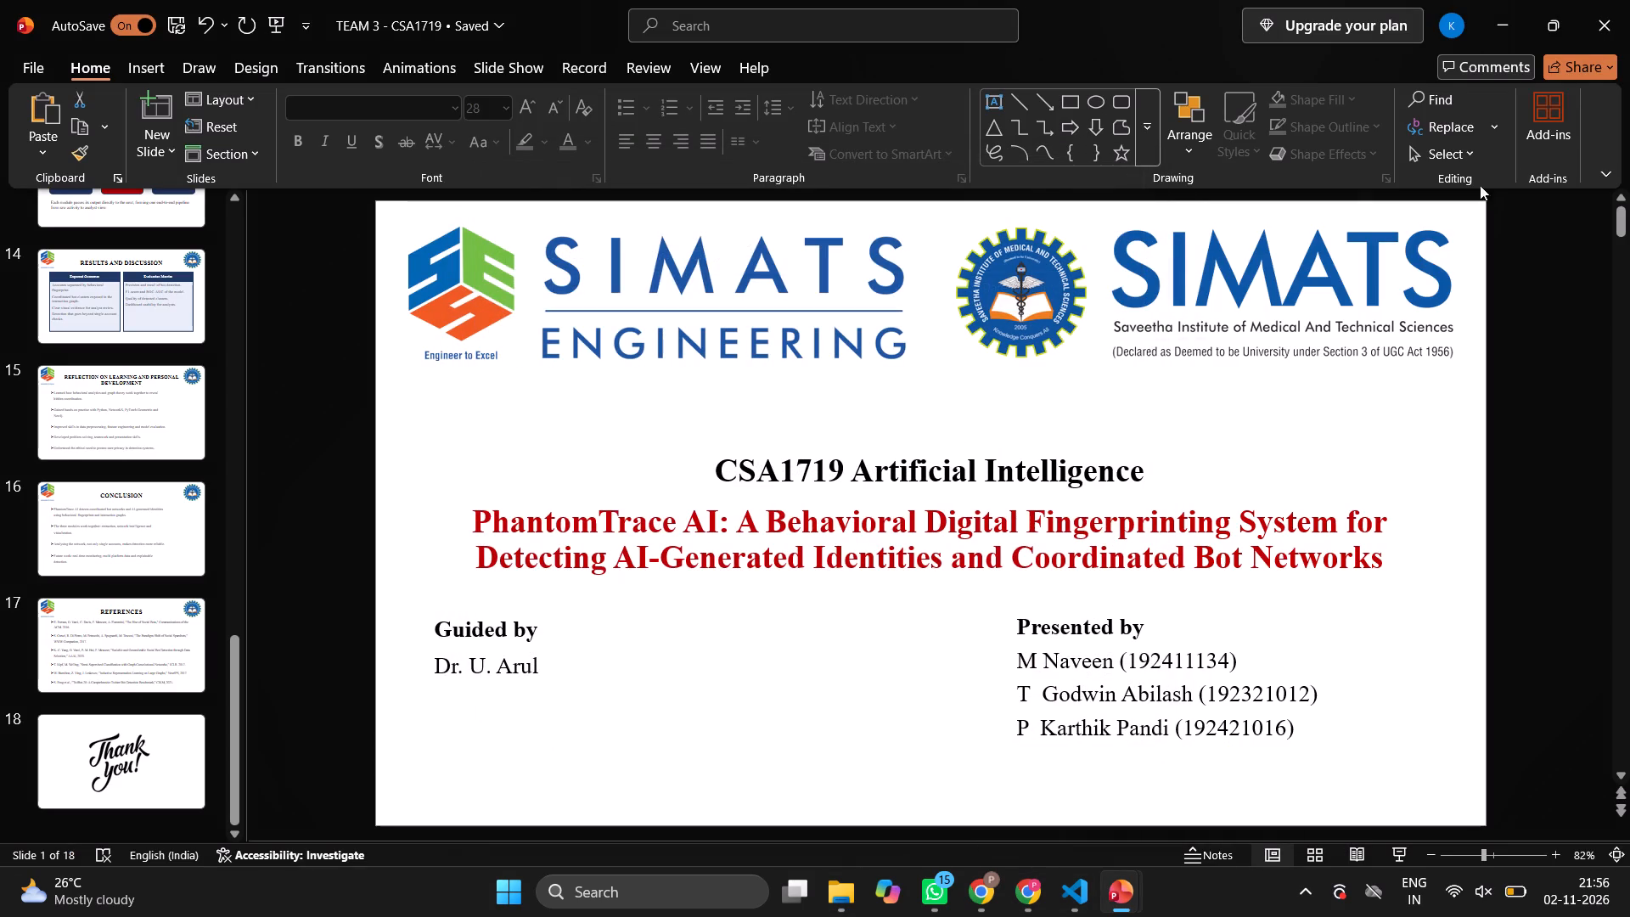
Start copying a sharing link for the TEAM 3 - CSA1719 presentation.
left_click(1576, 63)
left_click(1511, 125)
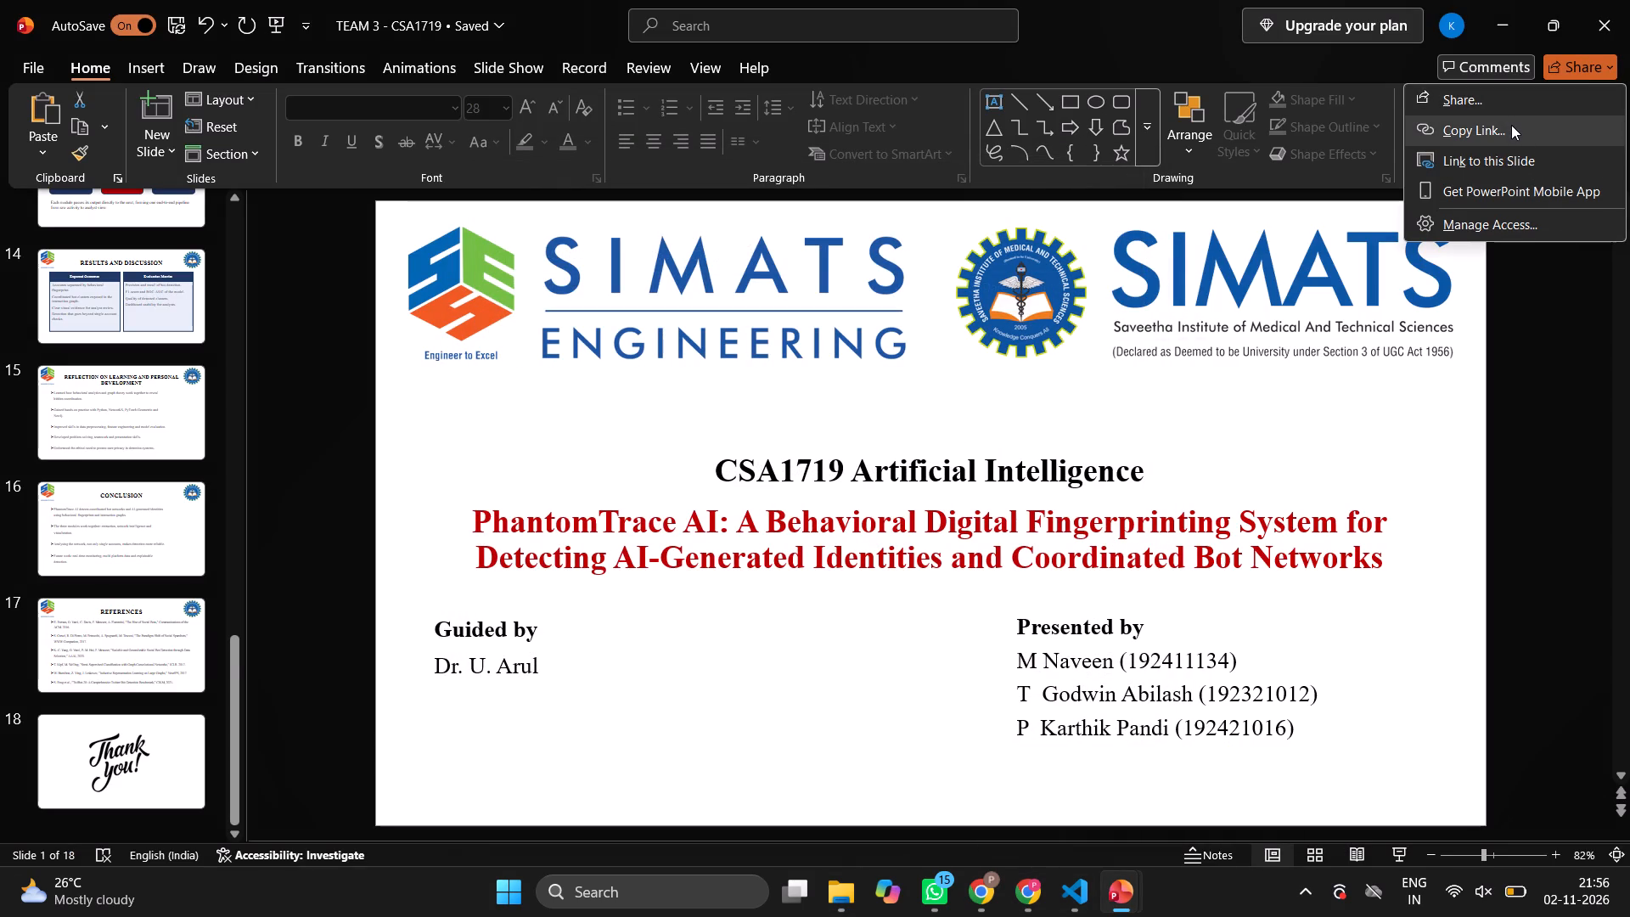
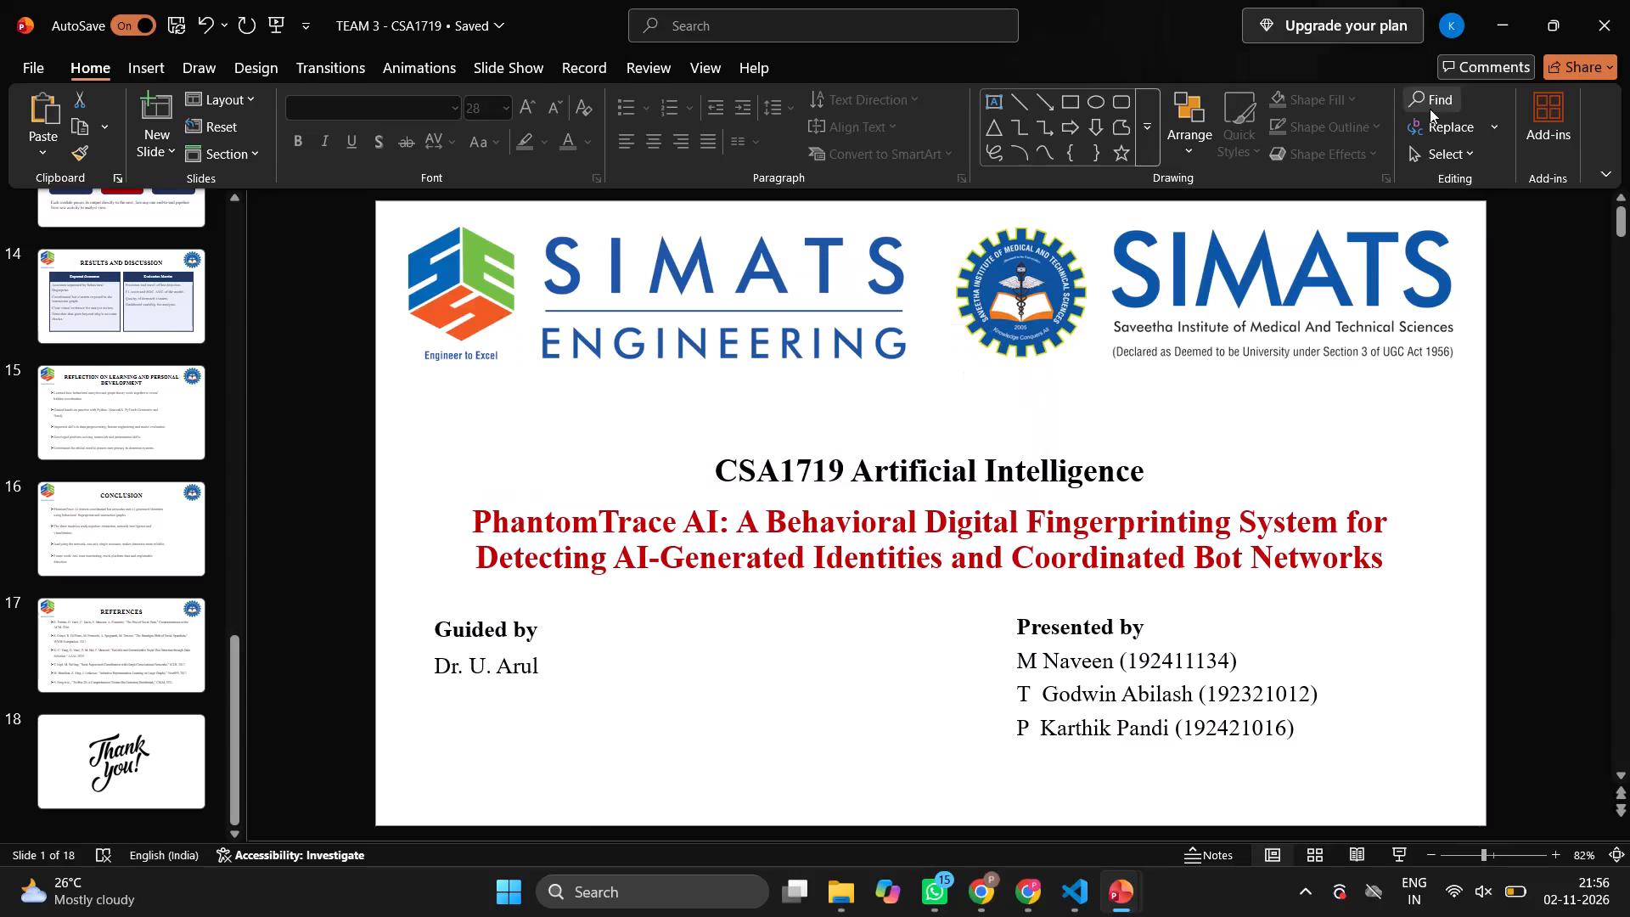
Open the sharing options for the TEAM 3 - CSA1719 presentation.
left_click(1611, 65)
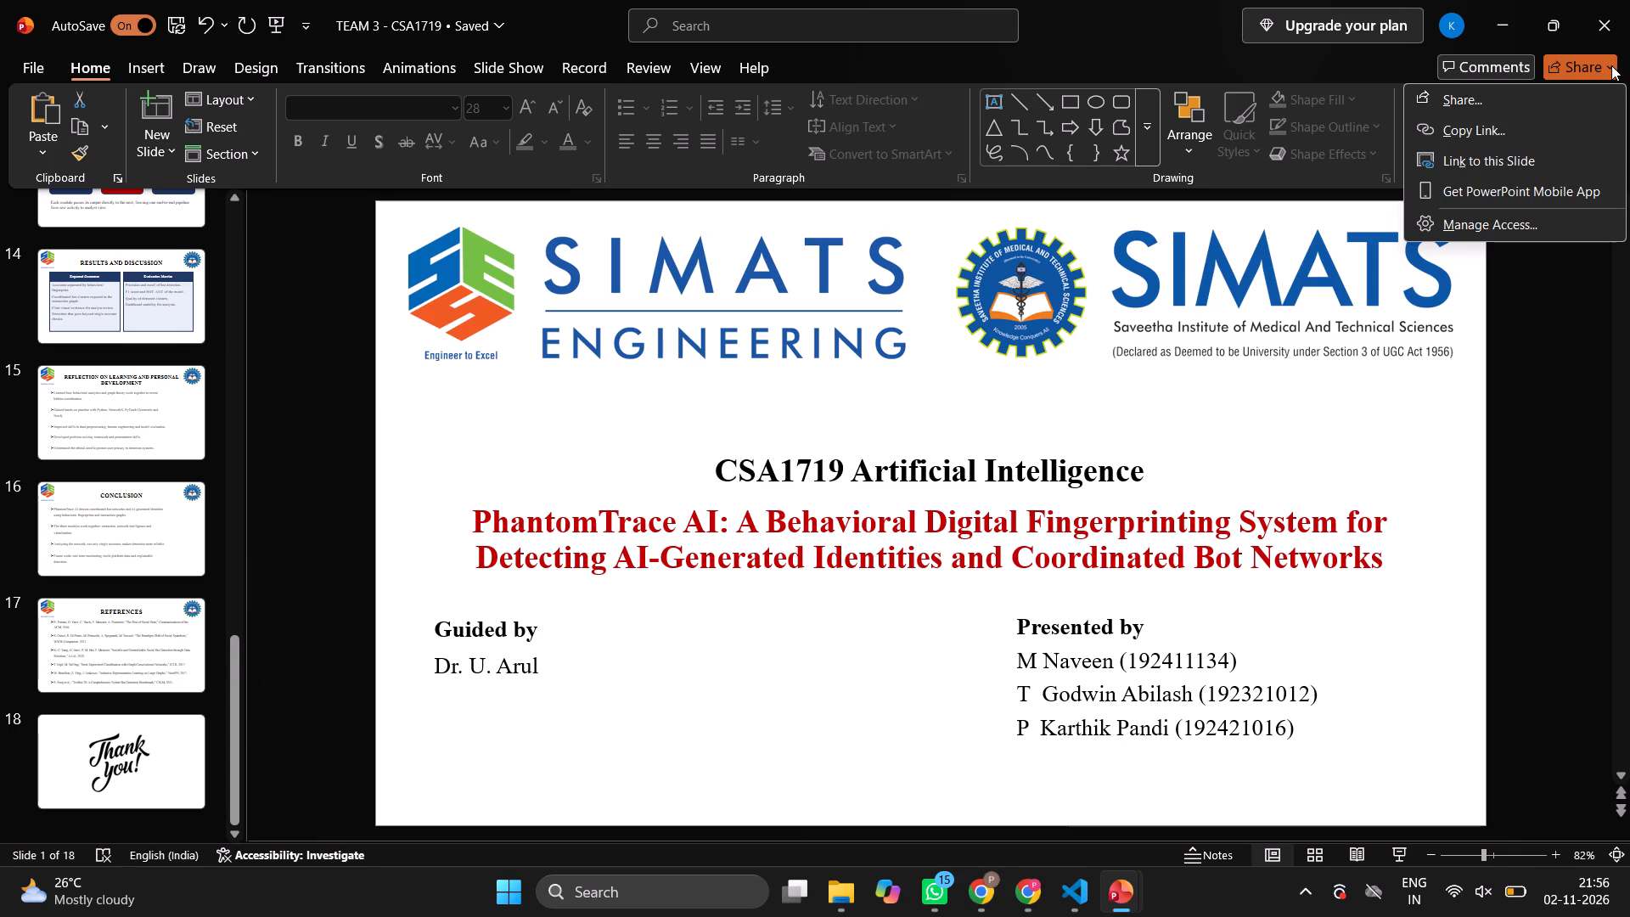
left_click(1576, 66)
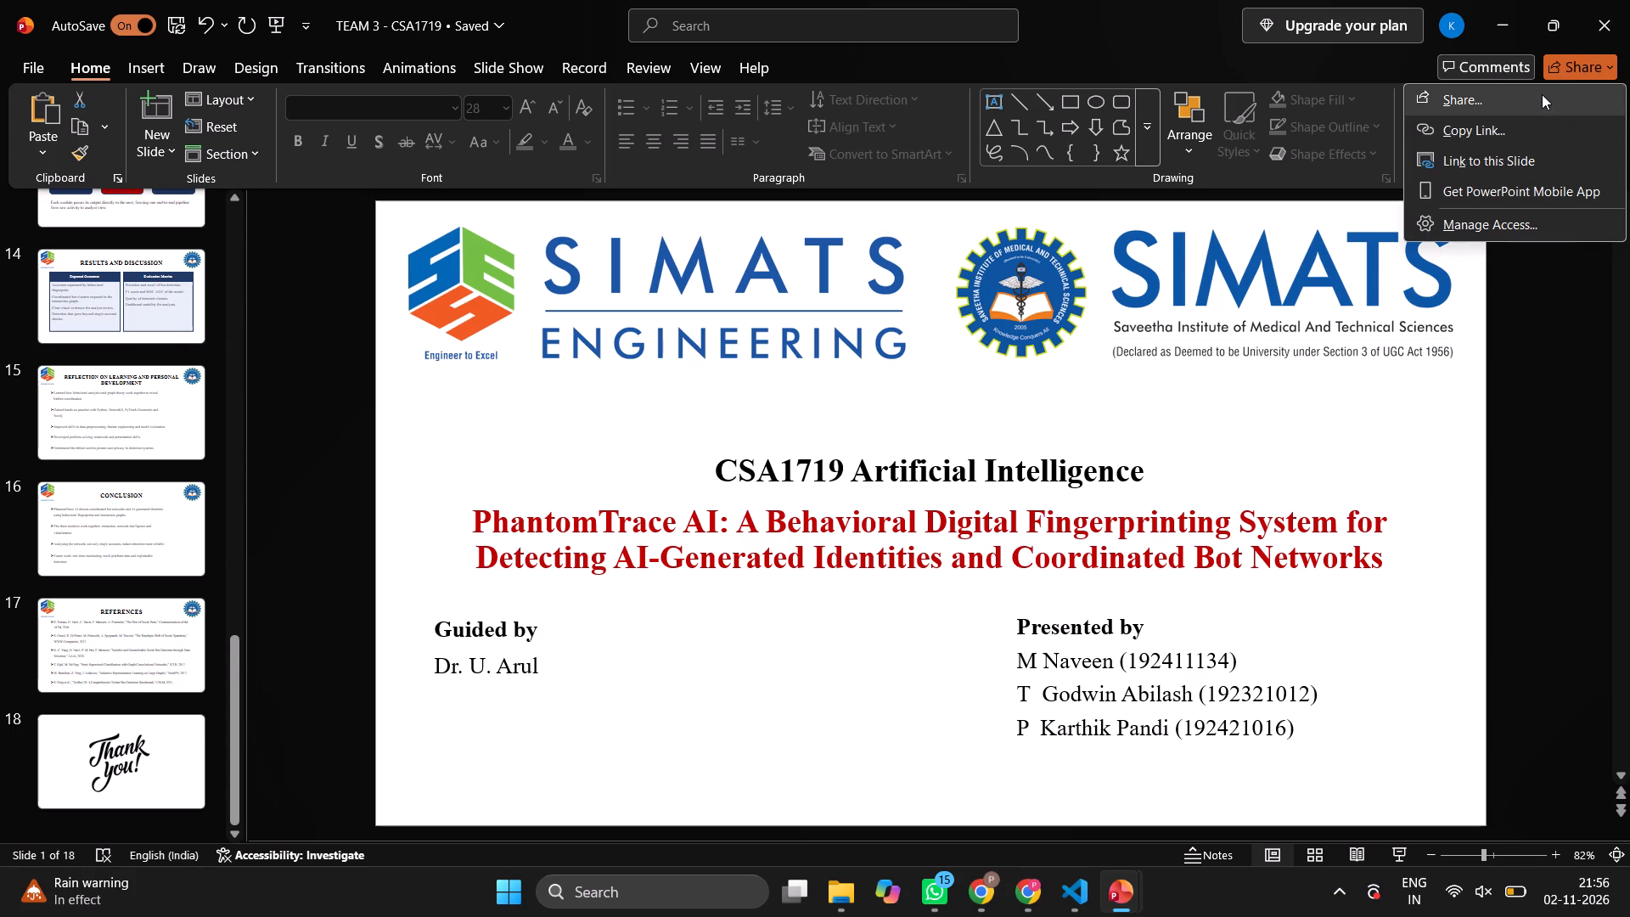
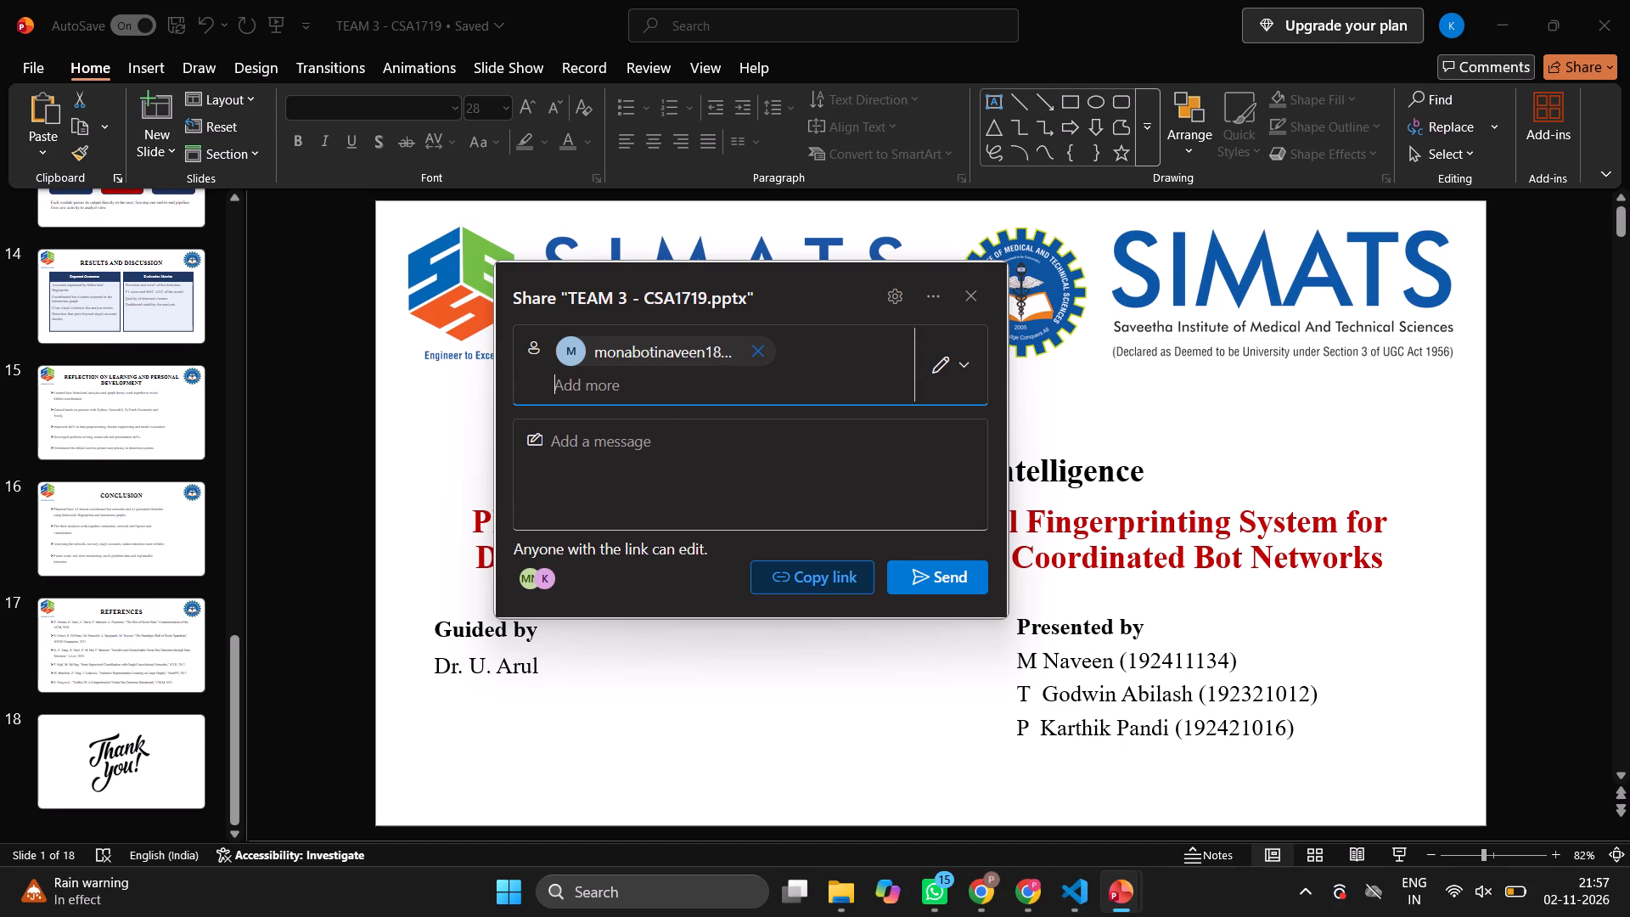
Send the editable sharing link for the TEAM 3 - CSA1719 presentation to the entered recipient.
left_click(911, 577)
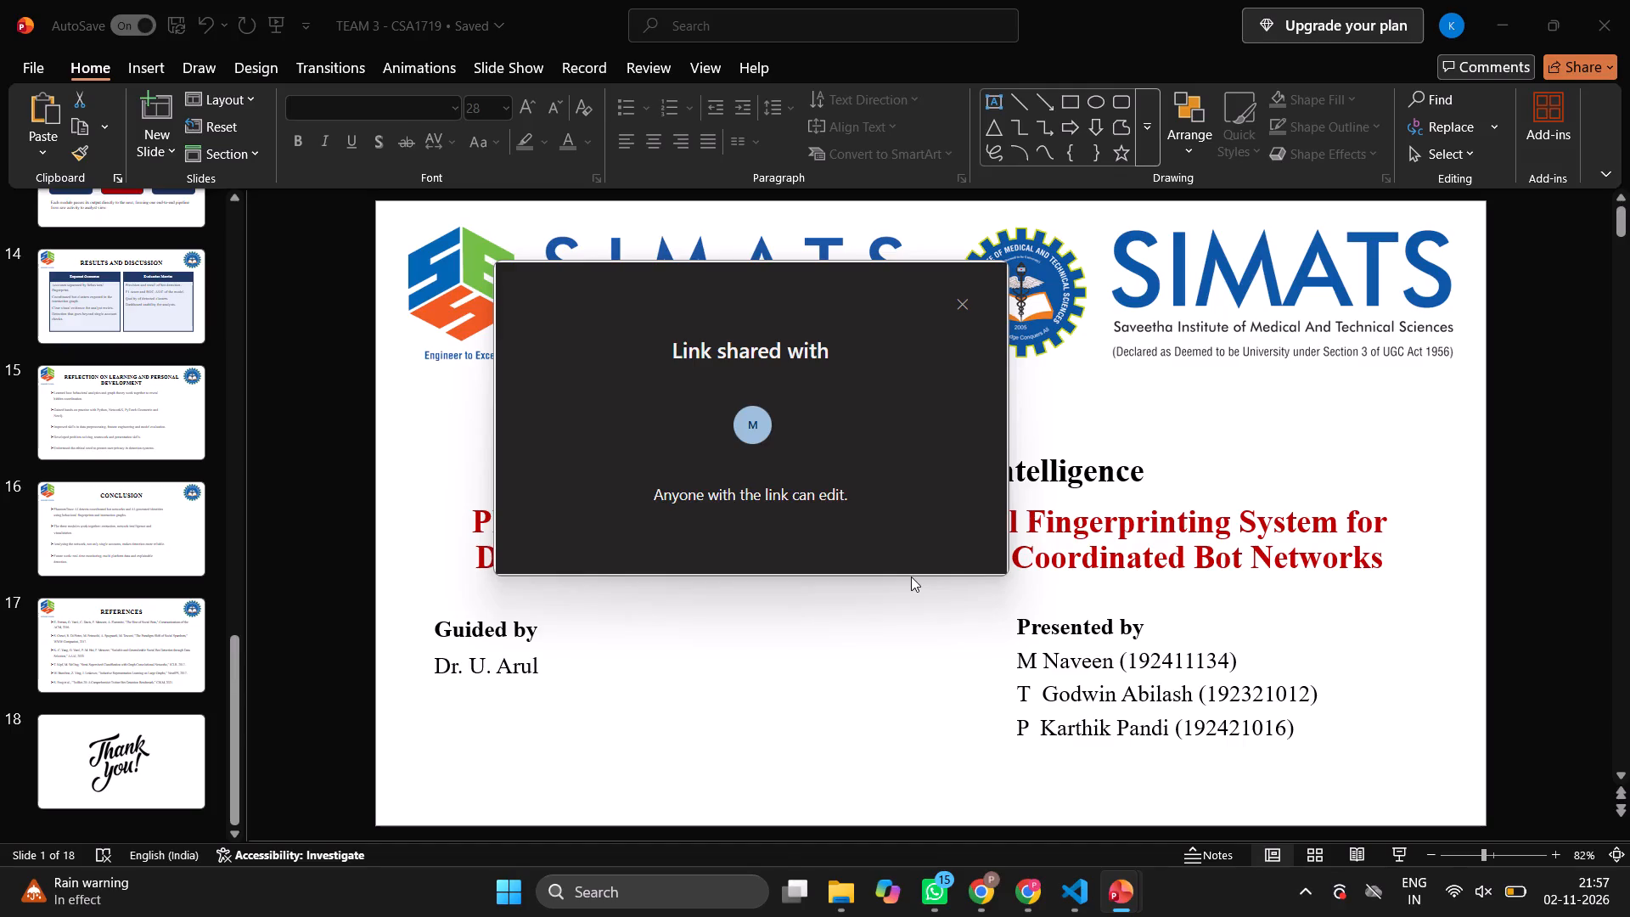
Check who has access to the TEAM 3 - CSA1719 presentation, and return to the slides.
left_click(740, 438)
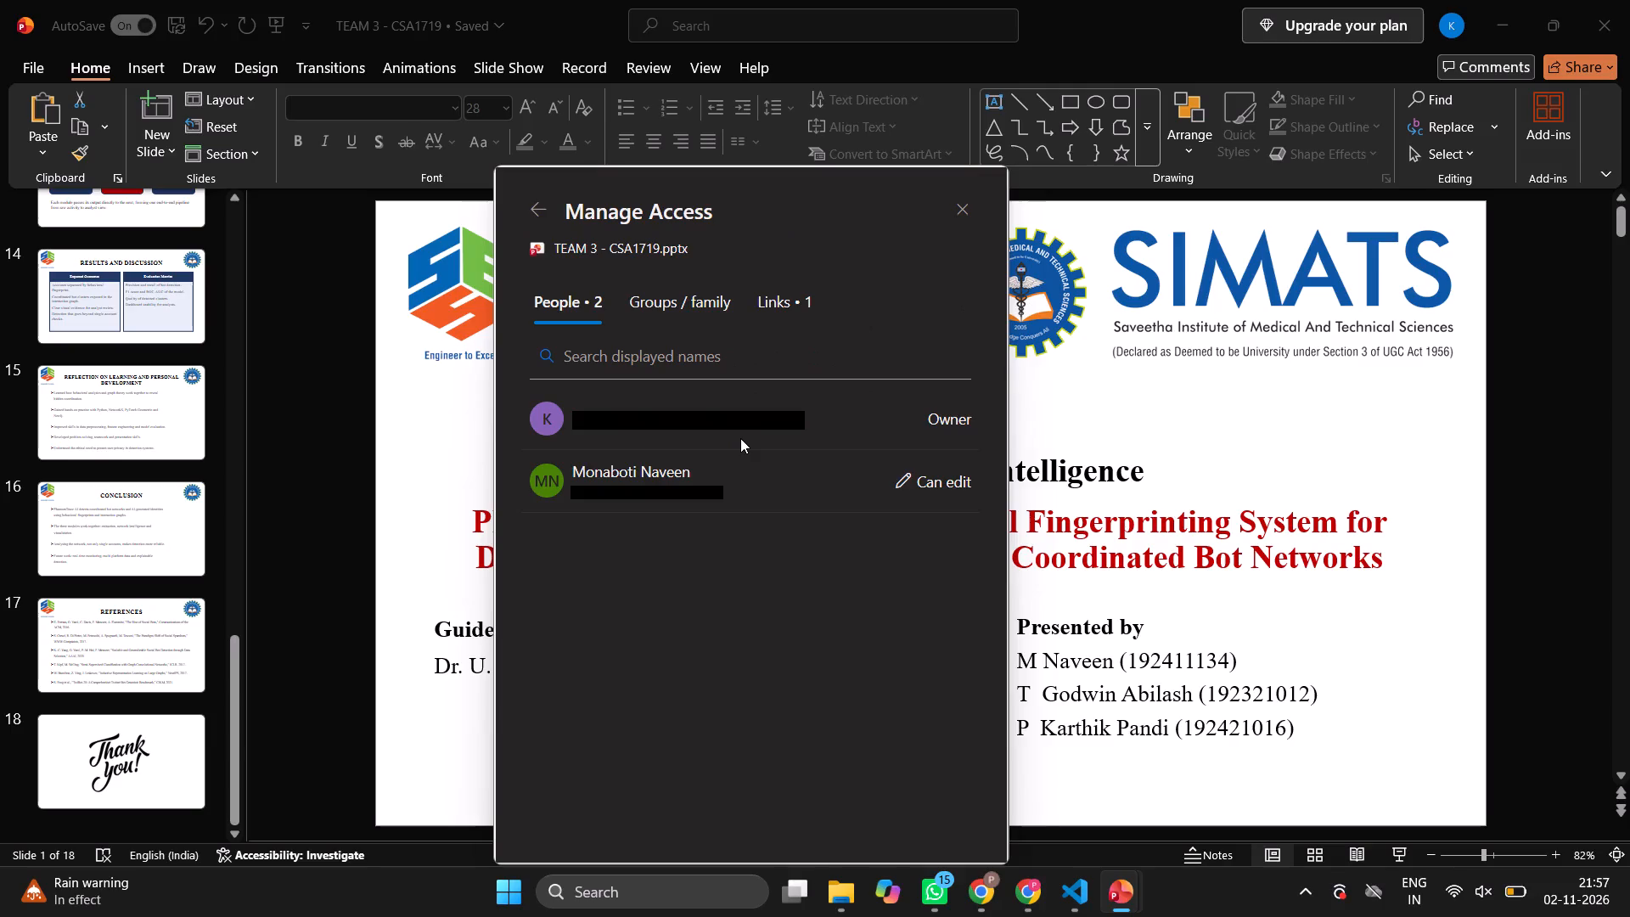
left_click(959, 210)
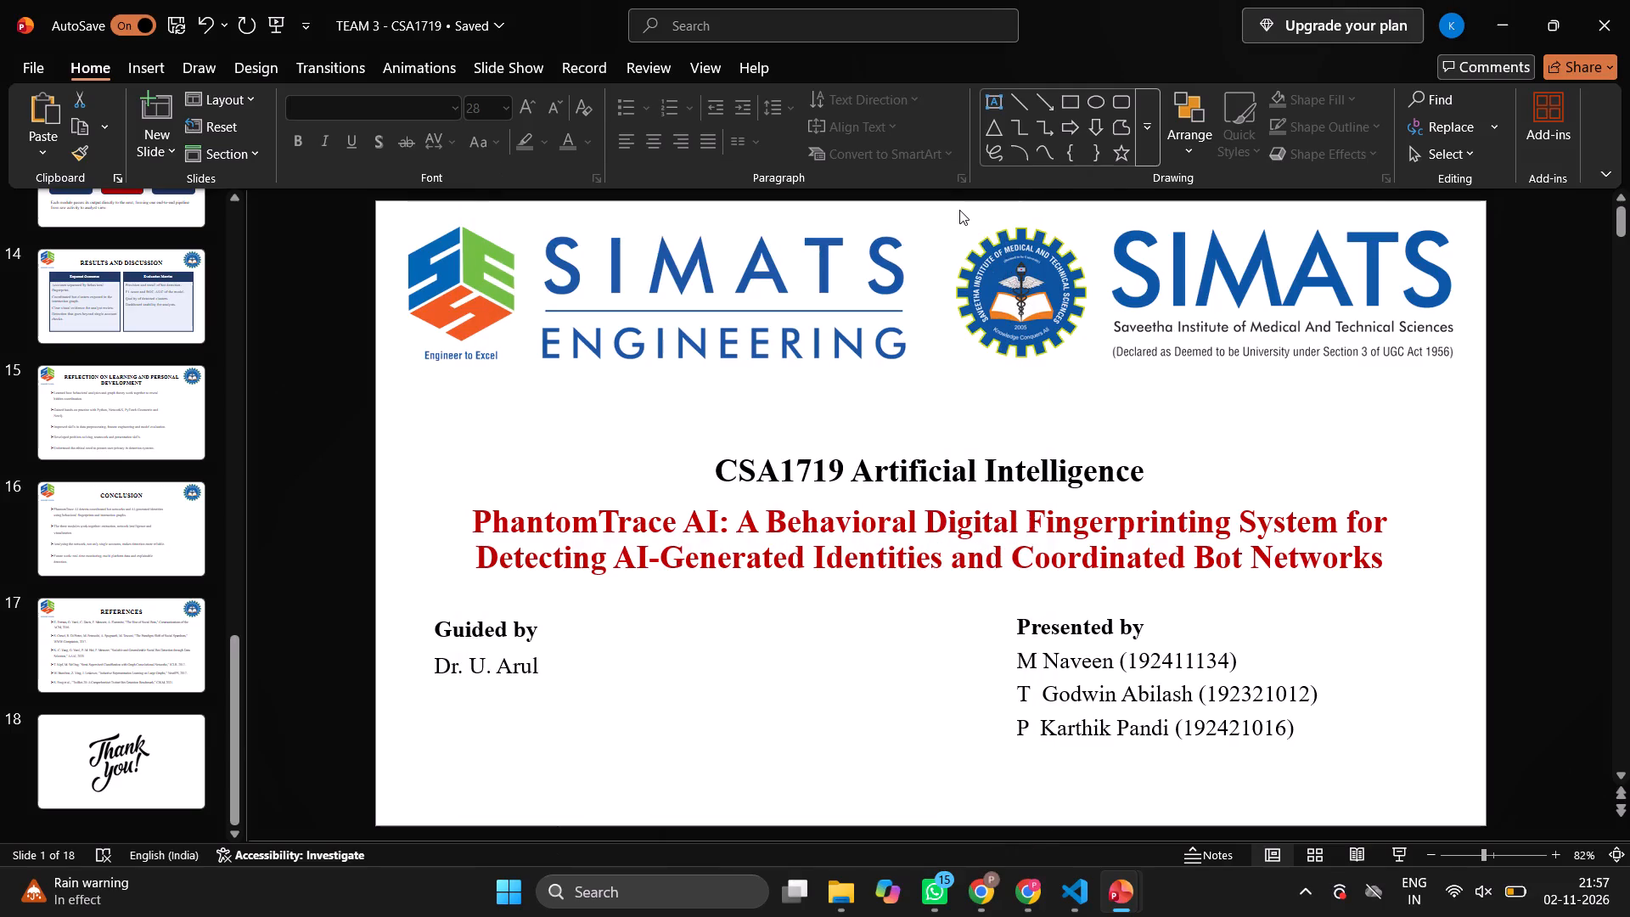
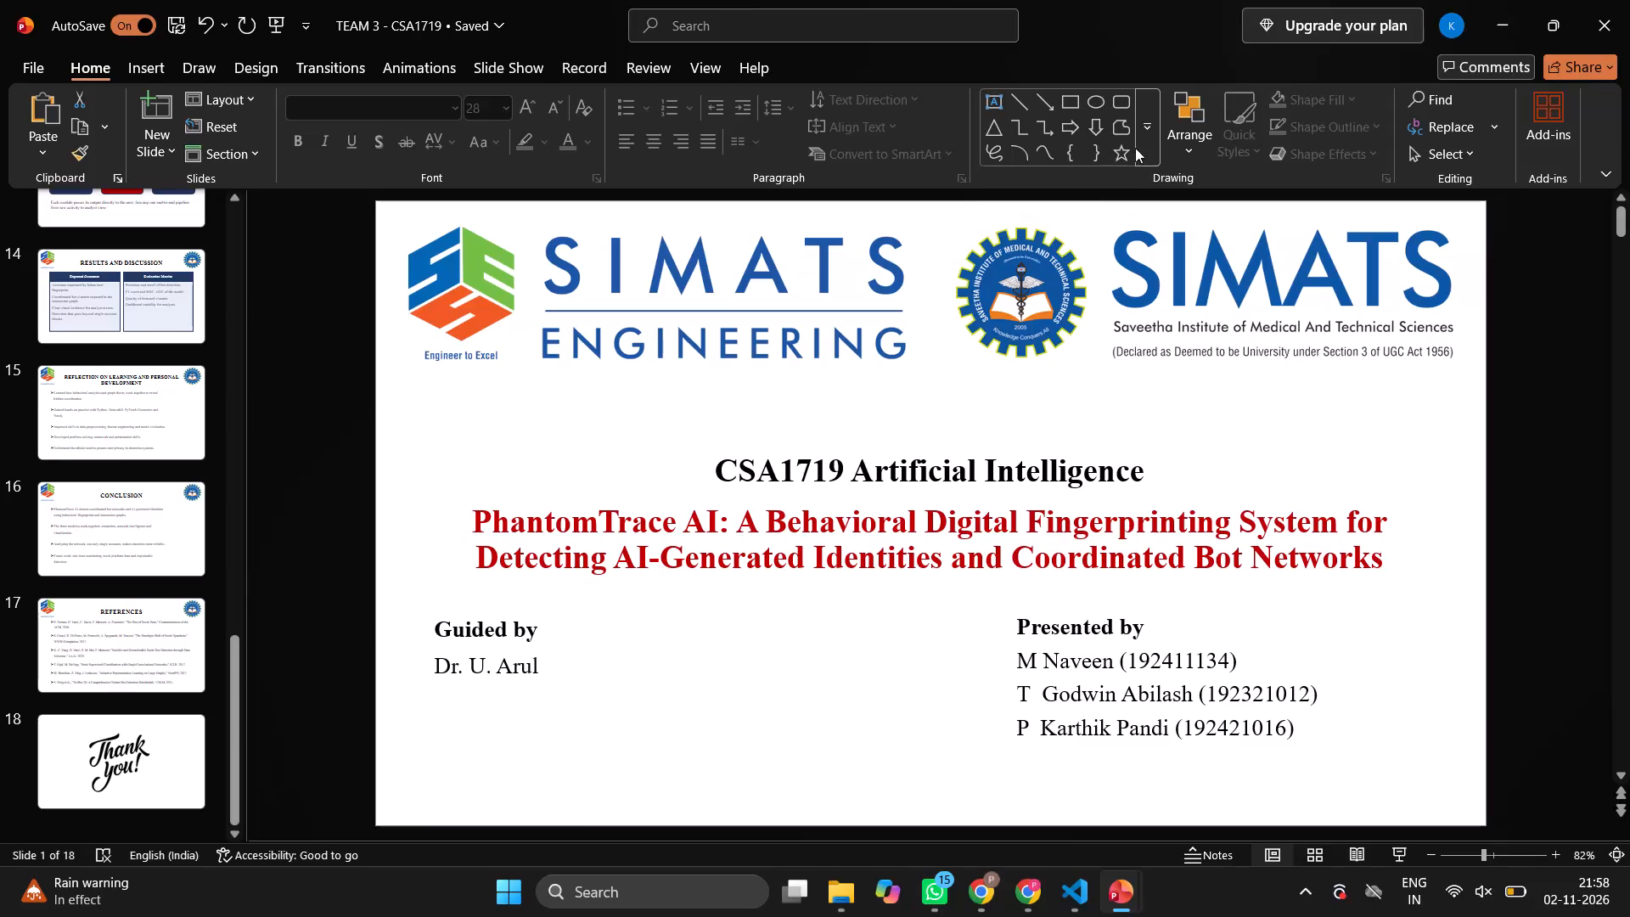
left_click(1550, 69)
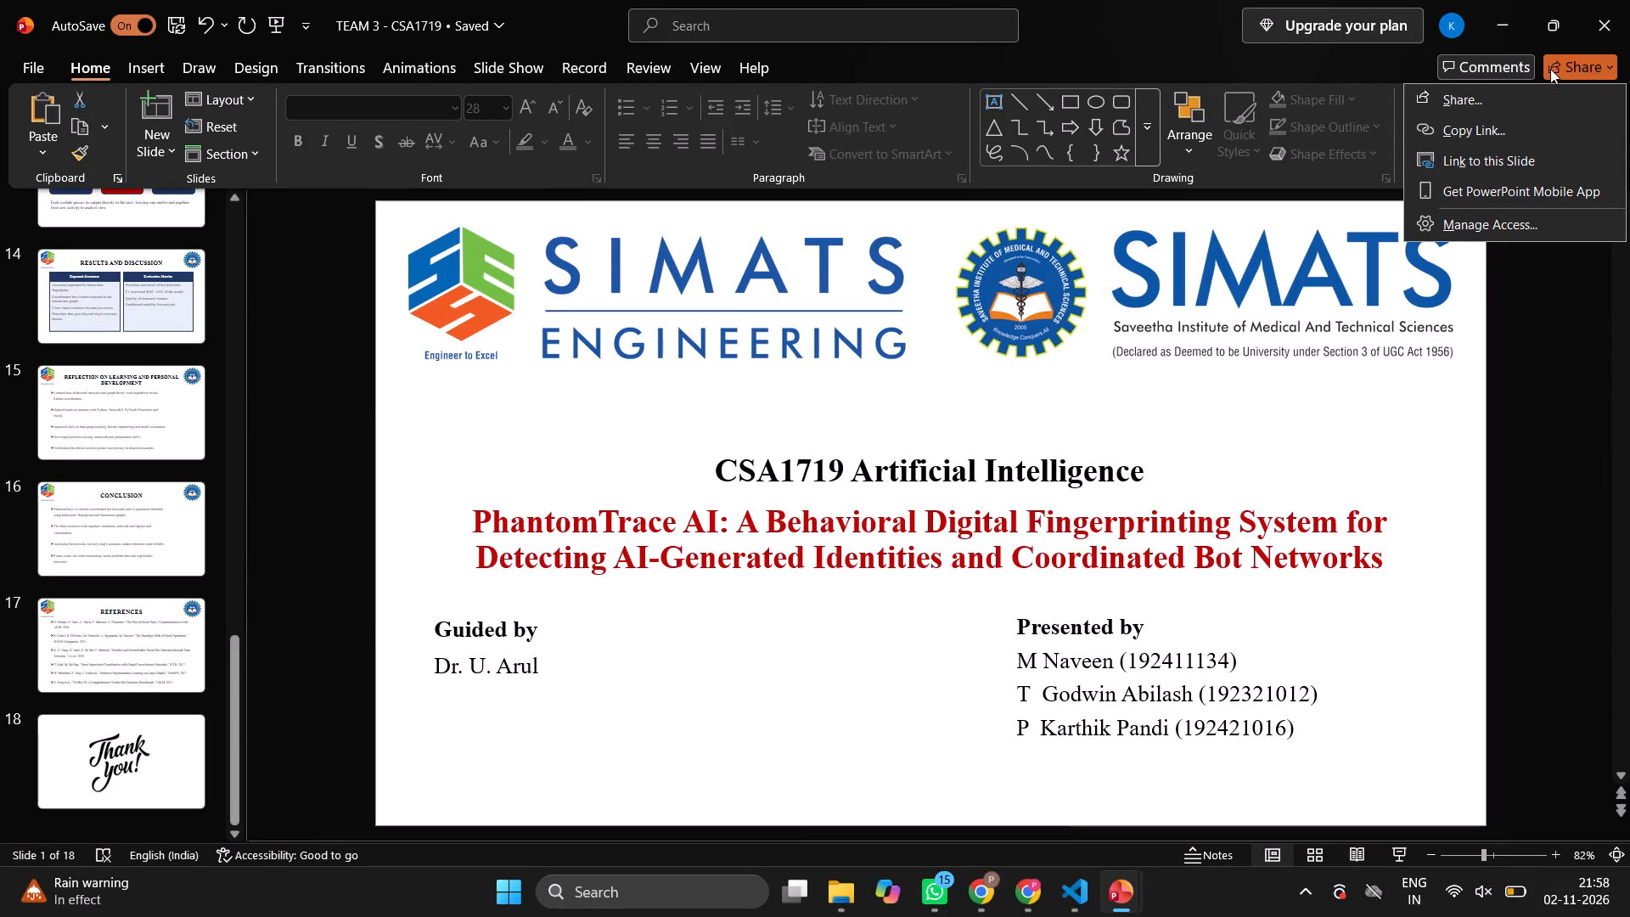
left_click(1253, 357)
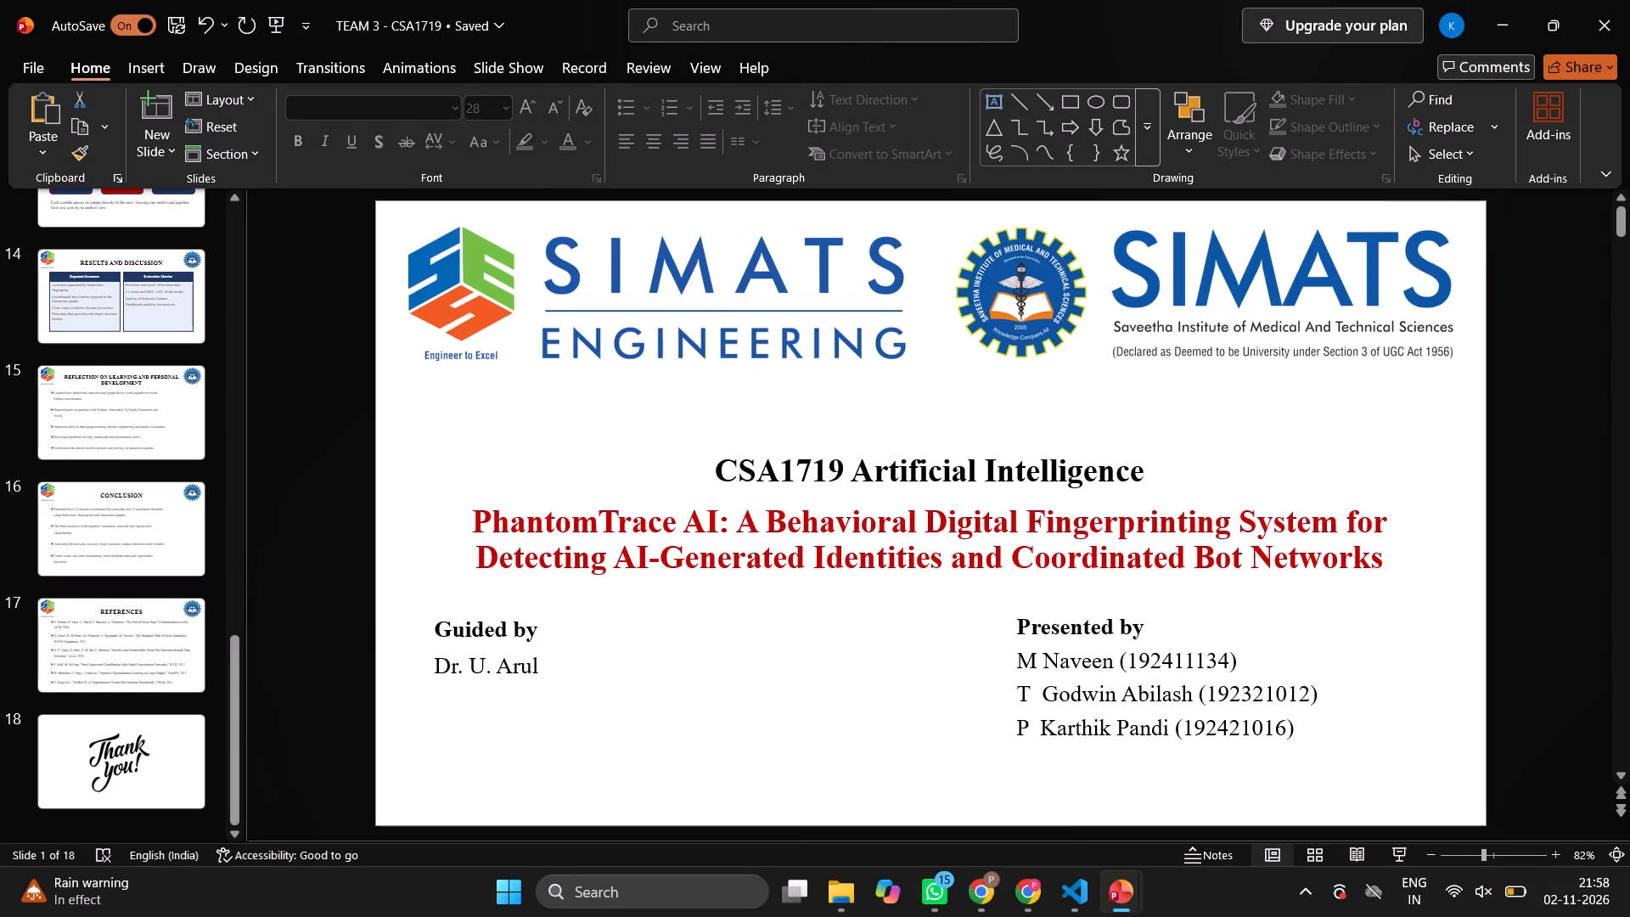
Save a copy of the presentation as TEAM 3 - CSA1719 in this PC's Documents folder, in PowerPoint Presentation format.
left_click(37, 58)
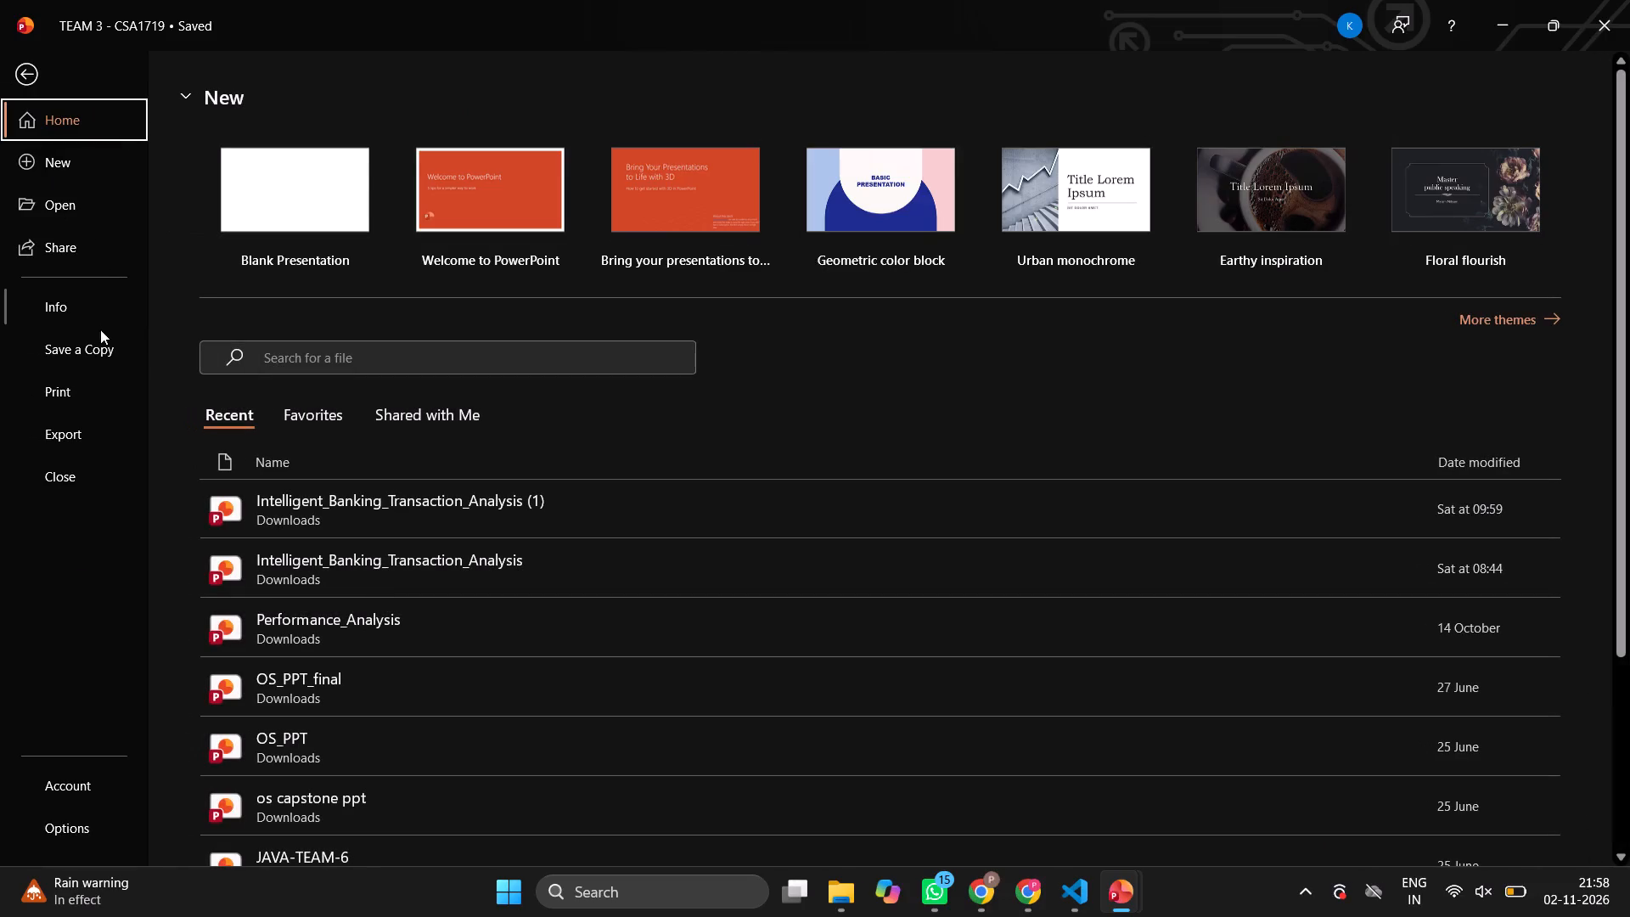
left_click(101, 332)
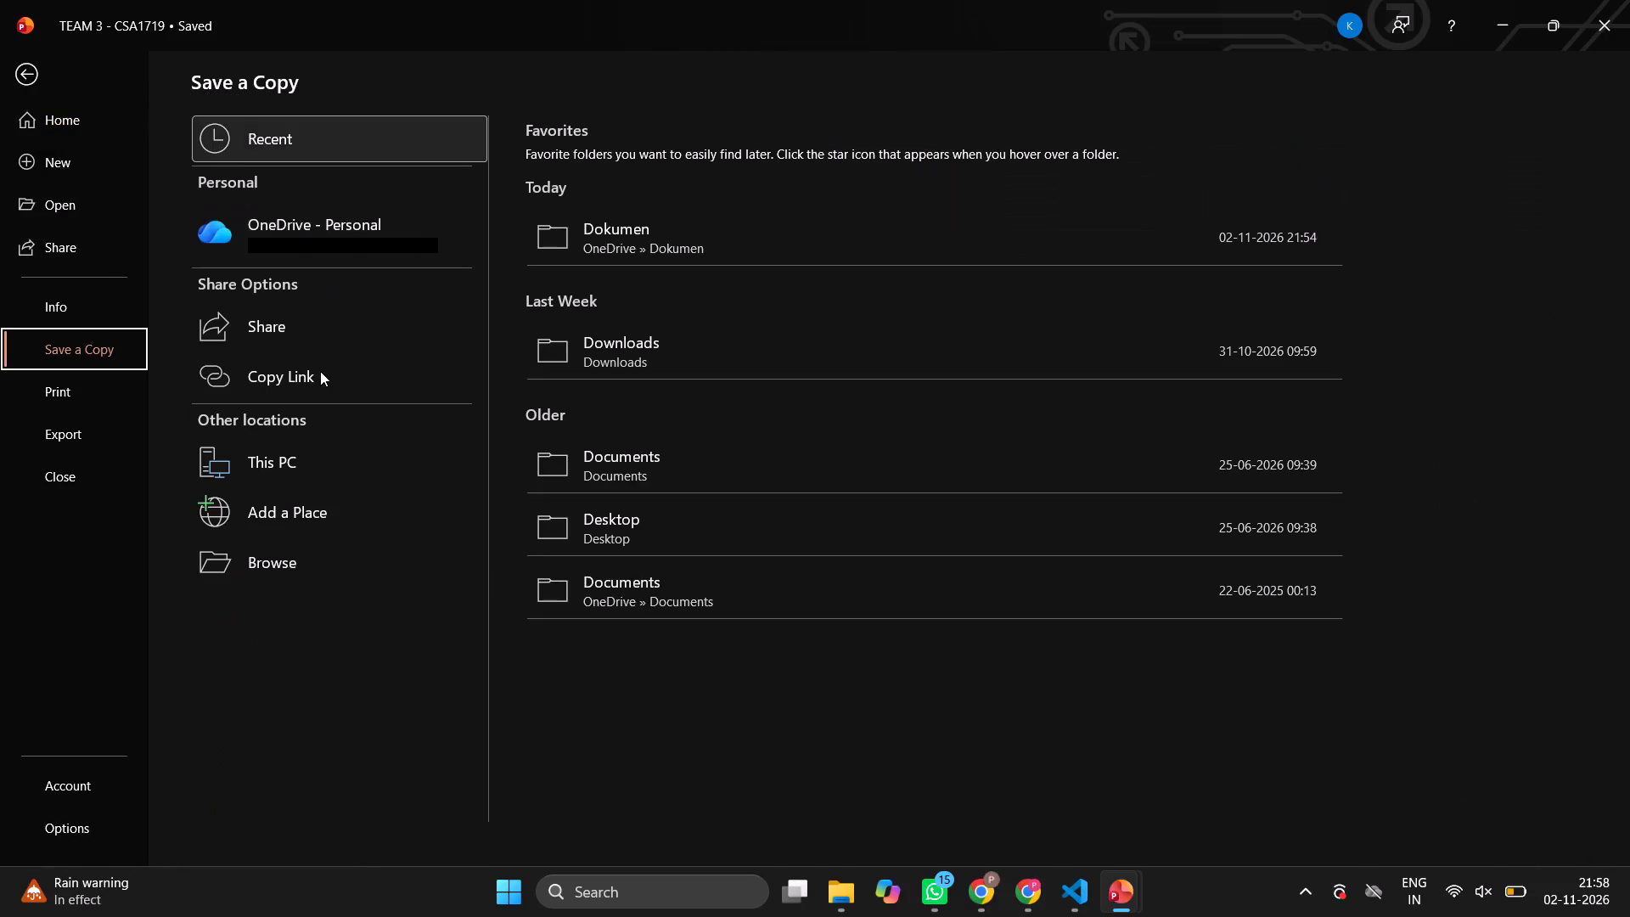
left_click(333, 476)
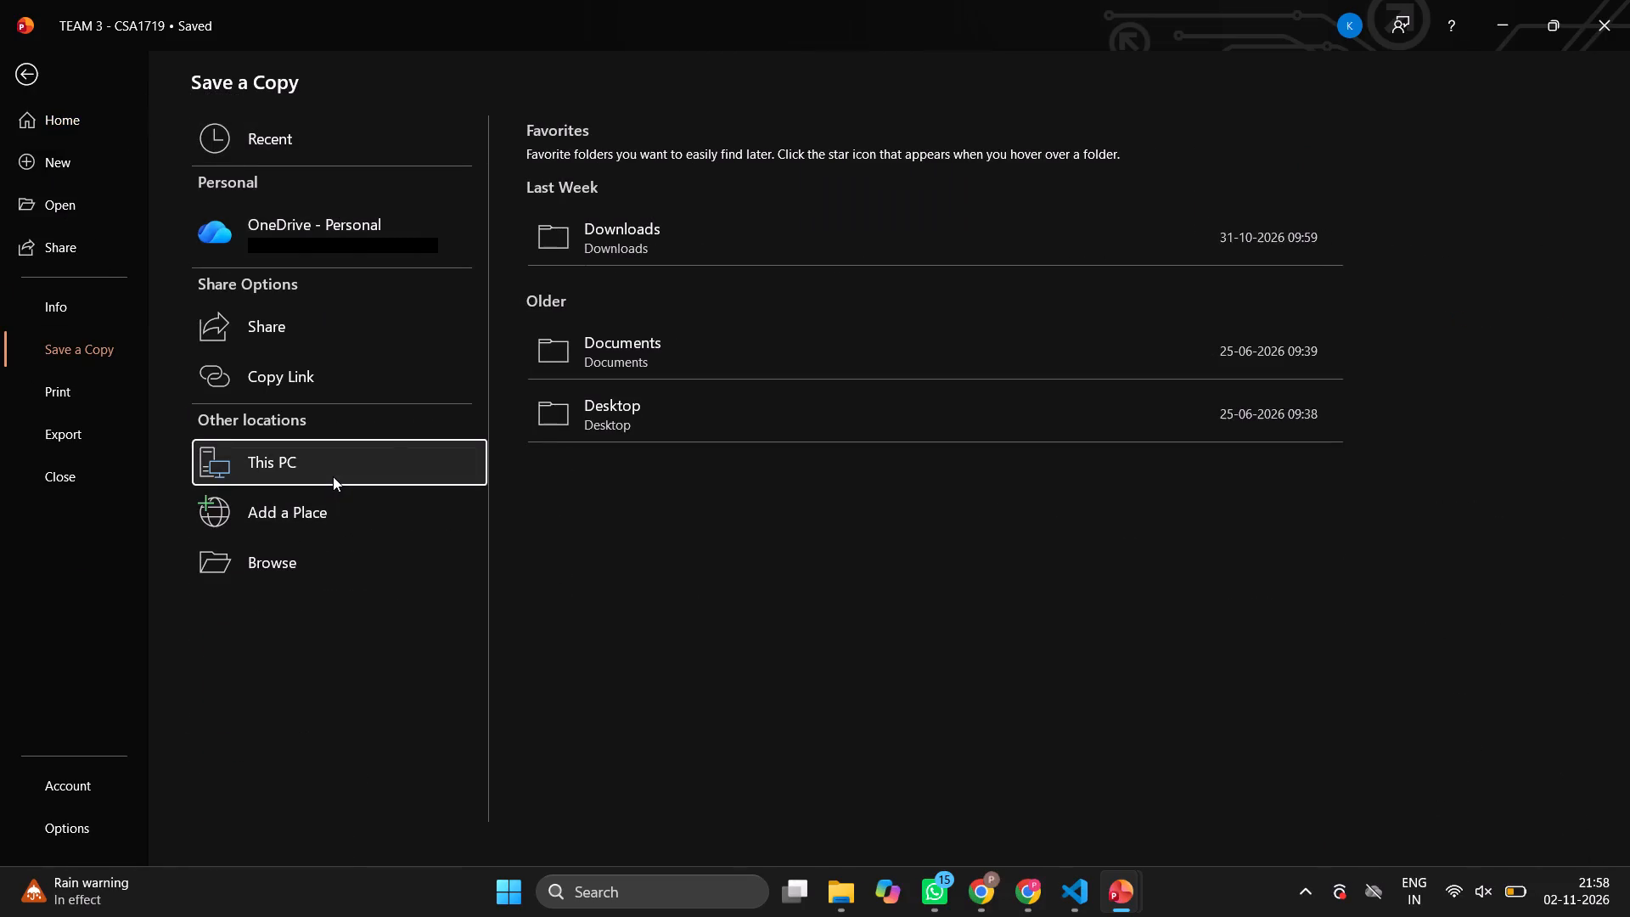
left_click(739, 366)
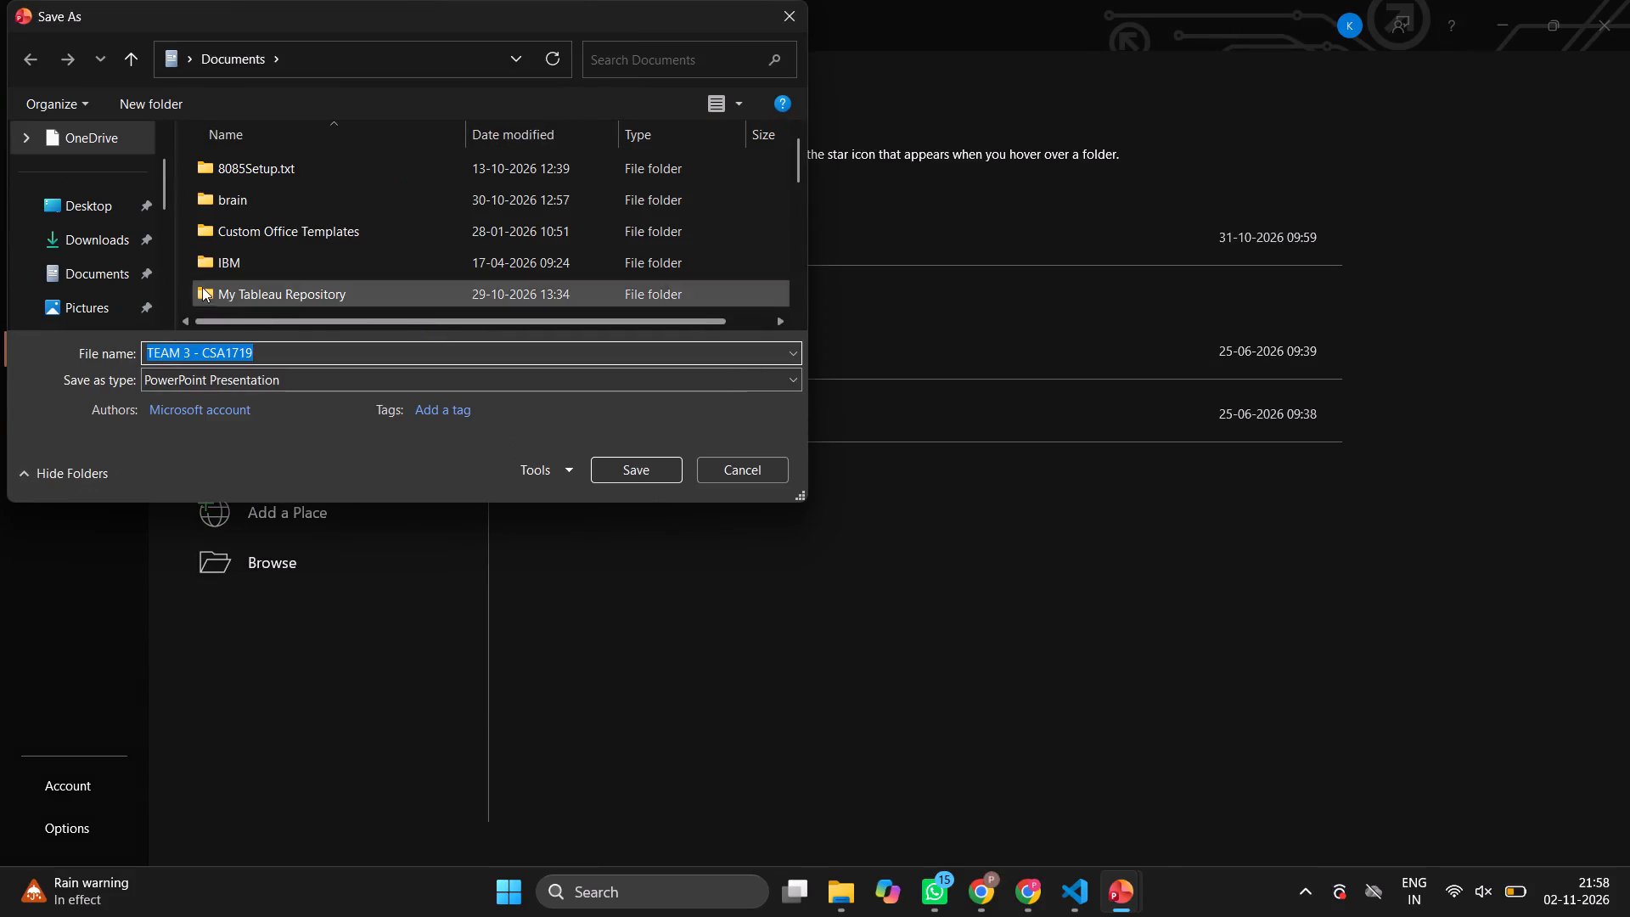
scroll(95, 211, "up", 4)
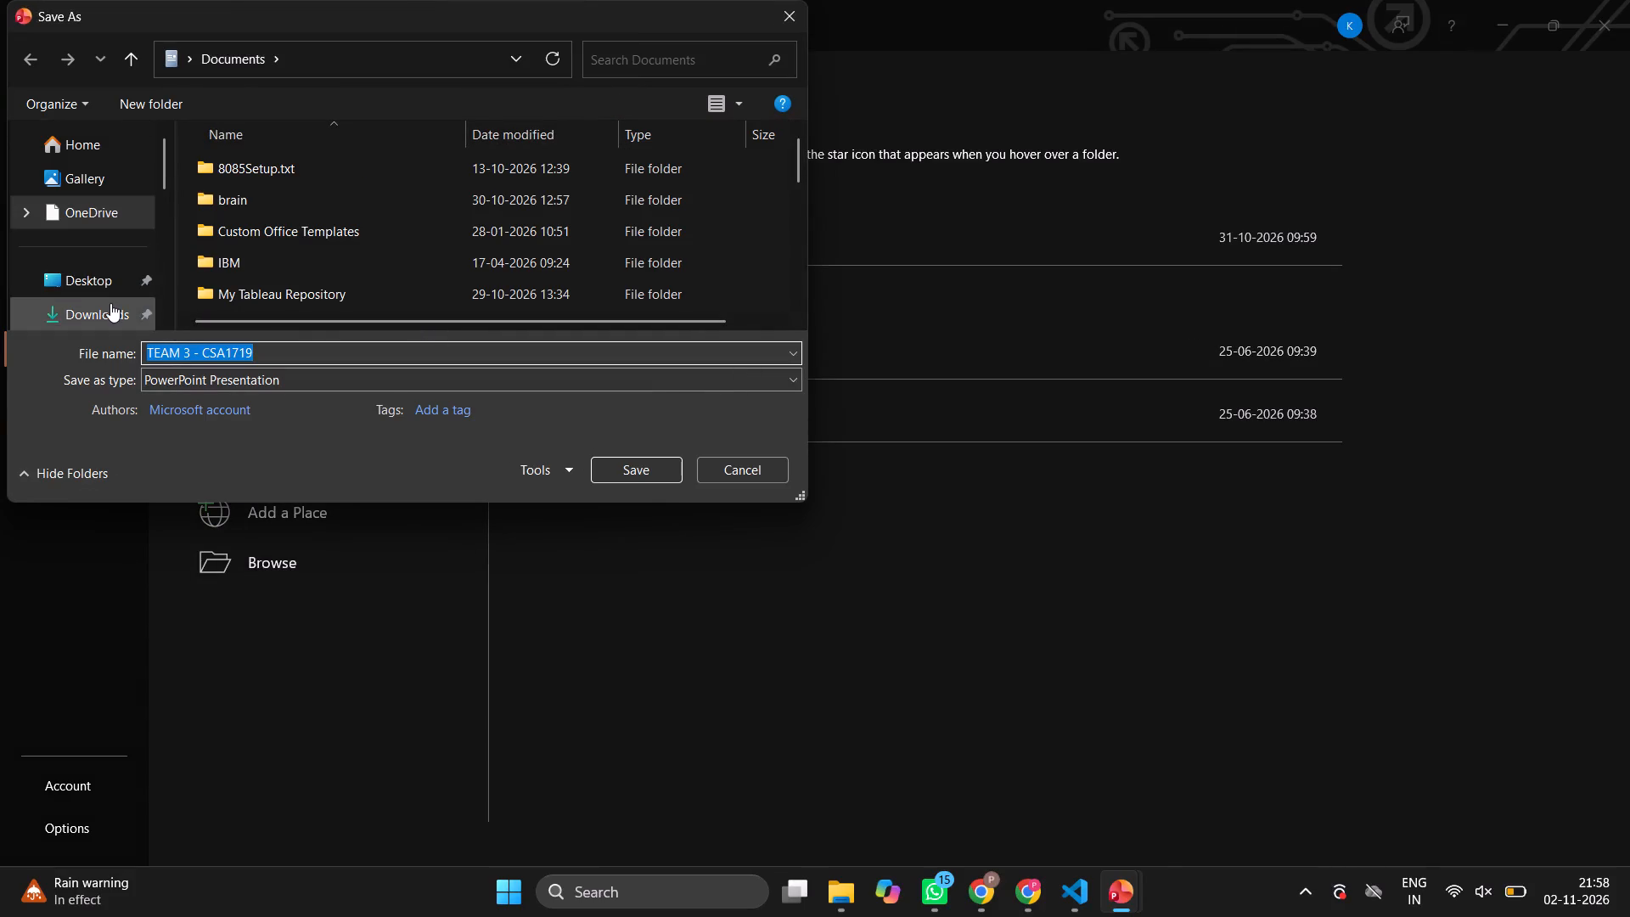
scroll(110, 303, "down", 1)
left_click(104, 231)
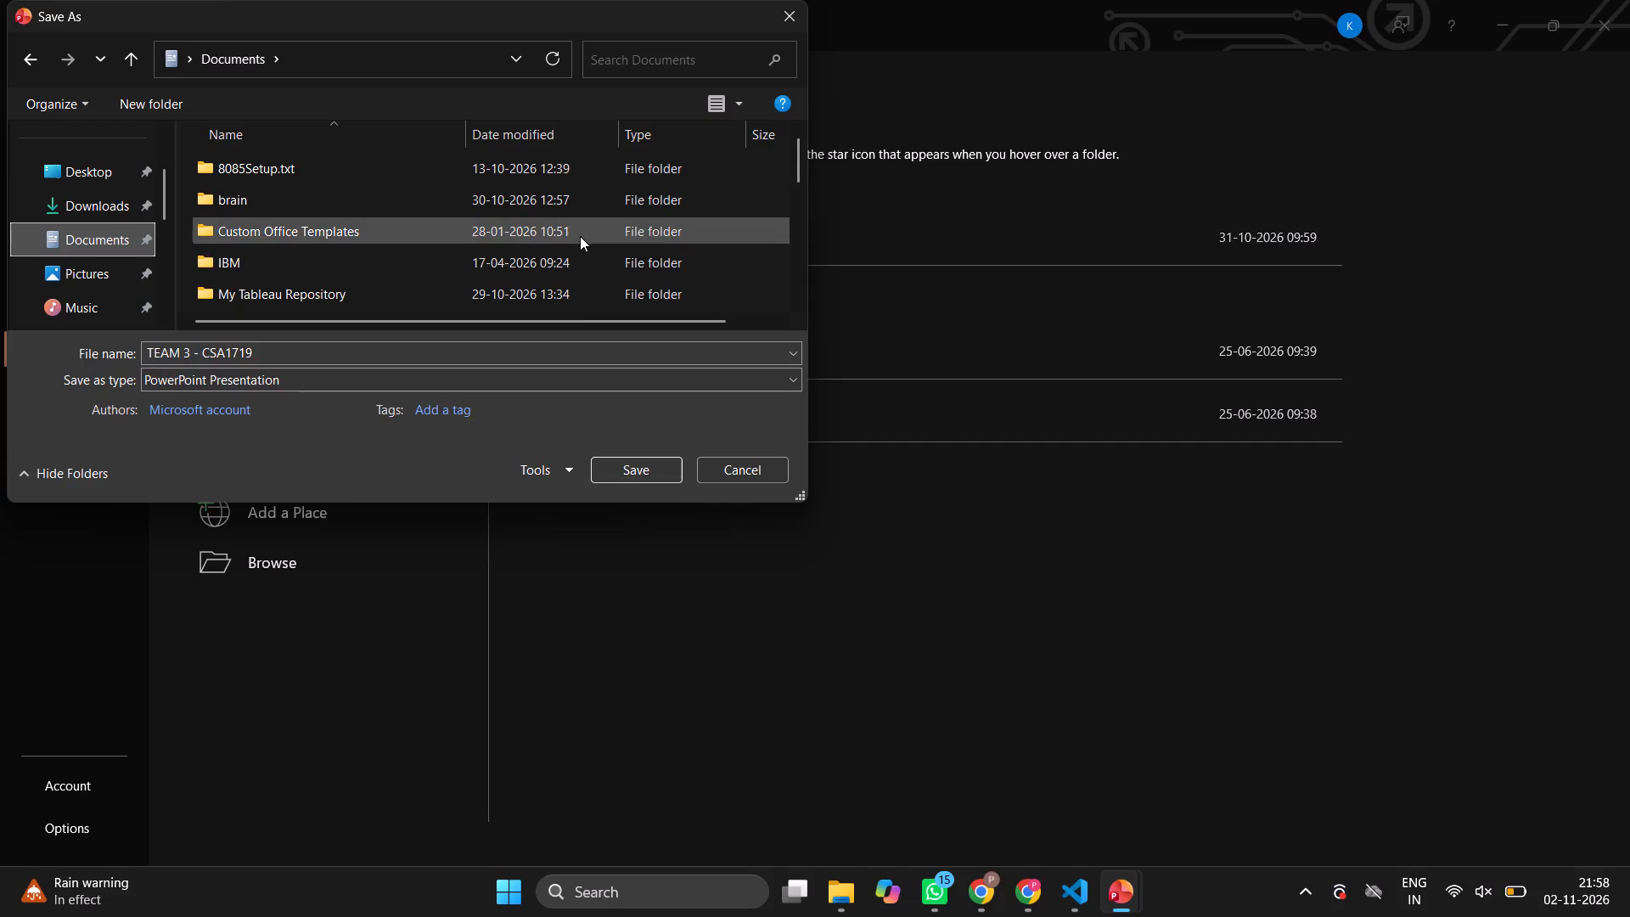
left_click(652, 472)
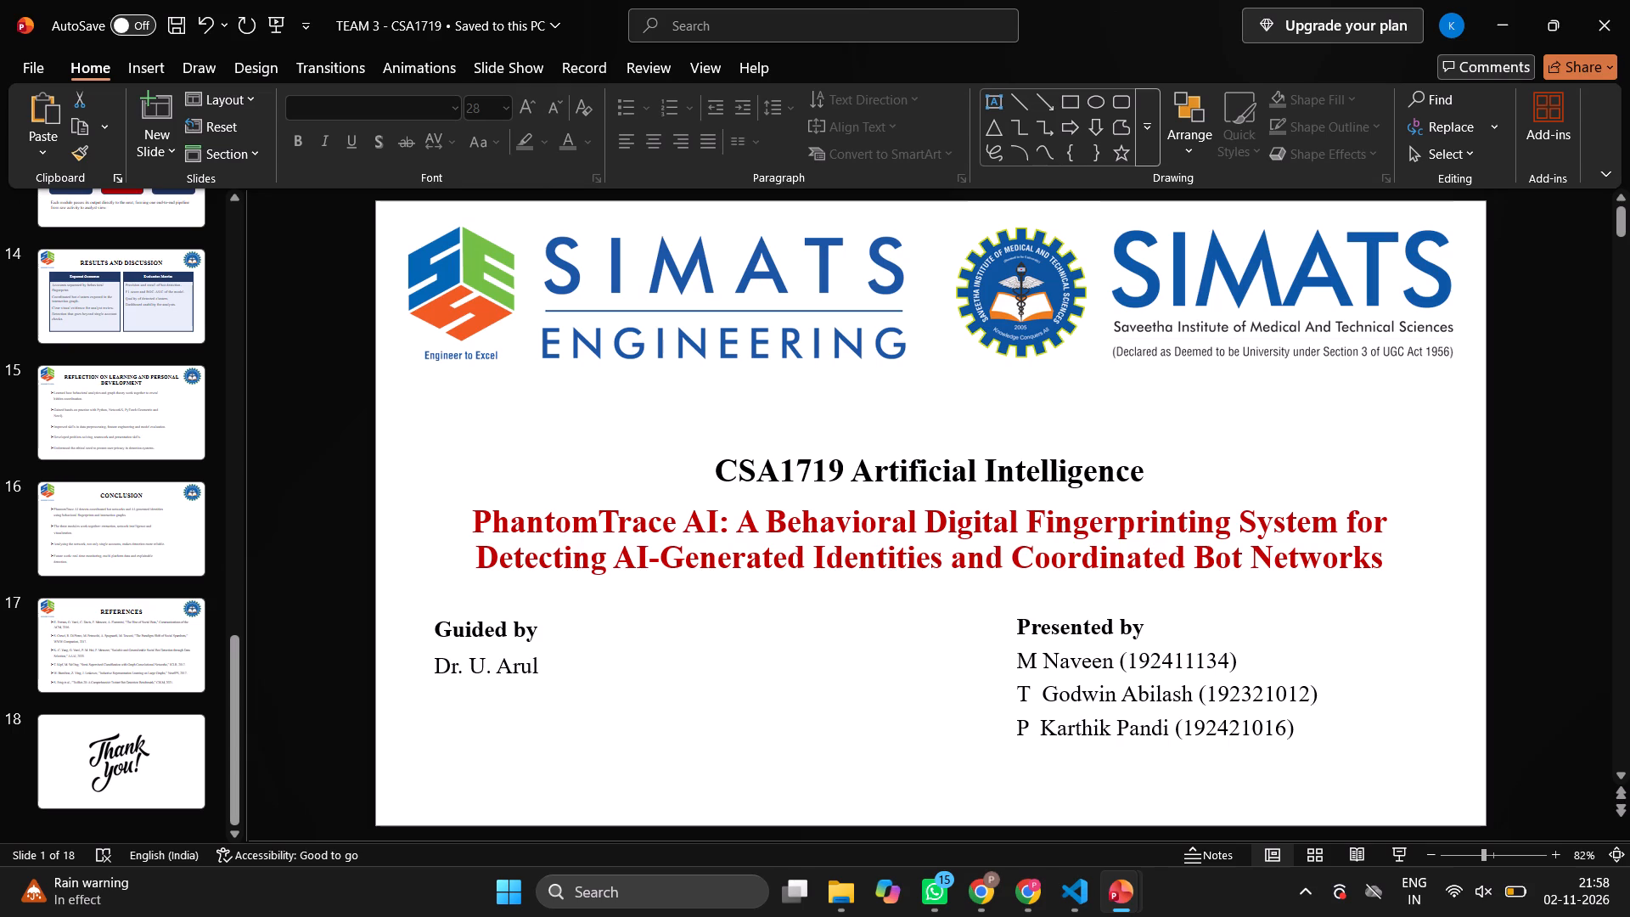
Switch to File Explorer, search the Documents folder for "tea", and select the saved TEAM 3 - CSA1719 presentation.
left_click(849, 885)
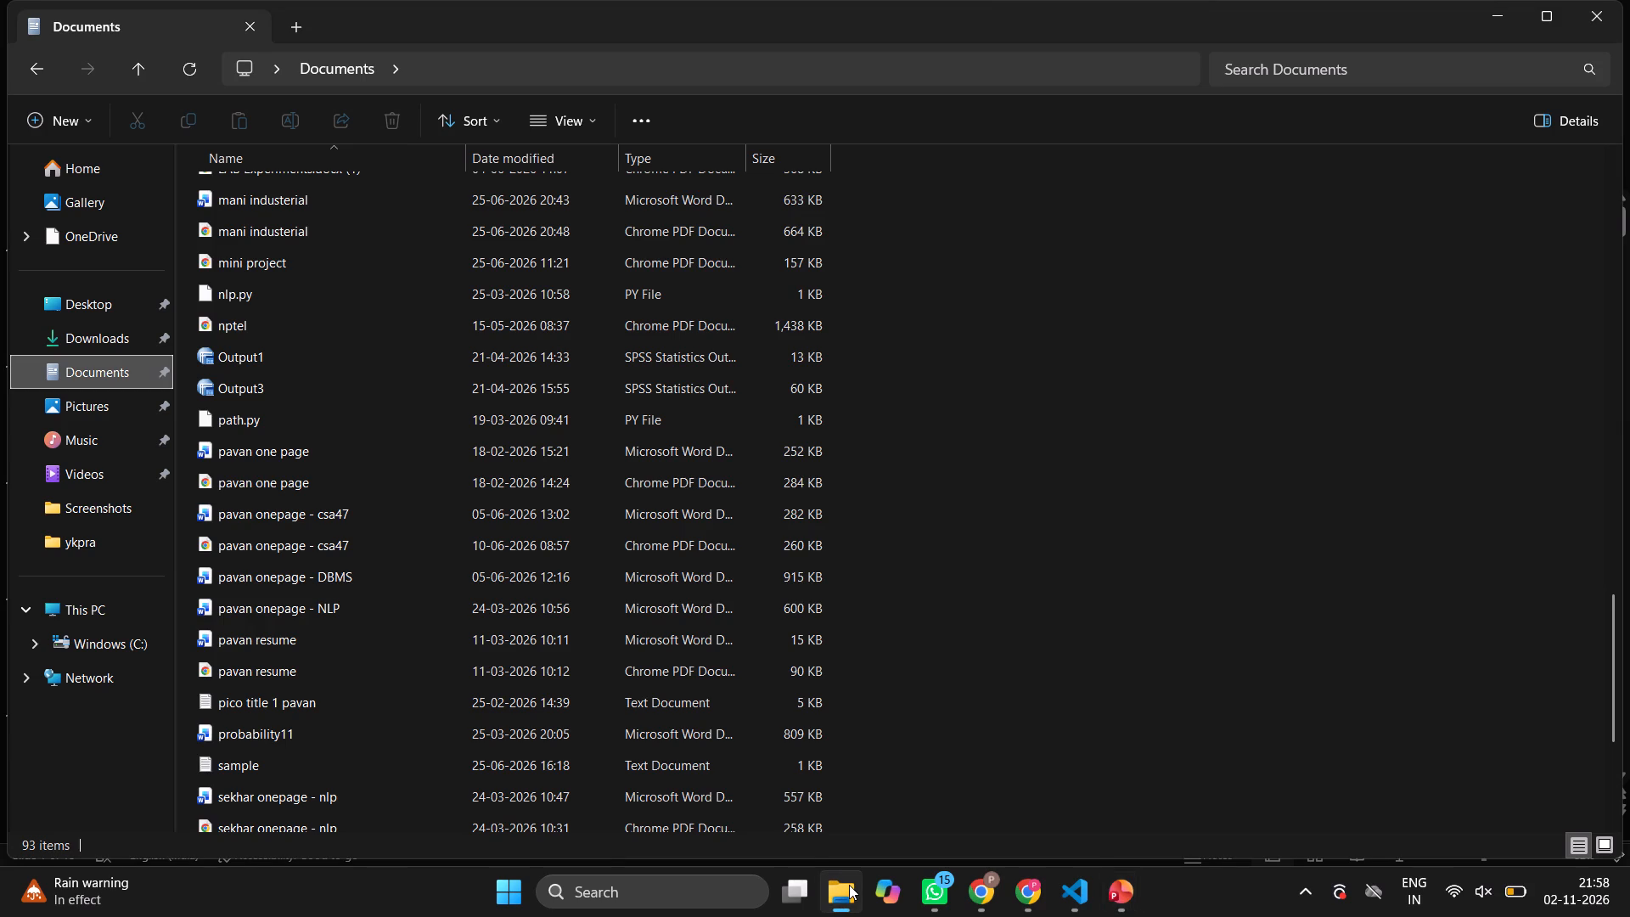
left_click(129, 368)
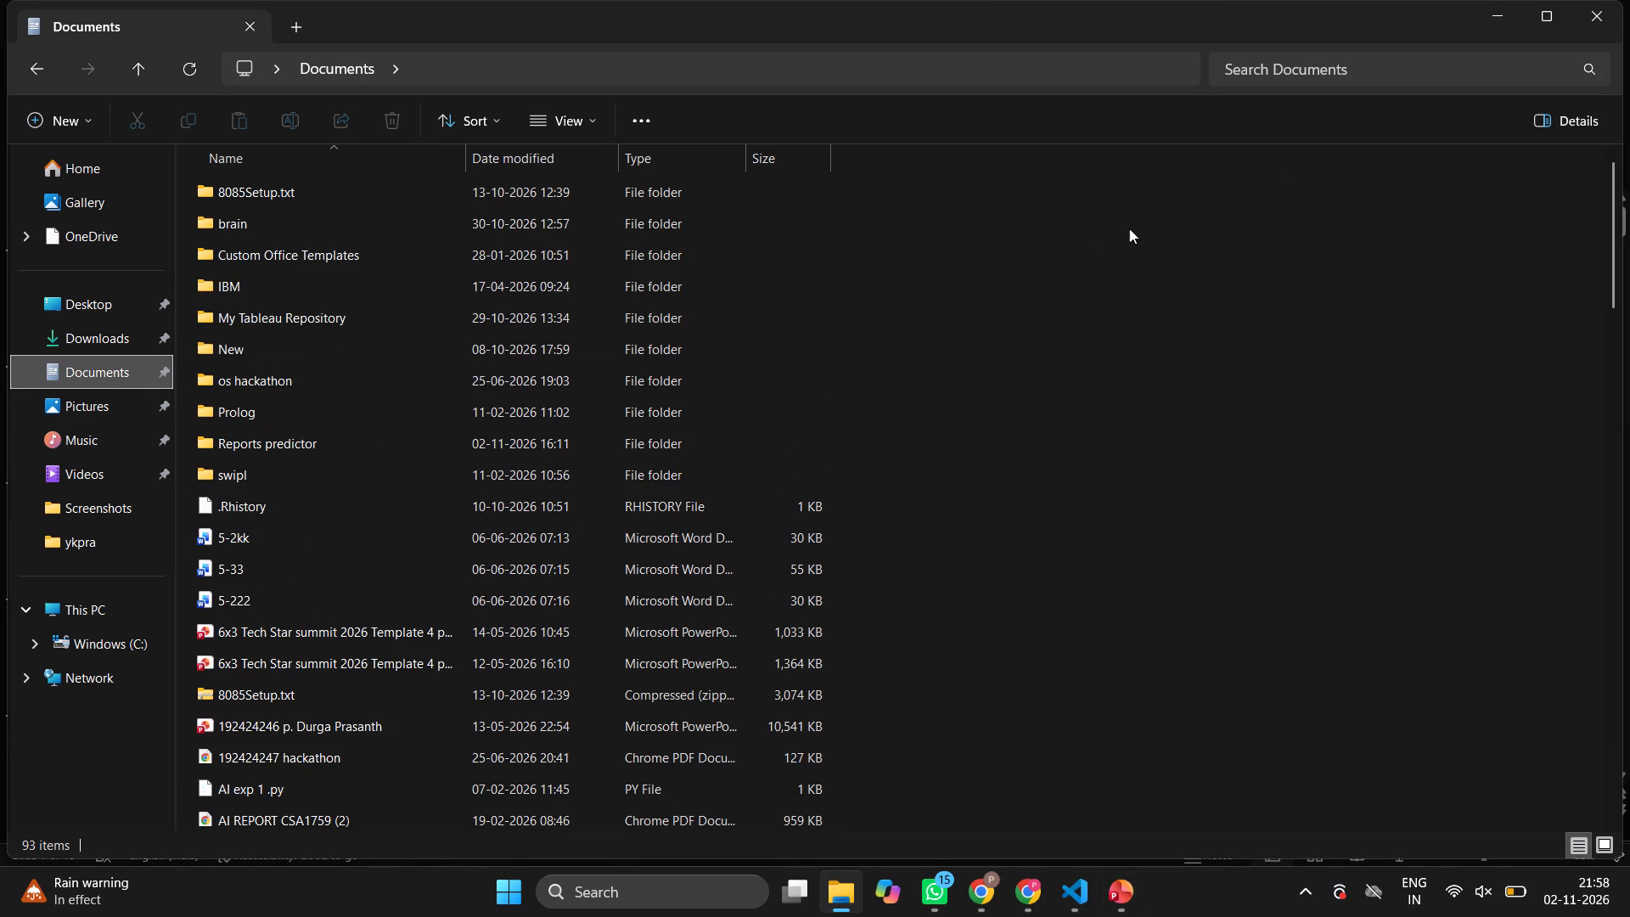
left_click(1478, 74)
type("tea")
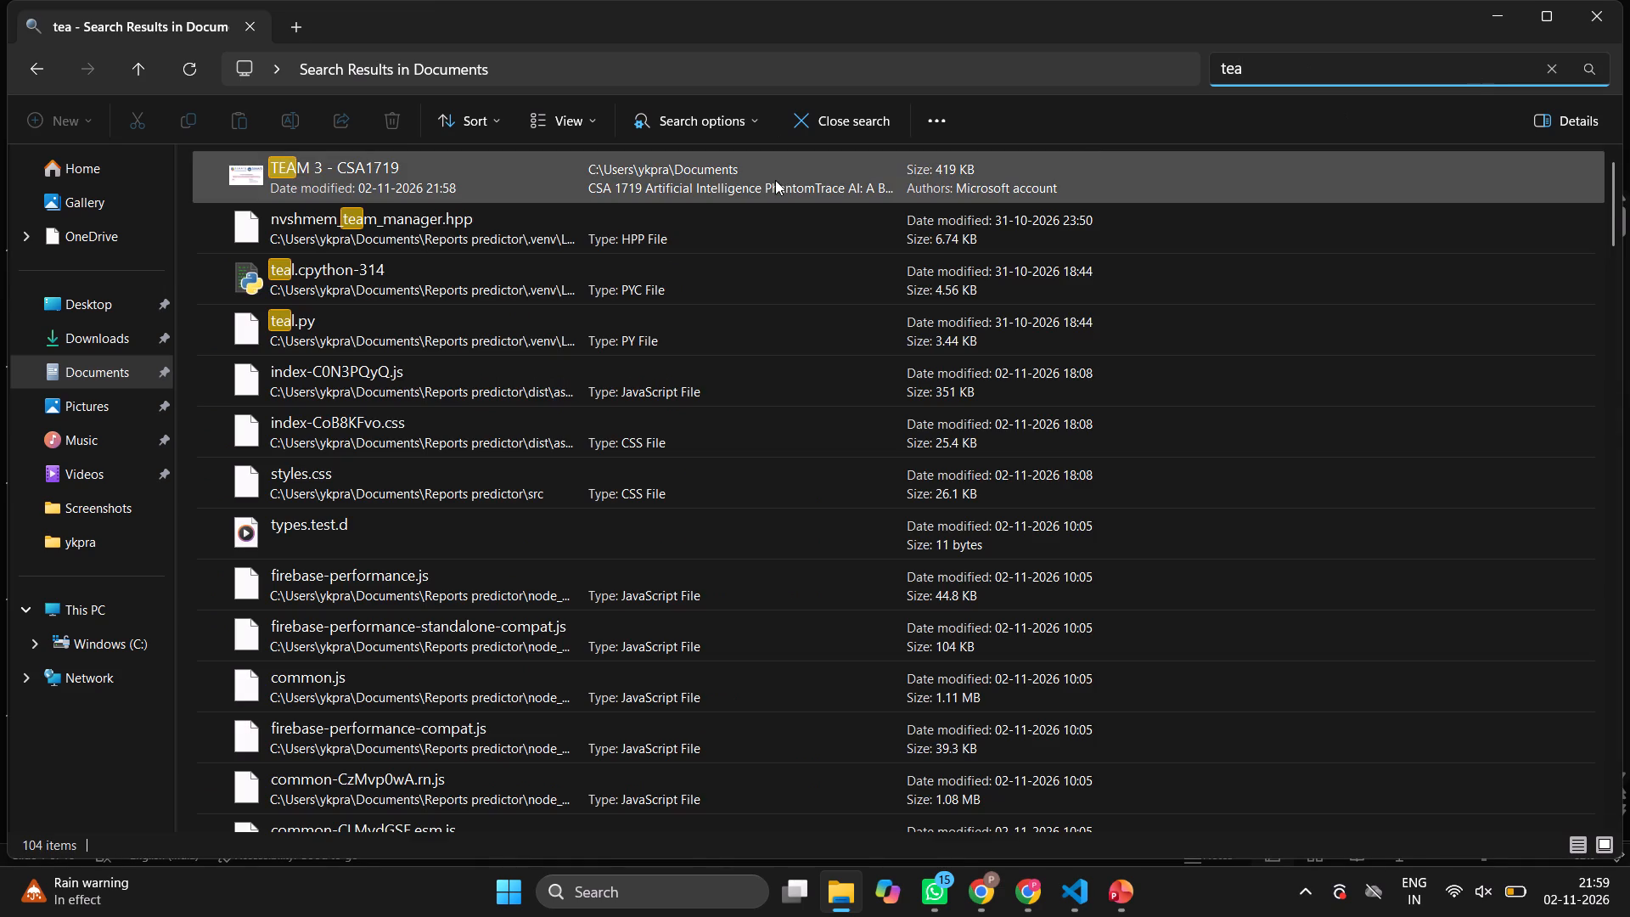
left_click_drag(772, 178, 890, 181)
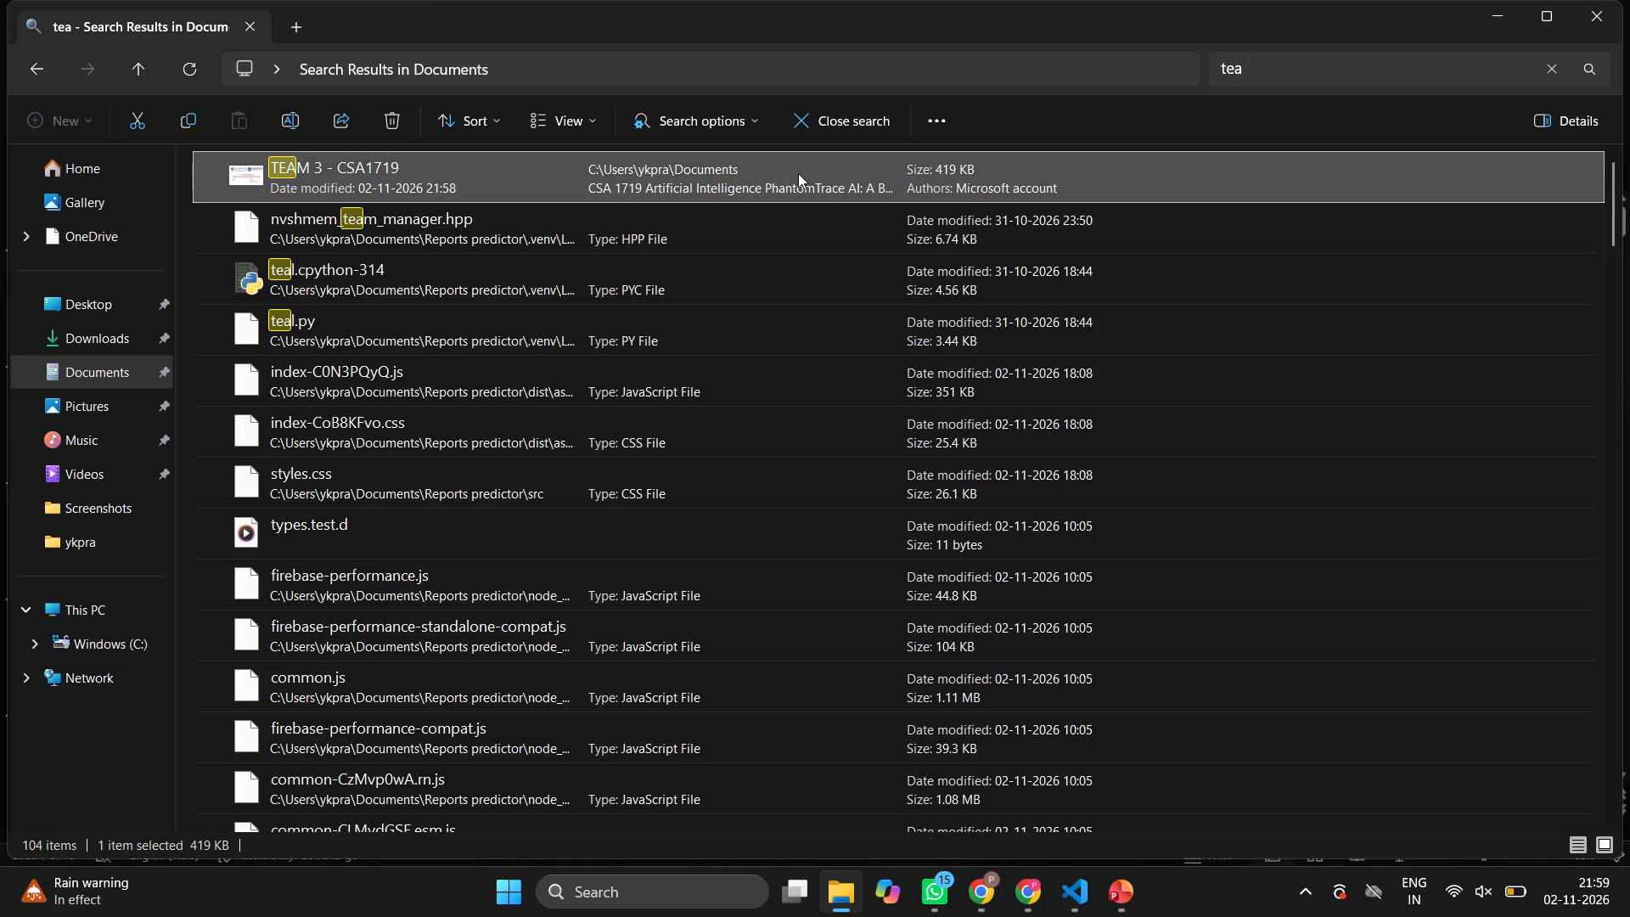
left_click(798, 173)
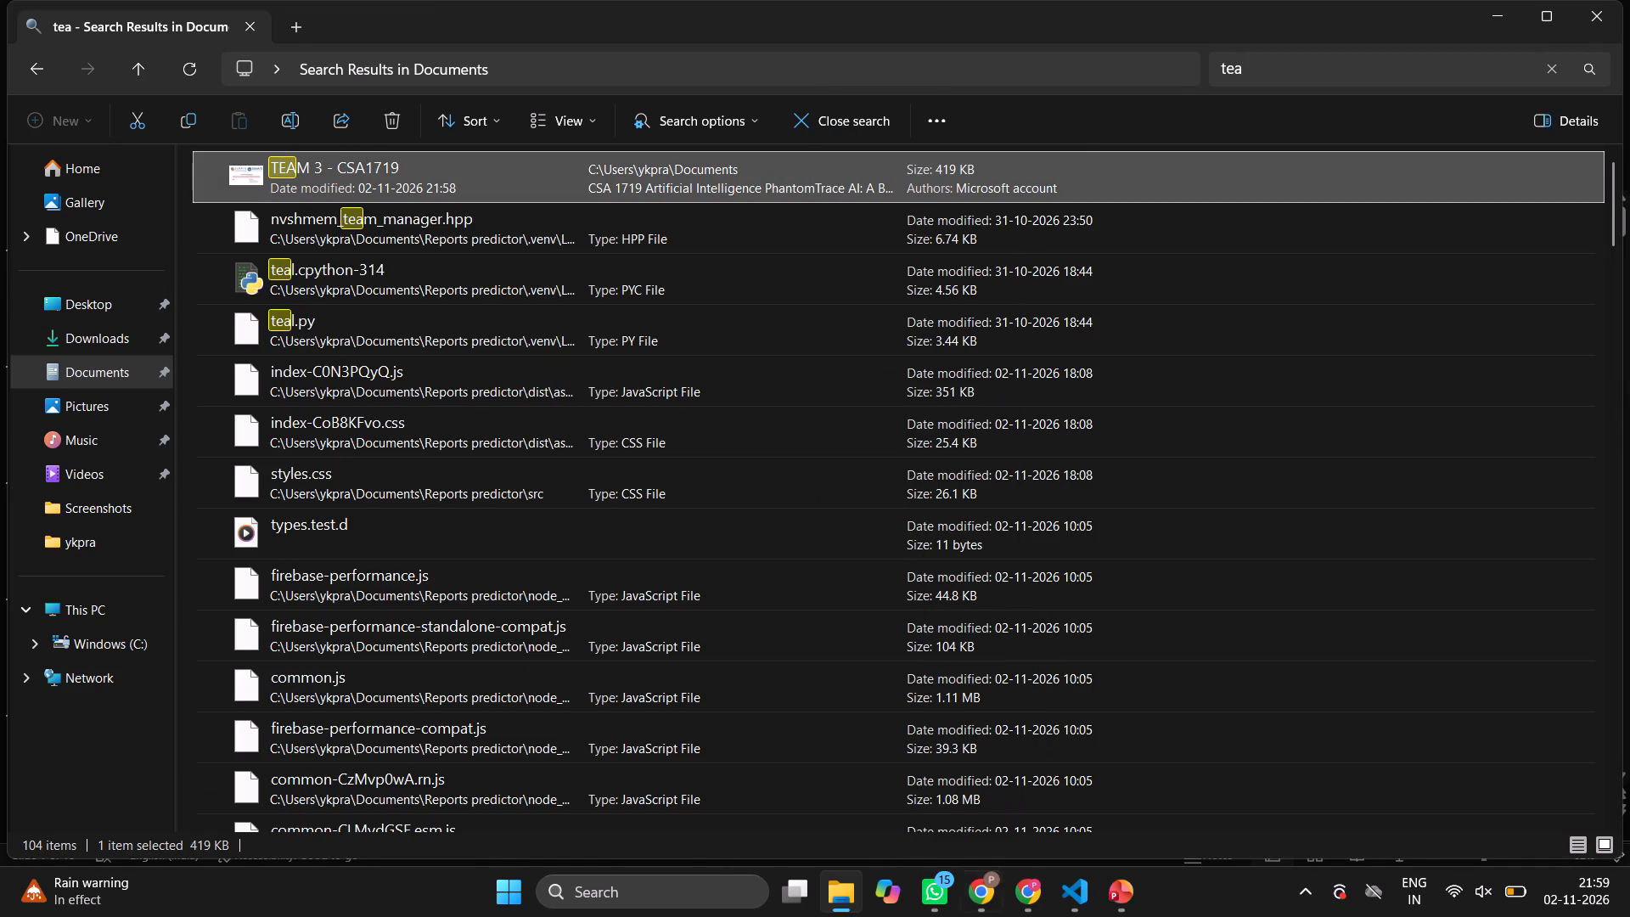